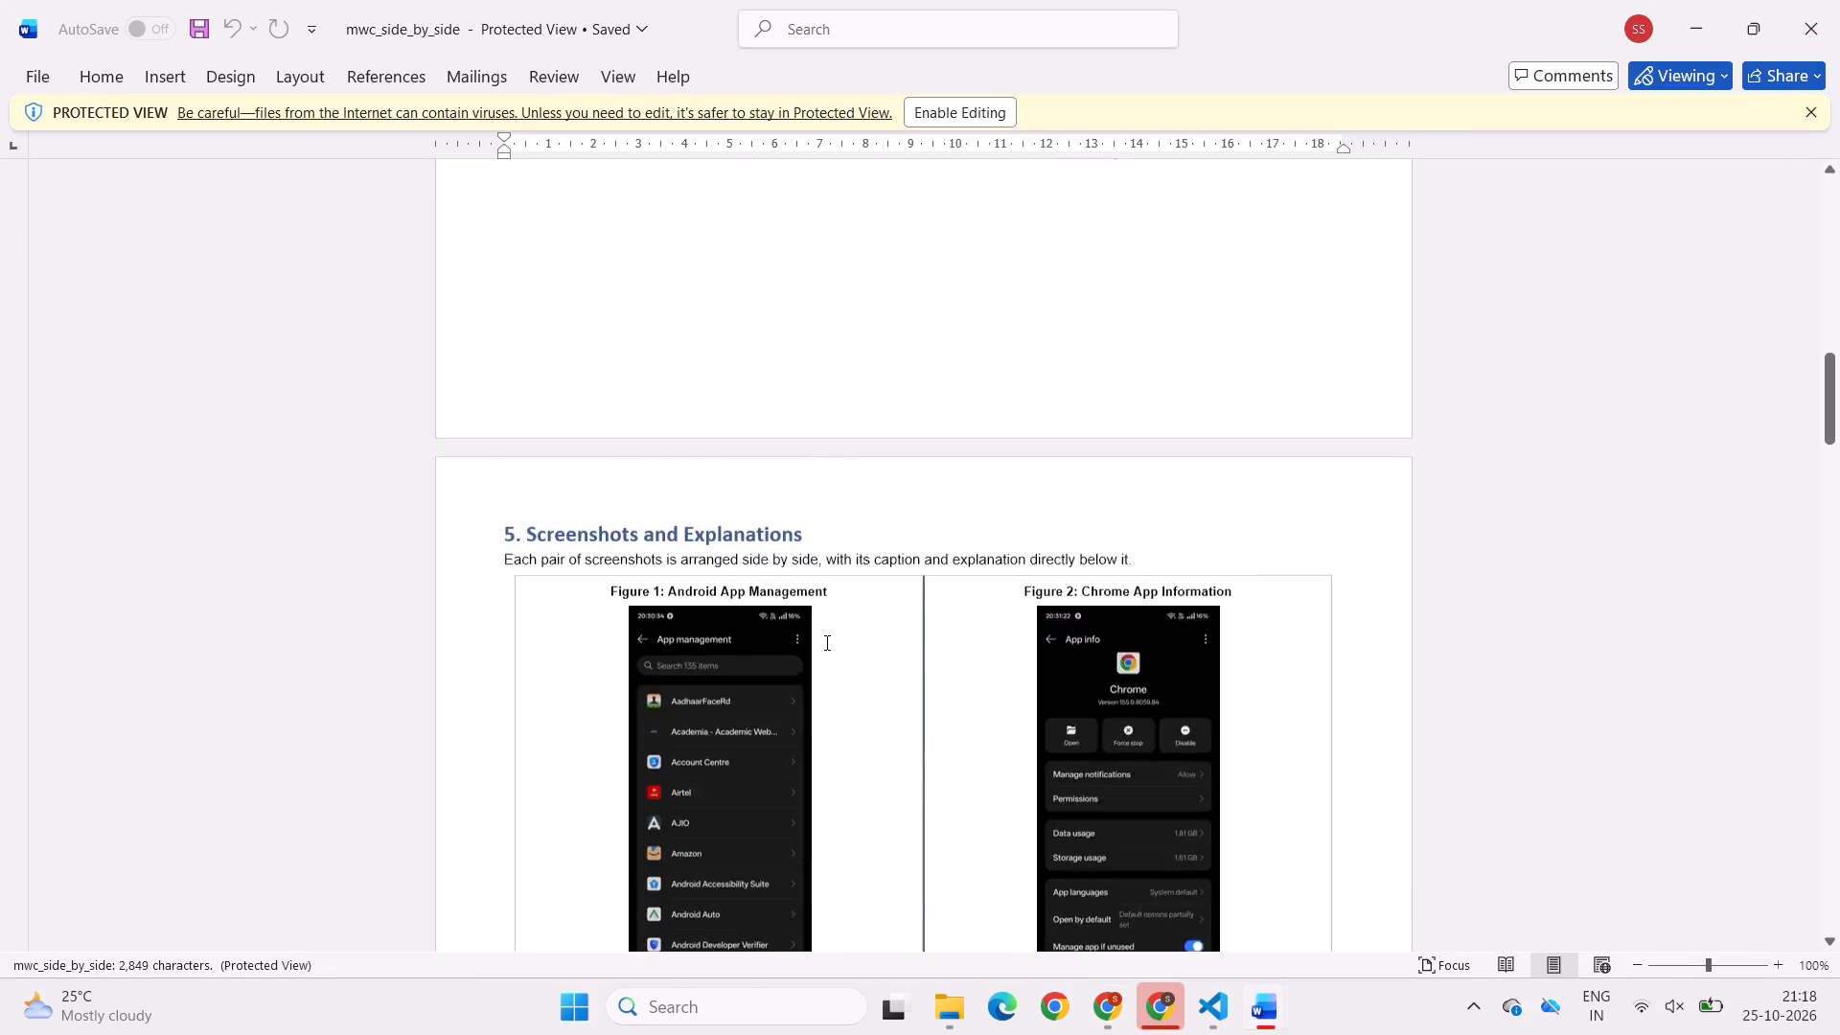
scroll(825, 642, down, 1)
scroll(825, 642, up, 1)
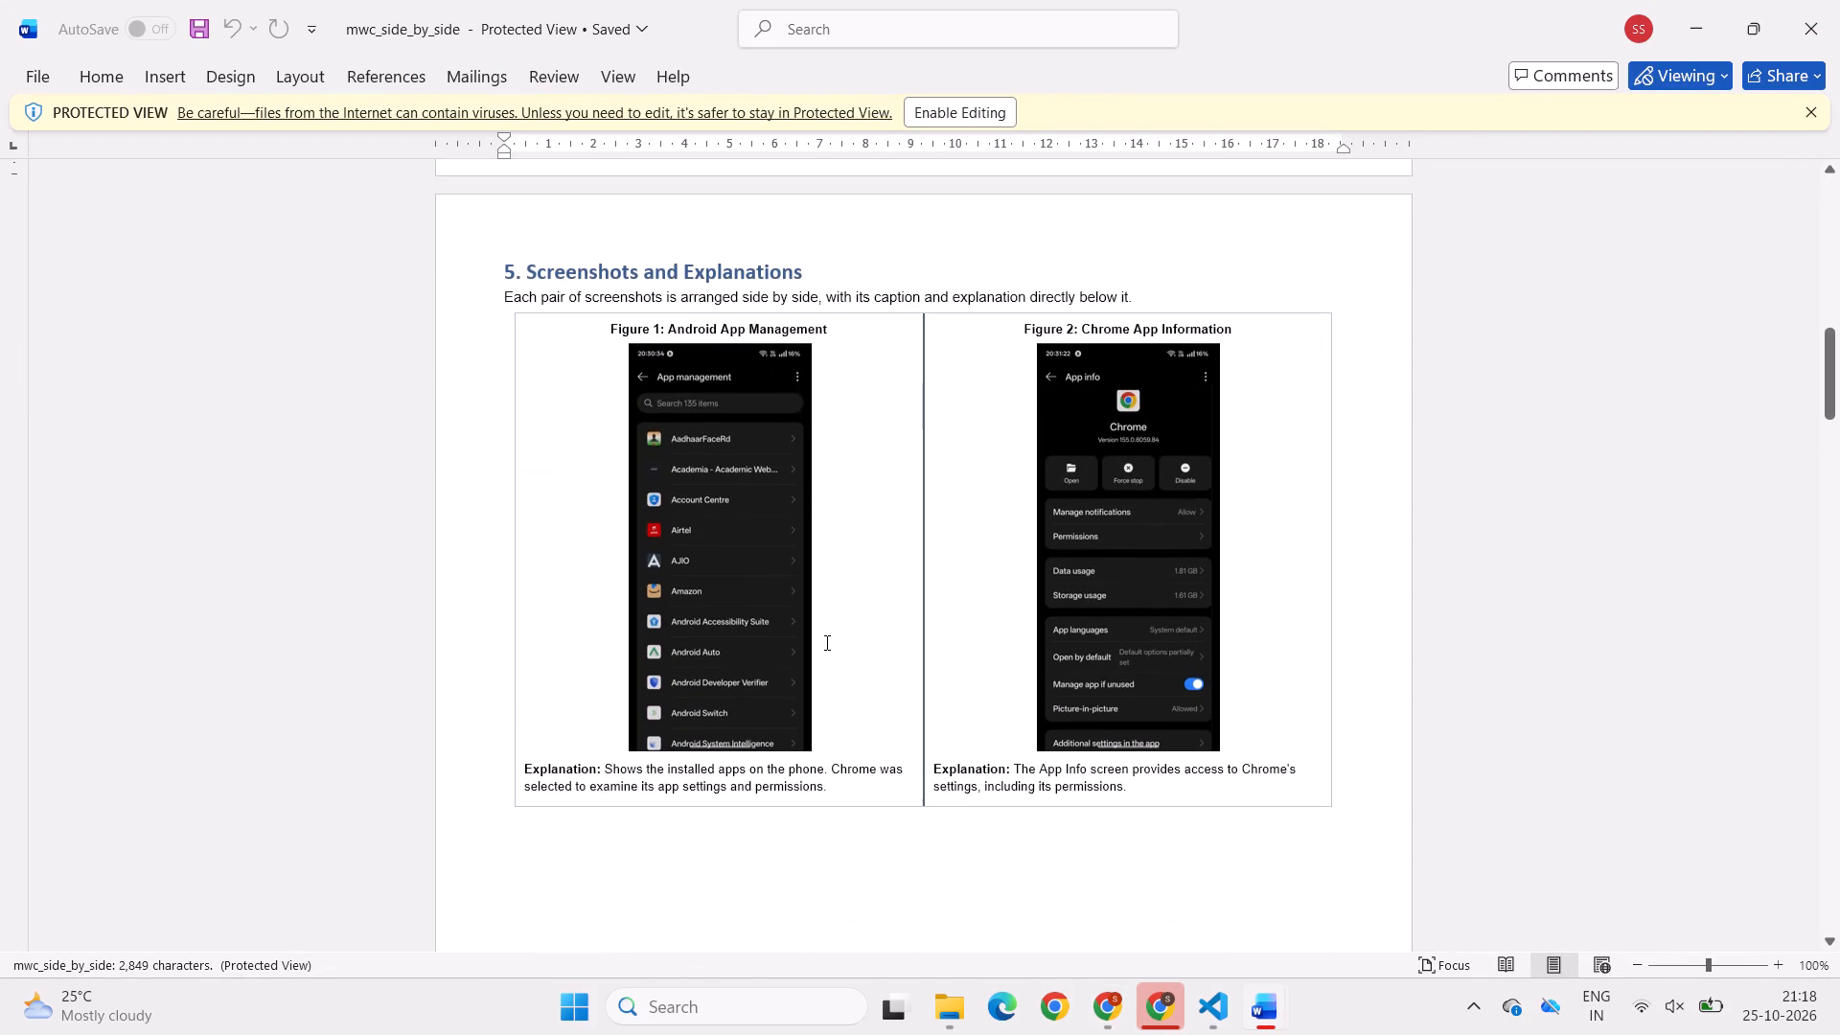
scroll(825, 642, up, 1)
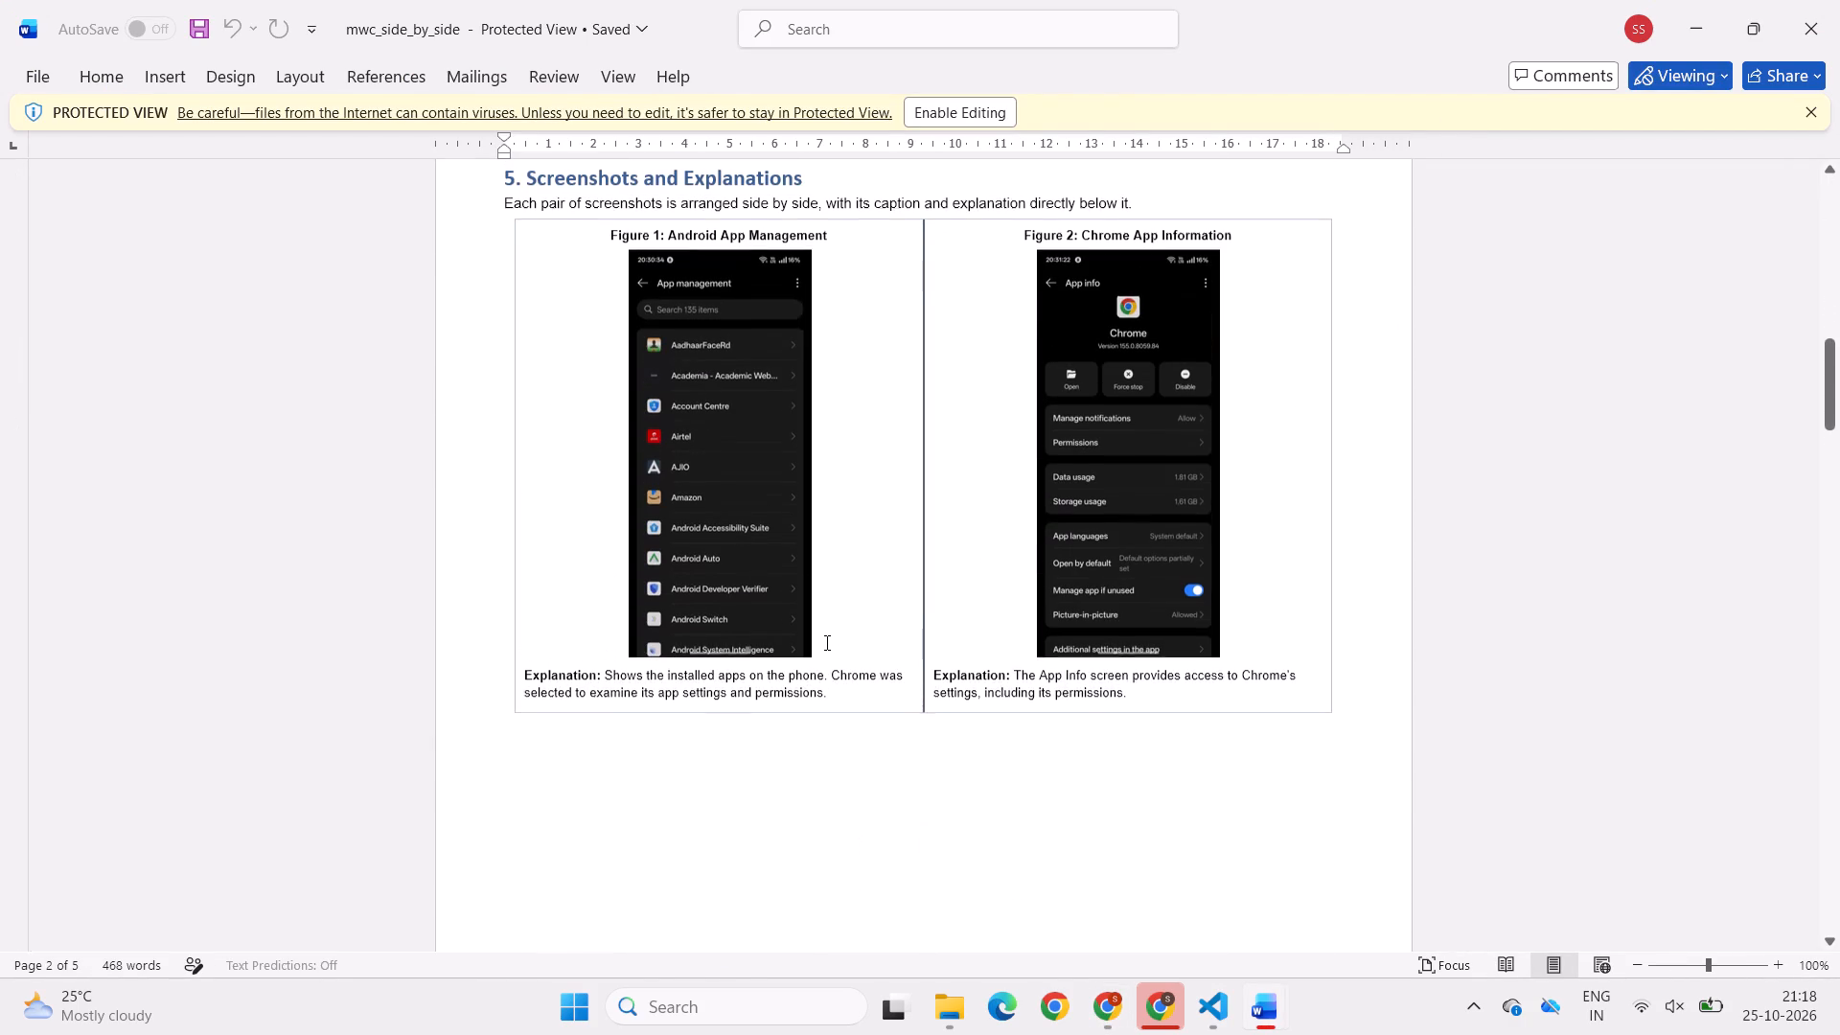
click(885, 683)
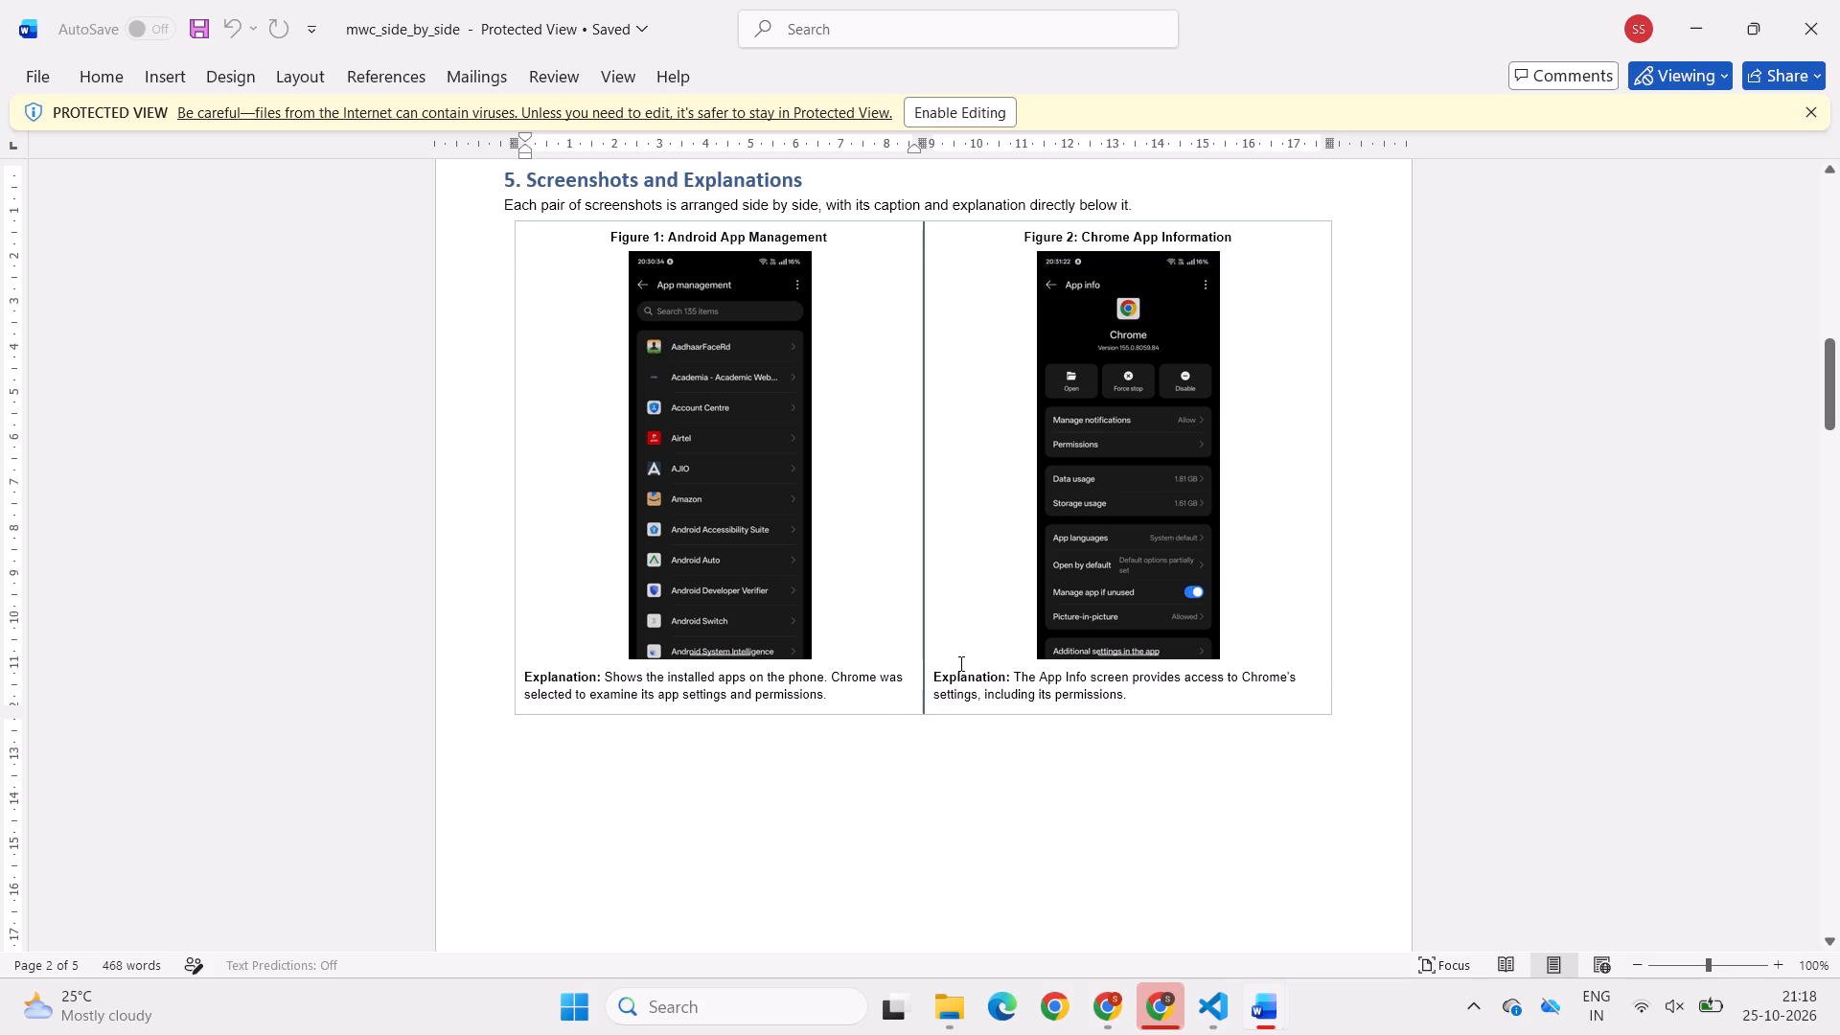
click(958, 115)
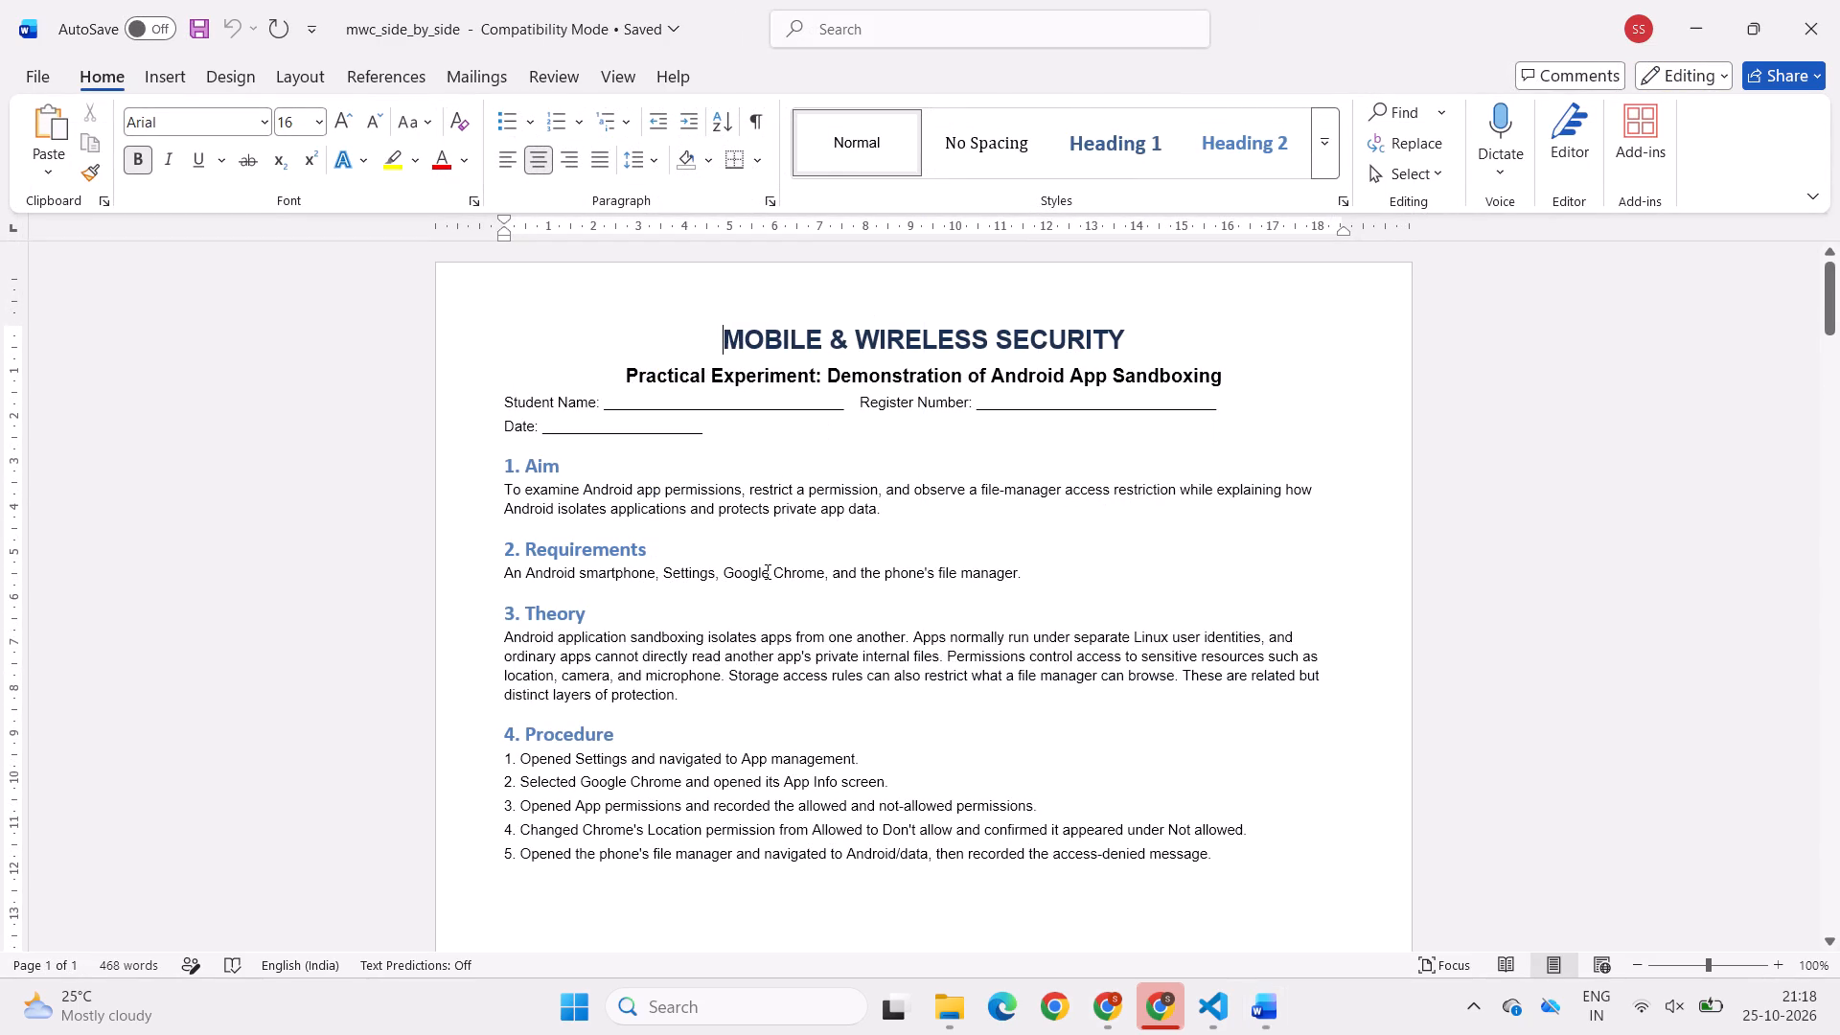
Move the Register Number field onto its own line below Student Name, without a leading space.
click(854, 402)
key(Return)
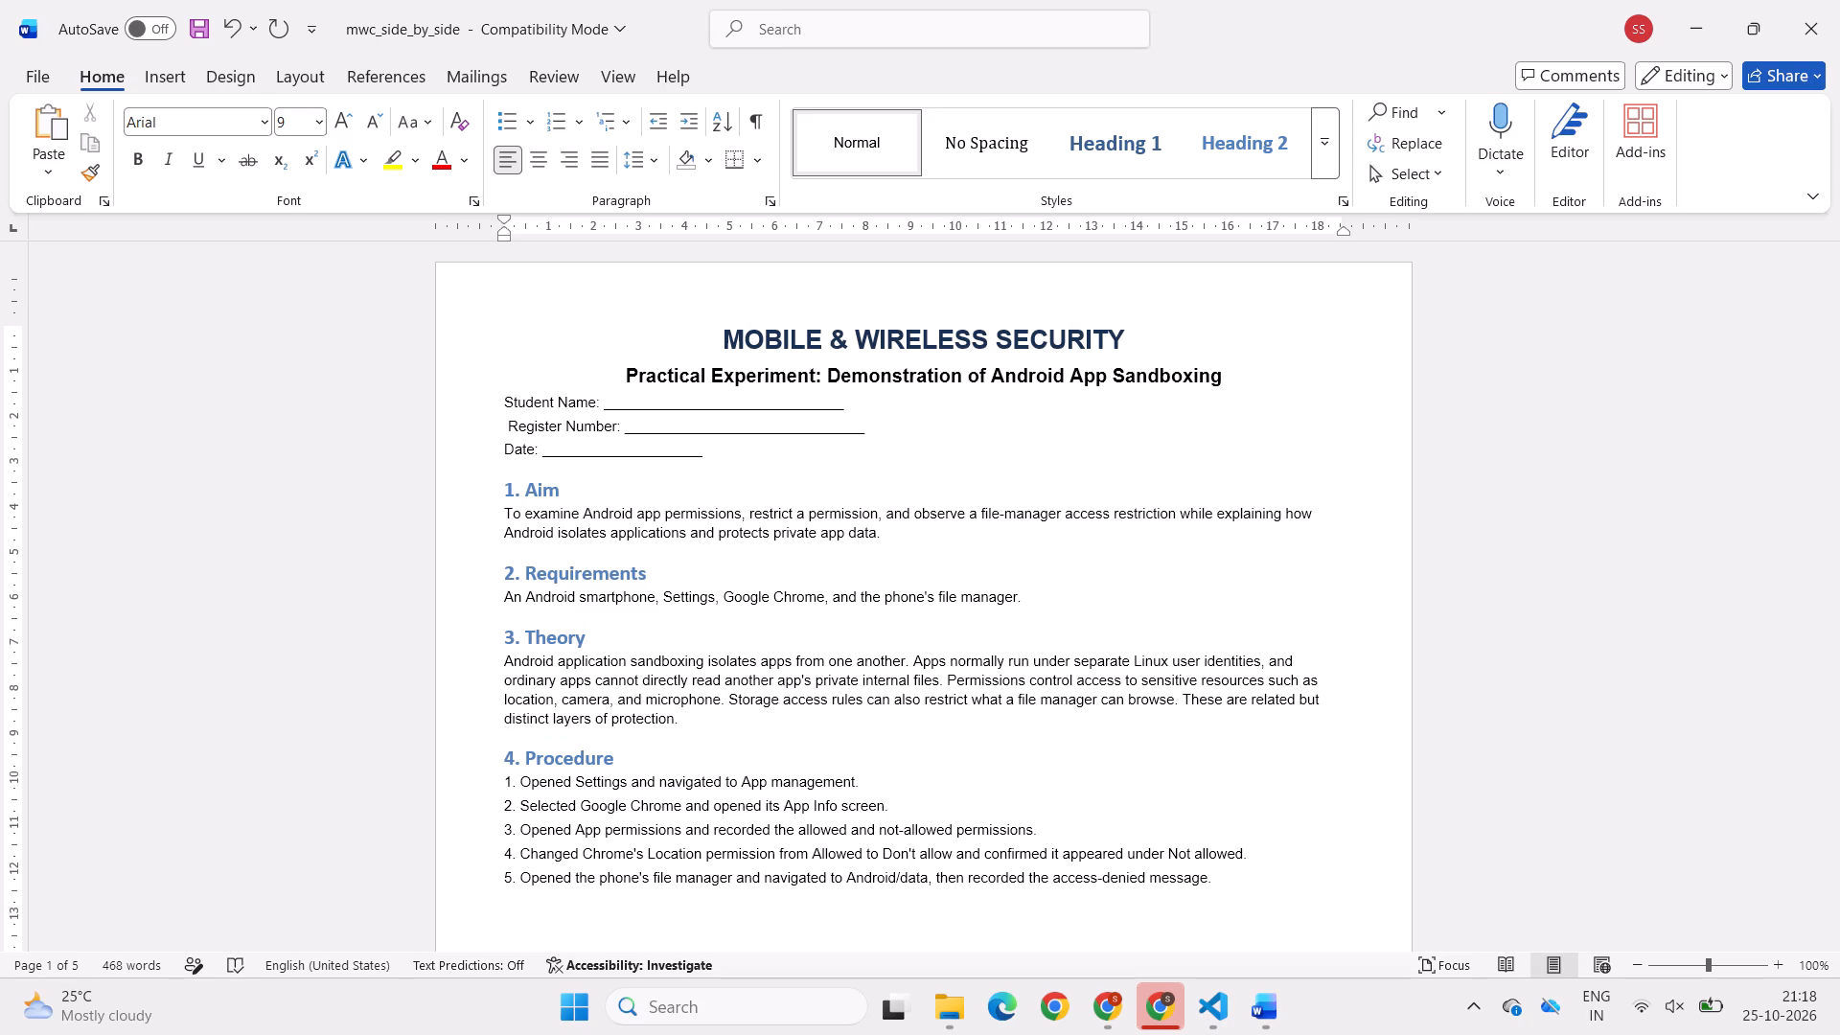
key(BackSpace)
key(Return)
key(Right)
key(BackSpace)
Extend the row height of the Figure 1 and Figure 2 table down to the bottom margin of its page.
scroll(854, 402, down, 3)
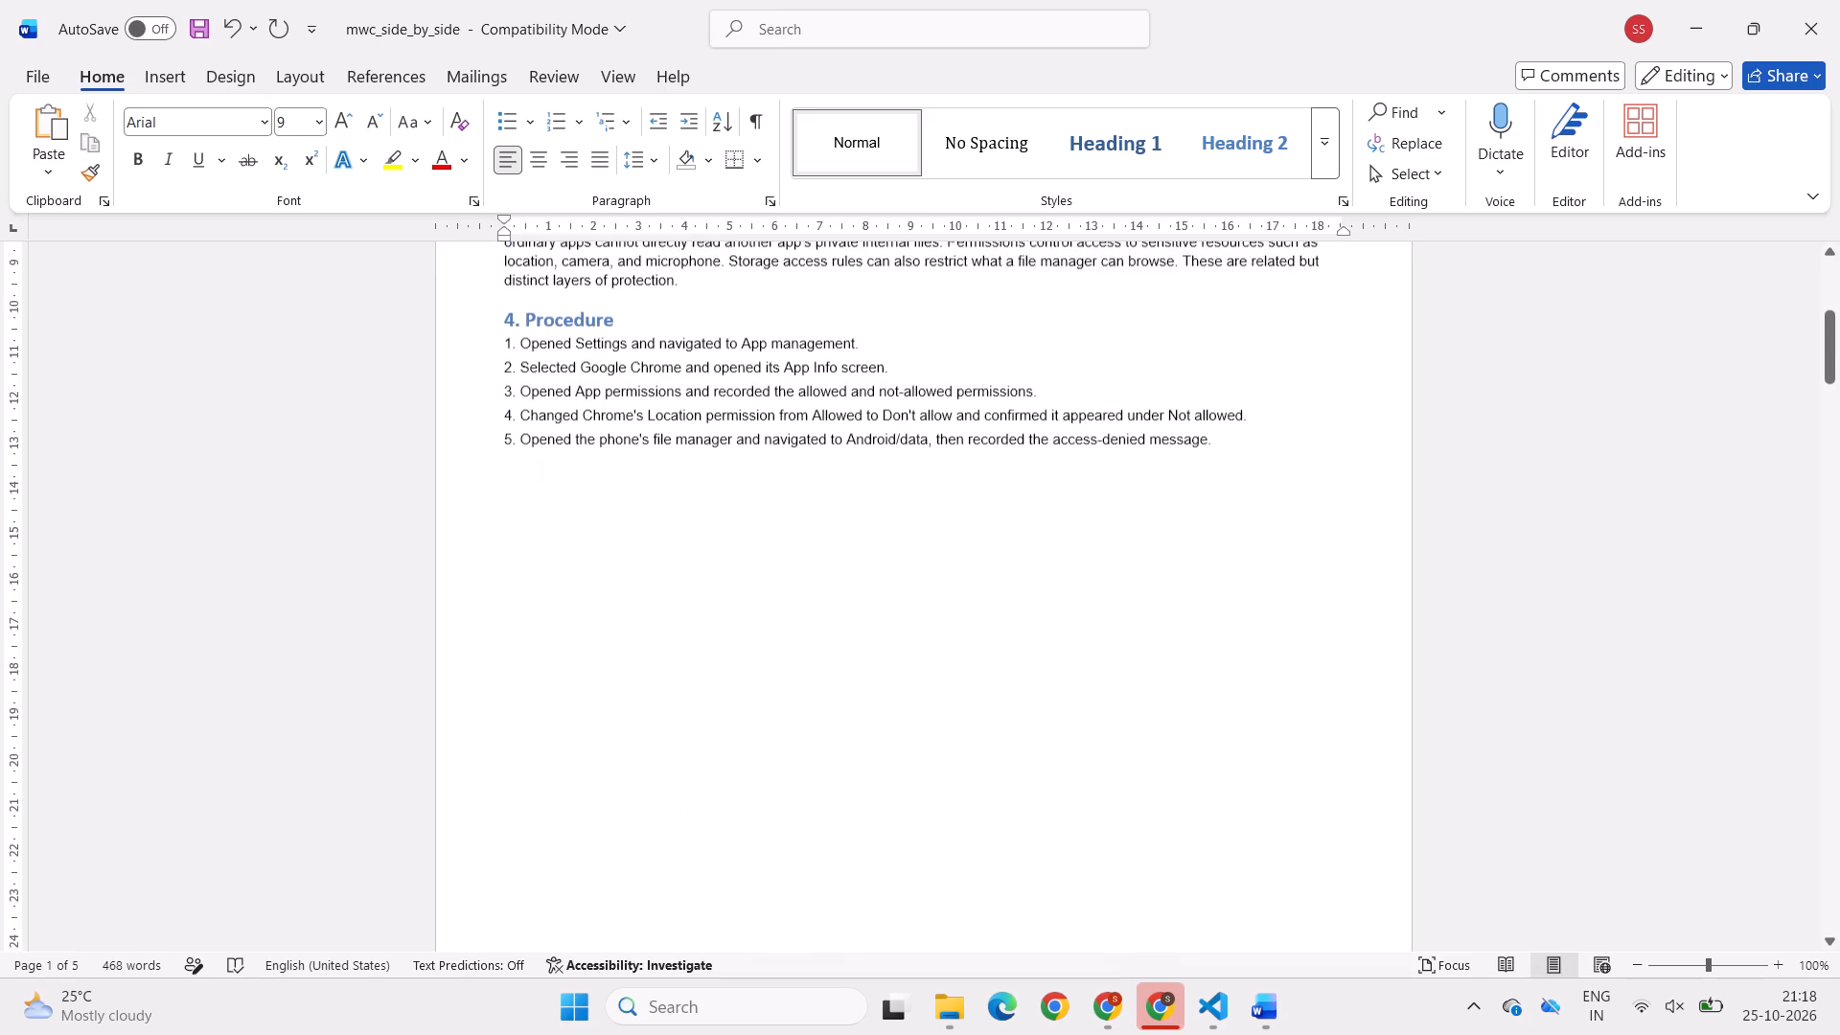
scroll(854, 402, down, 4)
scroll(854, 402, up, 1)
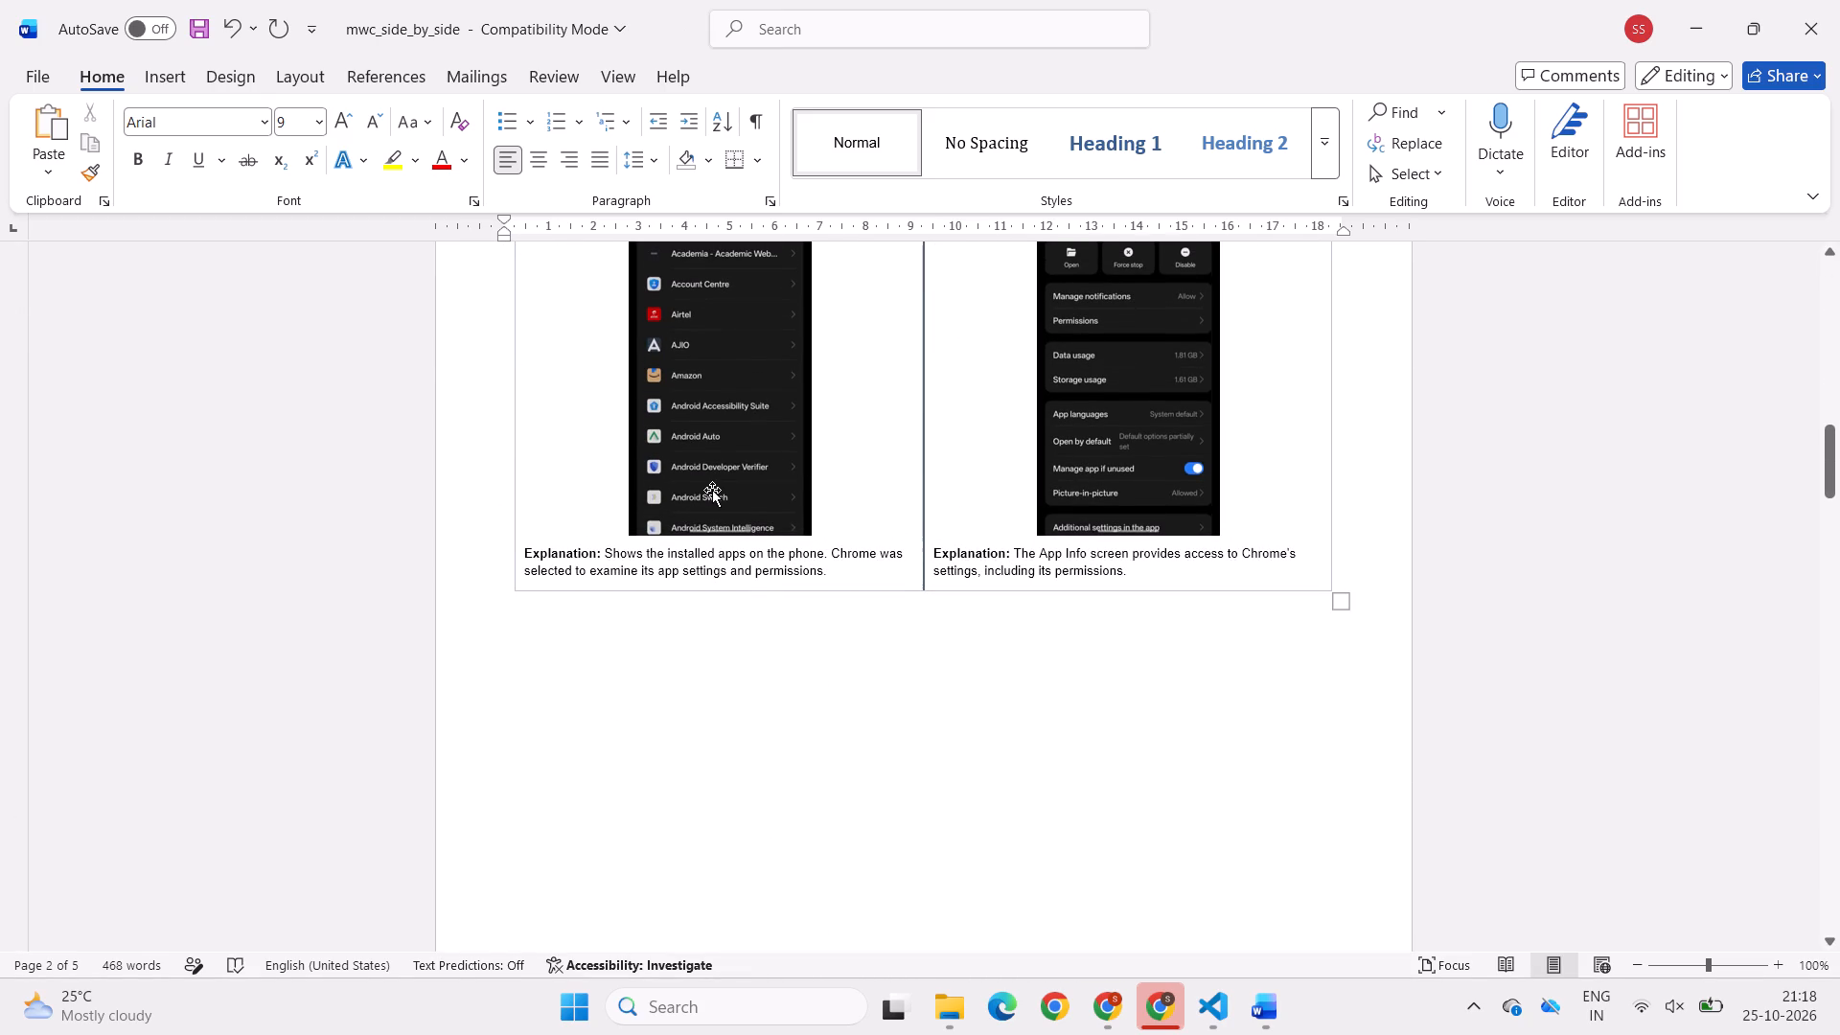
click(712, 490)
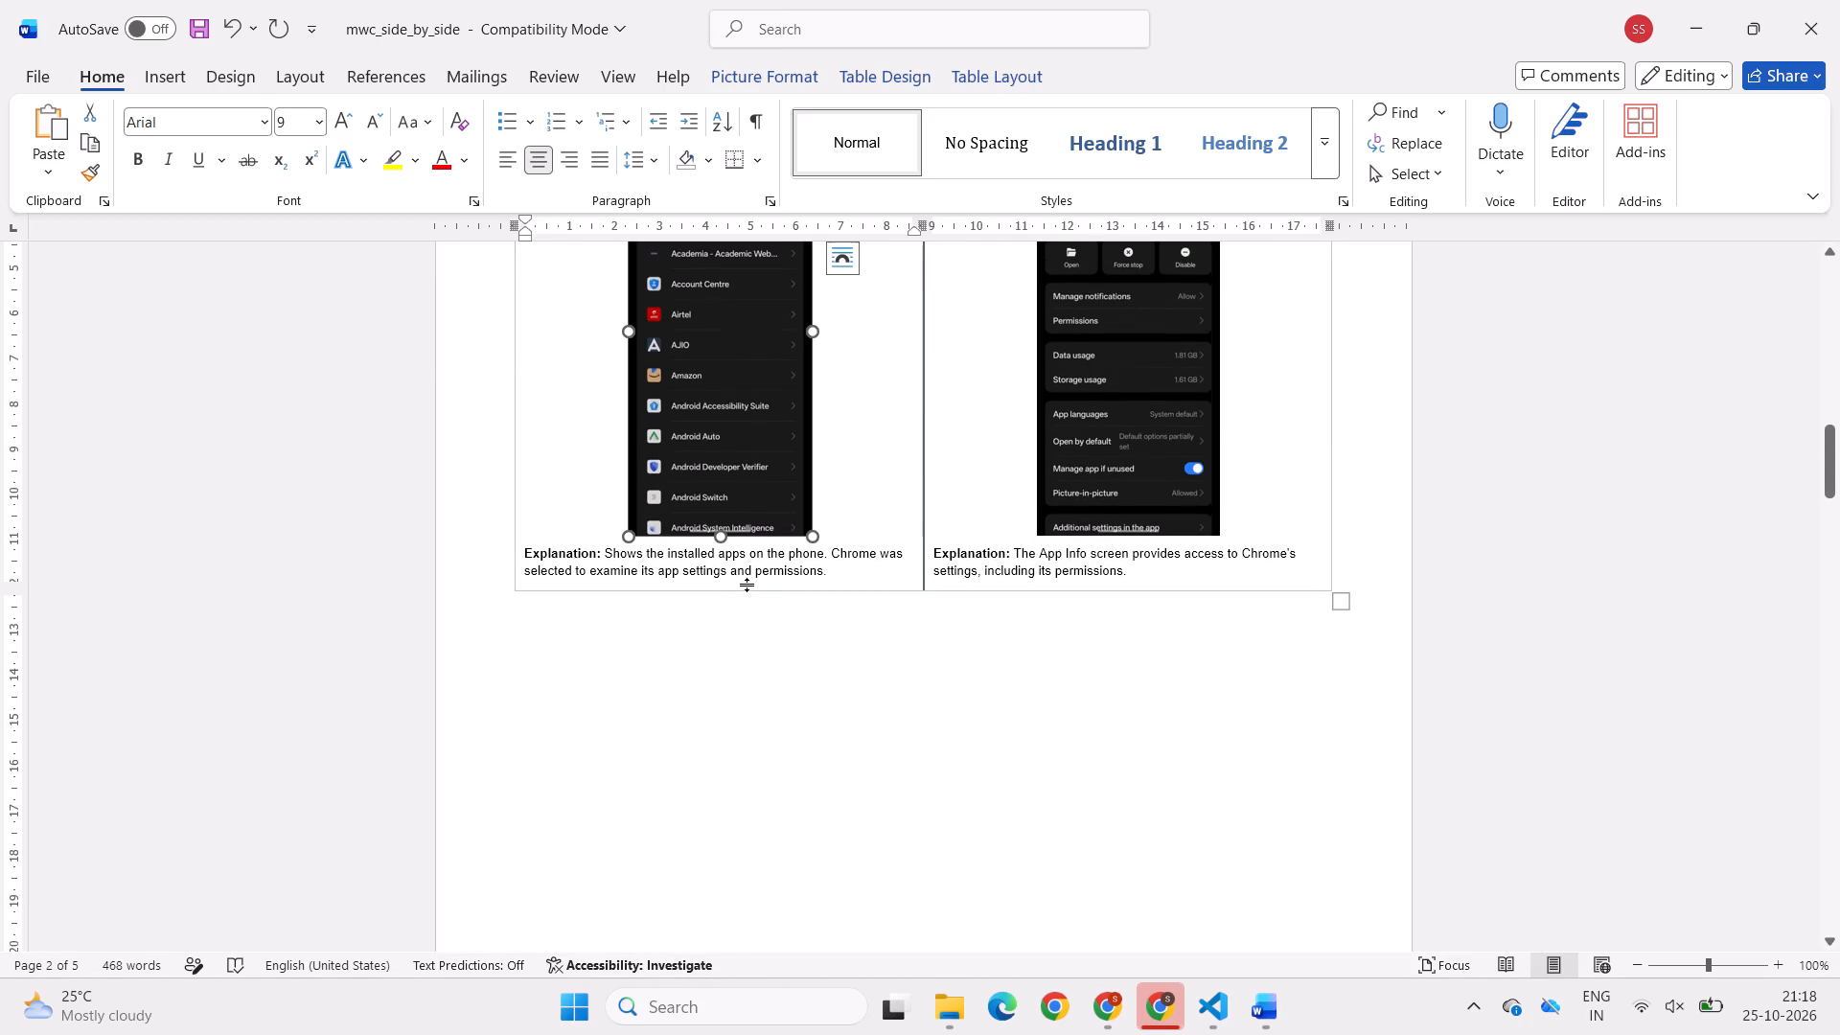
click(760, 589)
drag(760, 589, 750, 767)
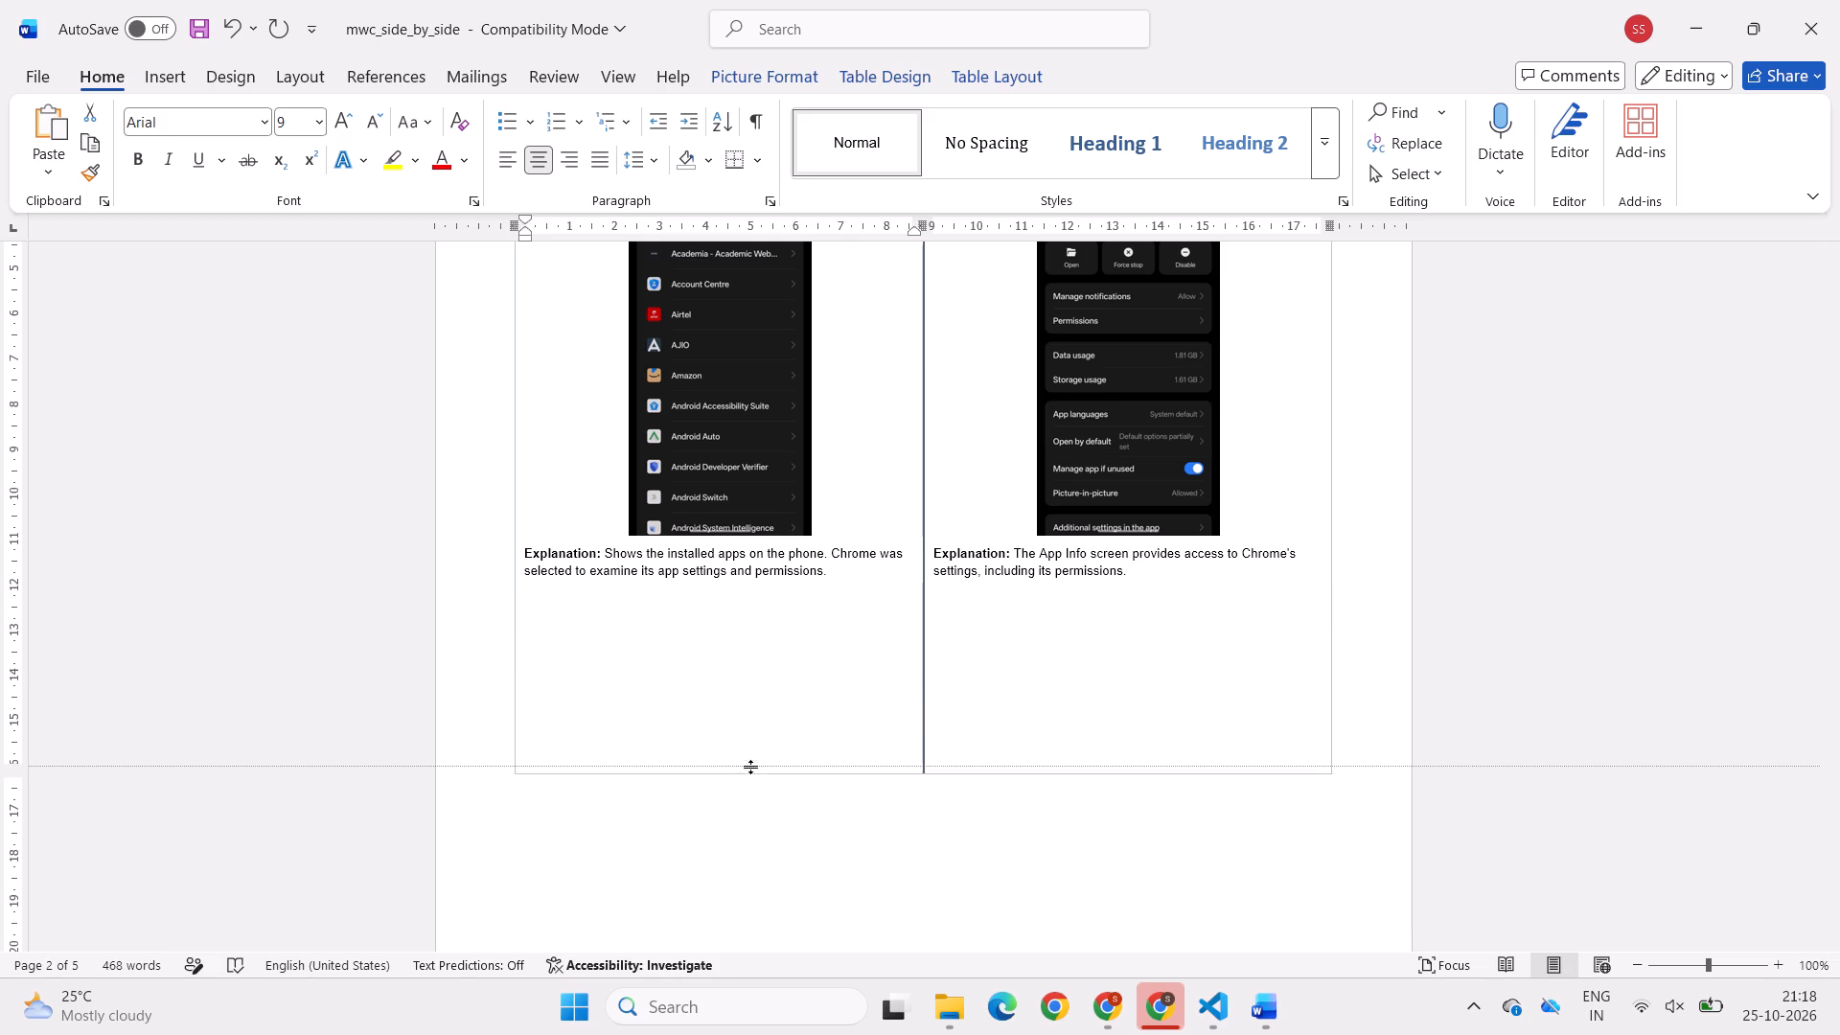
drag(750, 767, 752, 1023)
scroll(815, 664, up, 7)
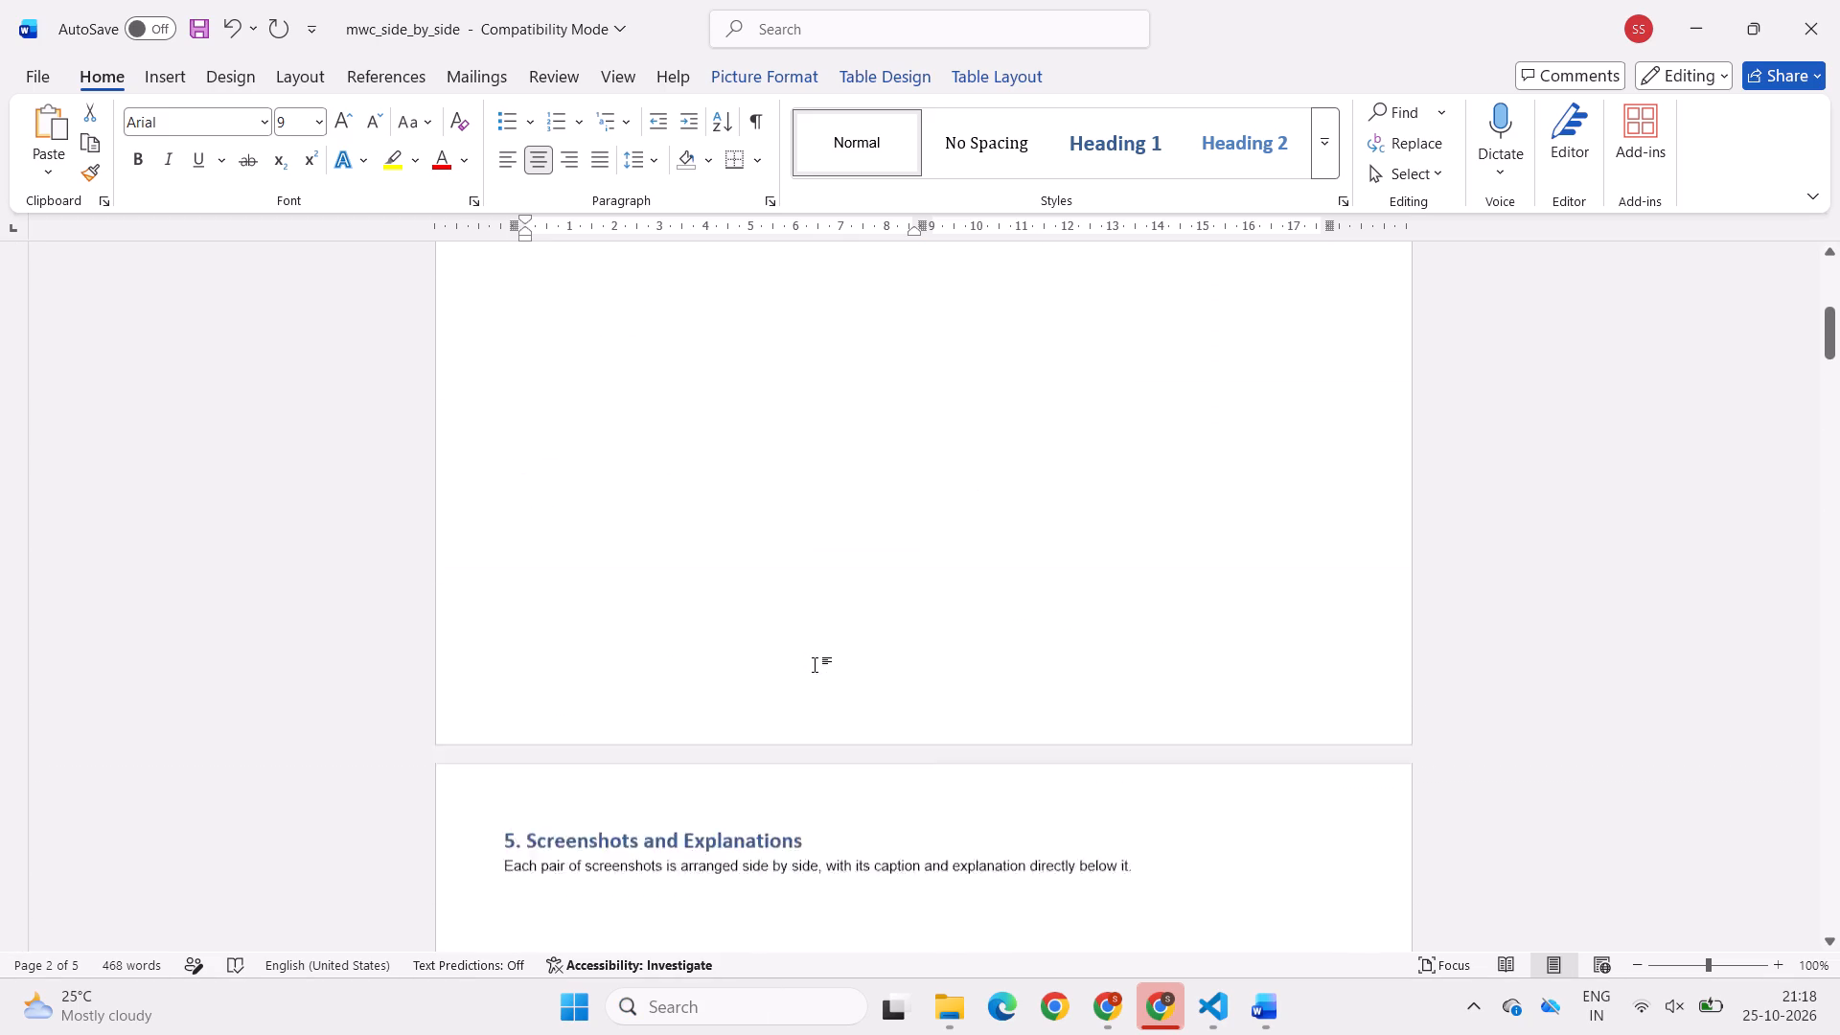
scroll(815, 664, down, 10)
scroll(815, 664, up, 1)
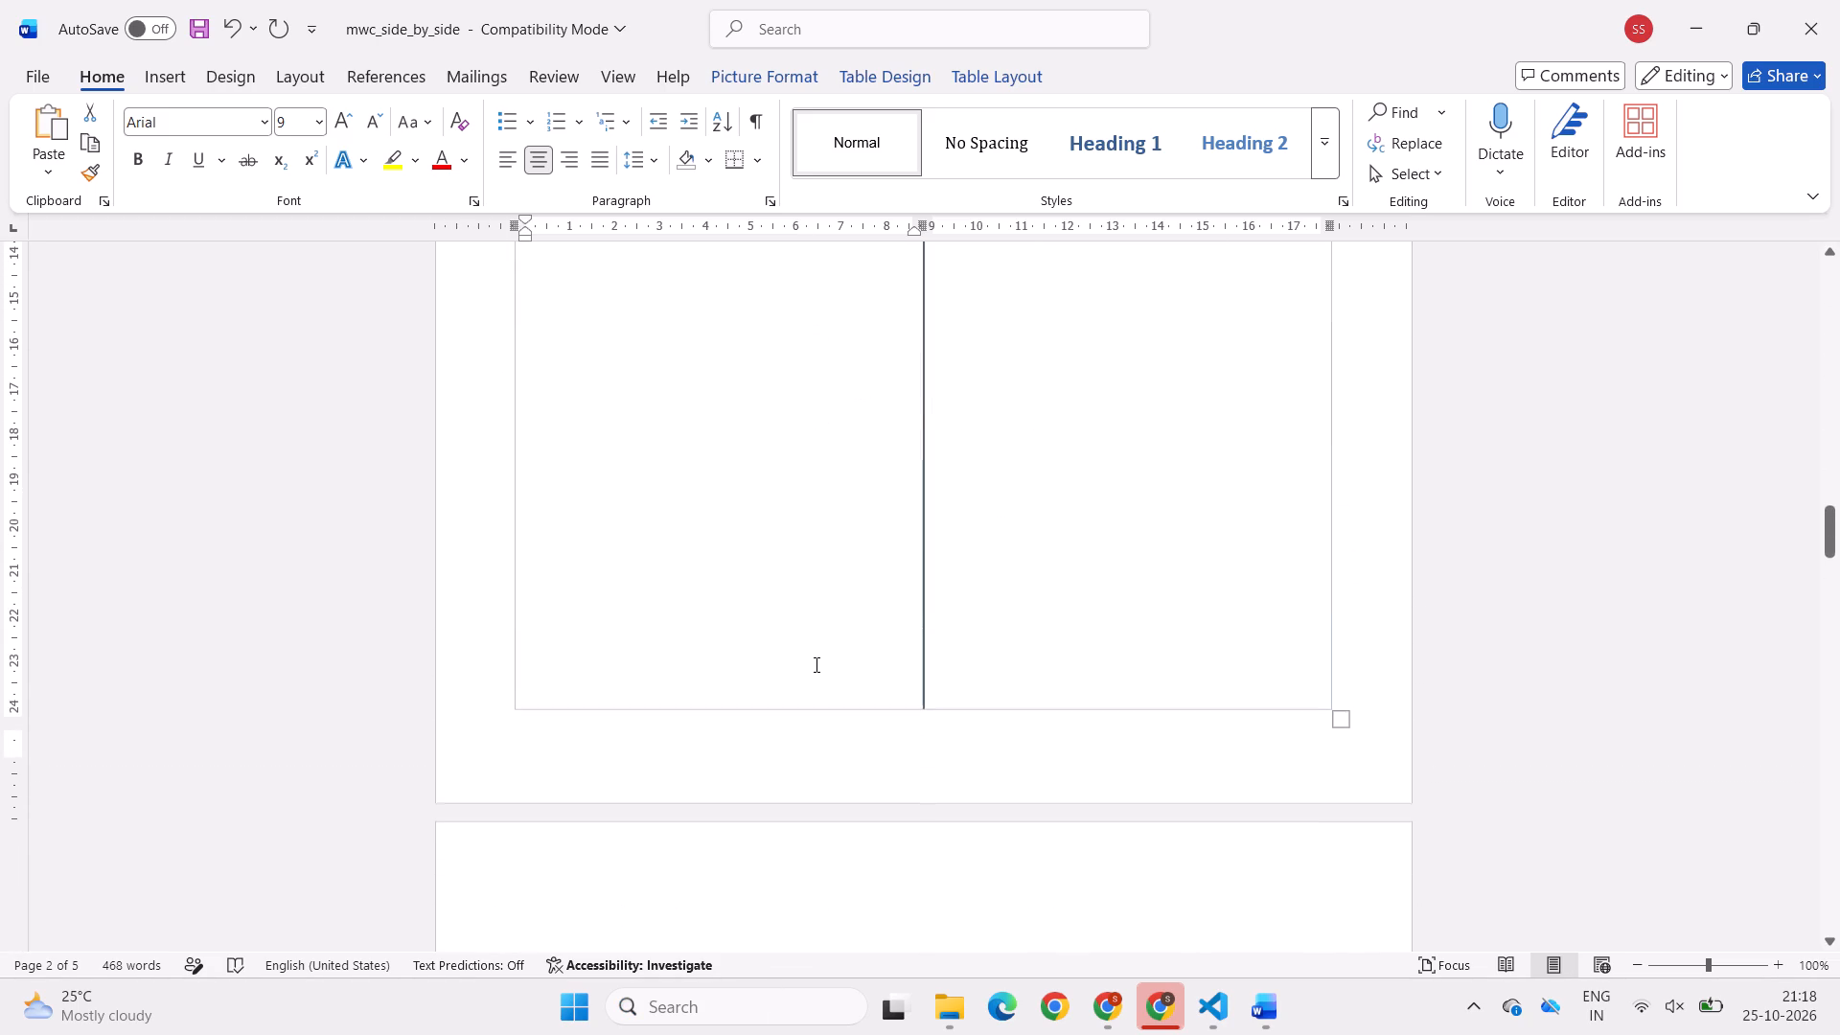
drag(839, 725, 848, 682)
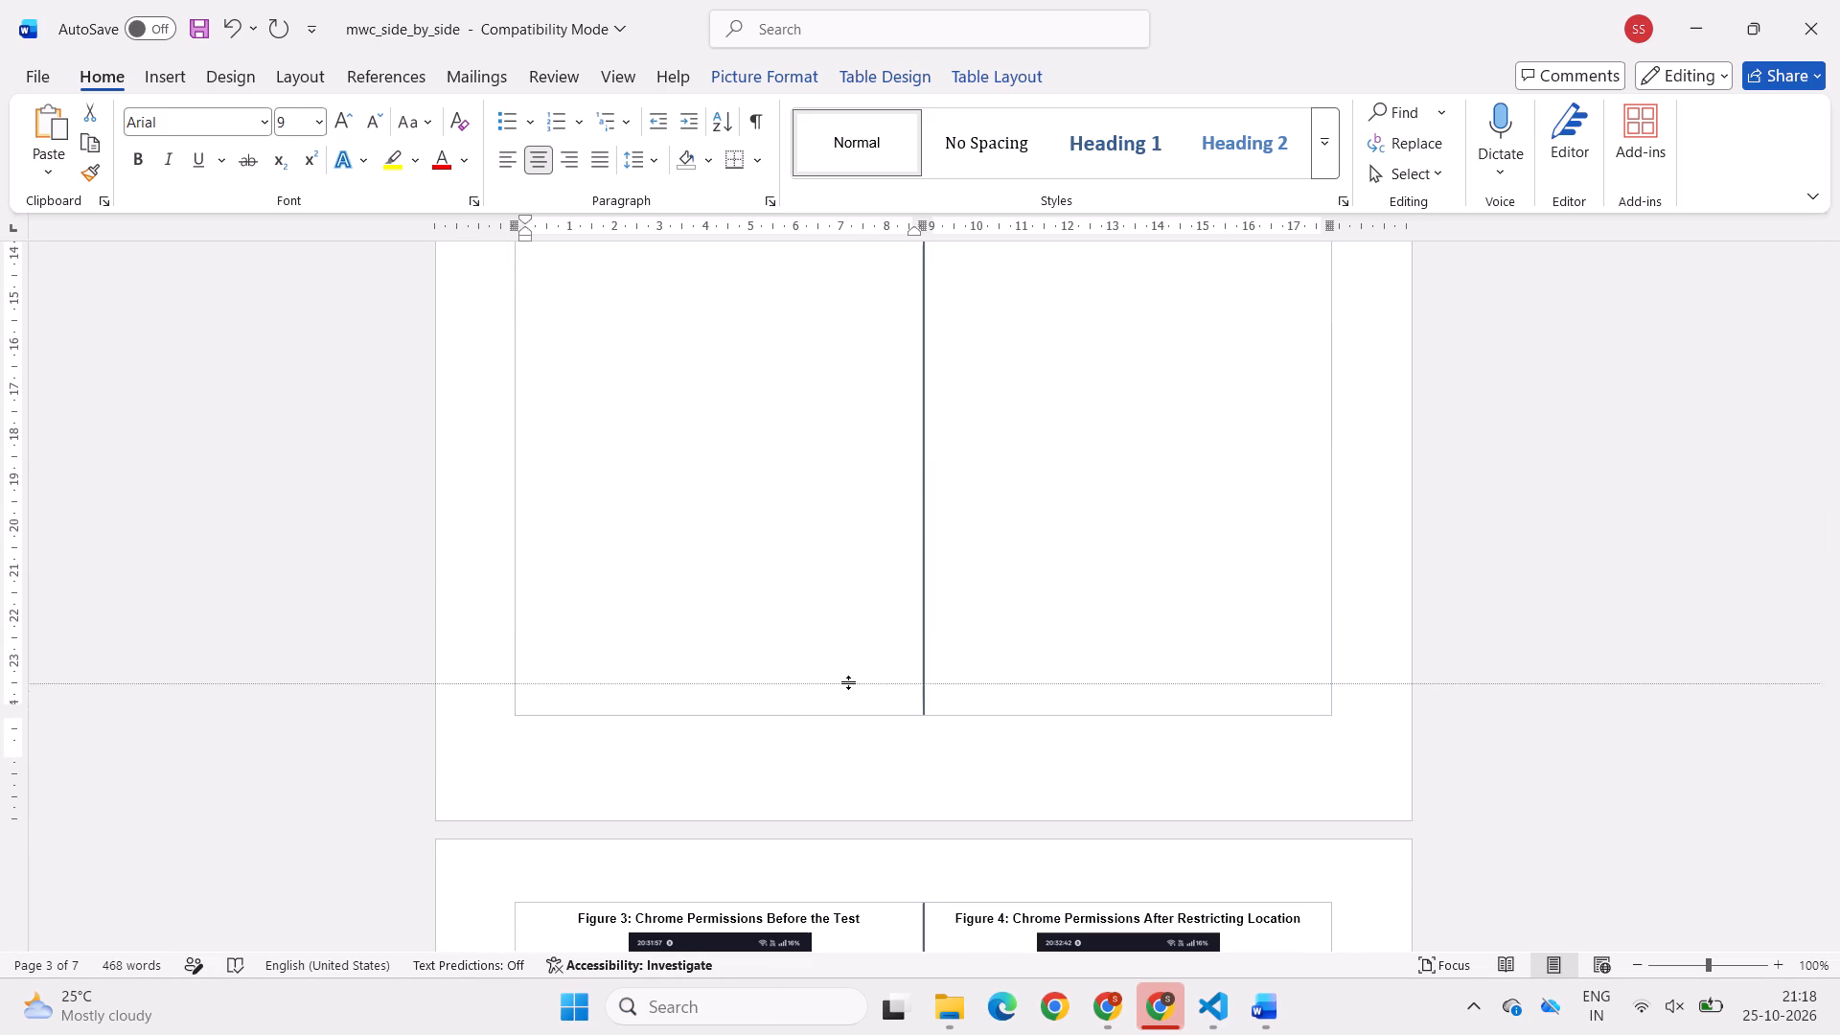
drag(848, 682, 849, 680)
Enlarge the Figure 1 App management screenshot to about one and a half times its height and width.
scroll(849, 680, up, 6)
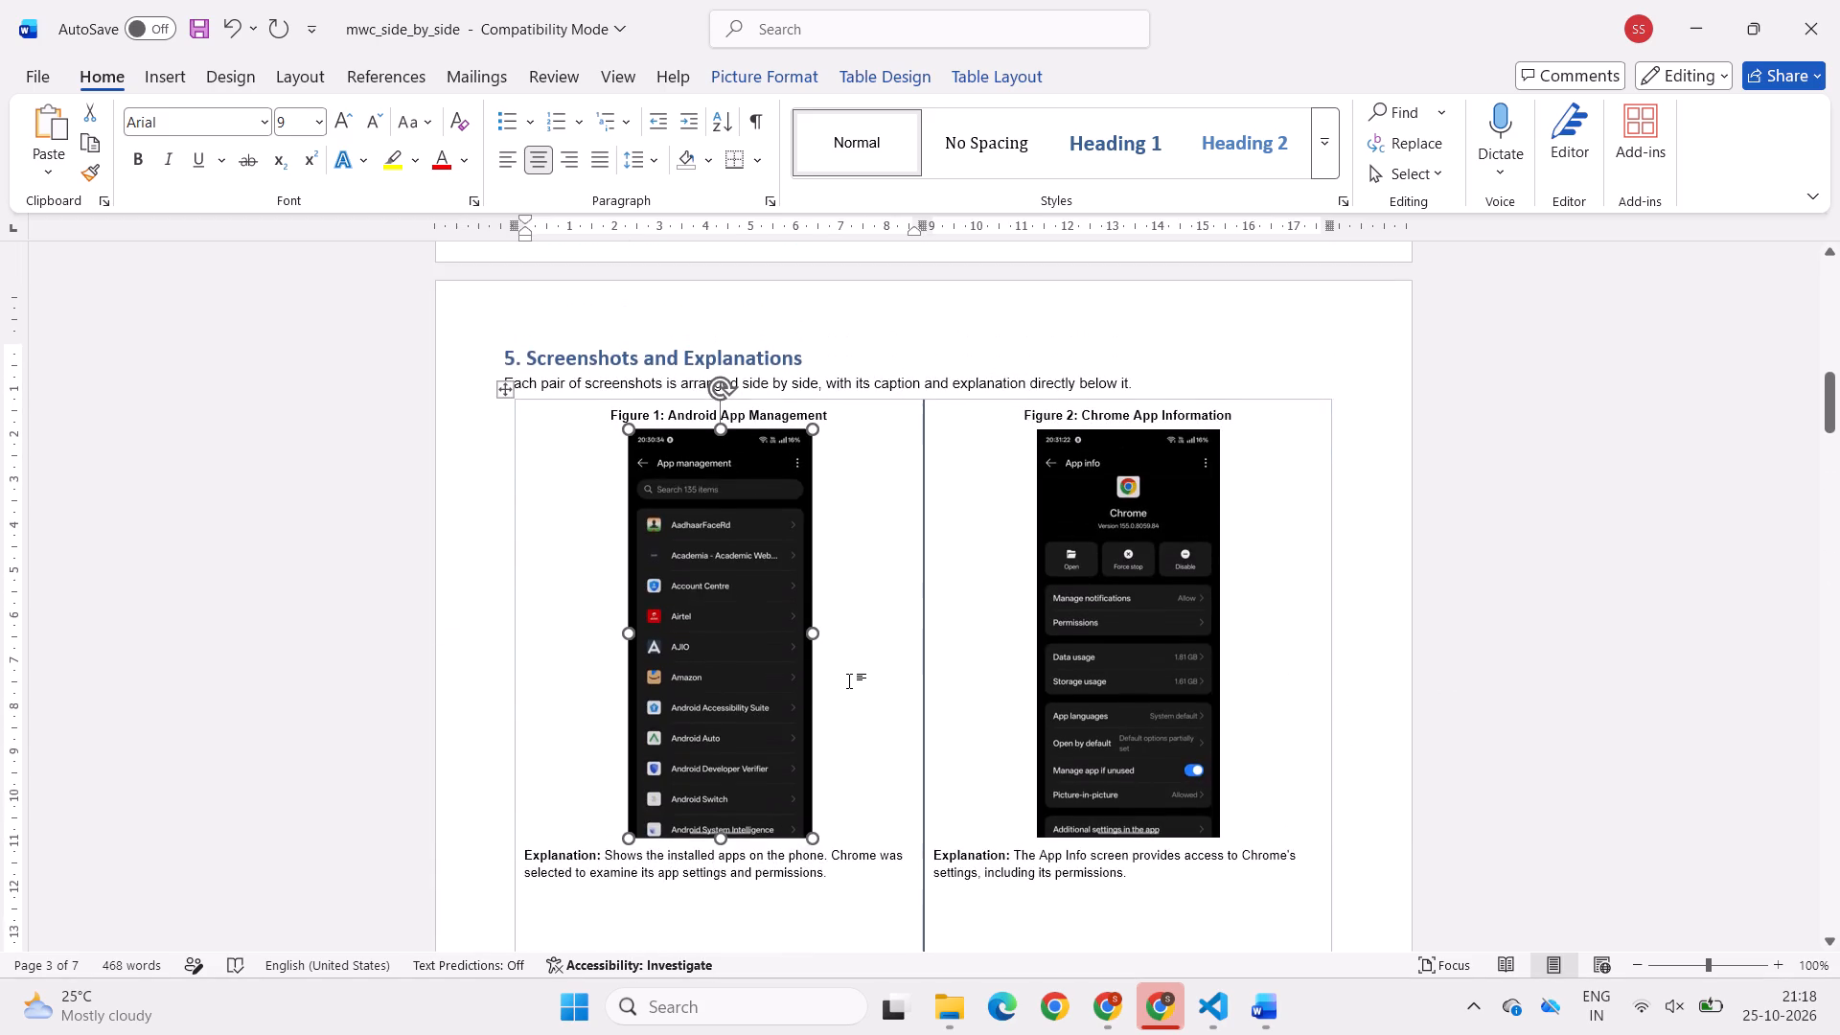
scroll(849, 680, down, 1)
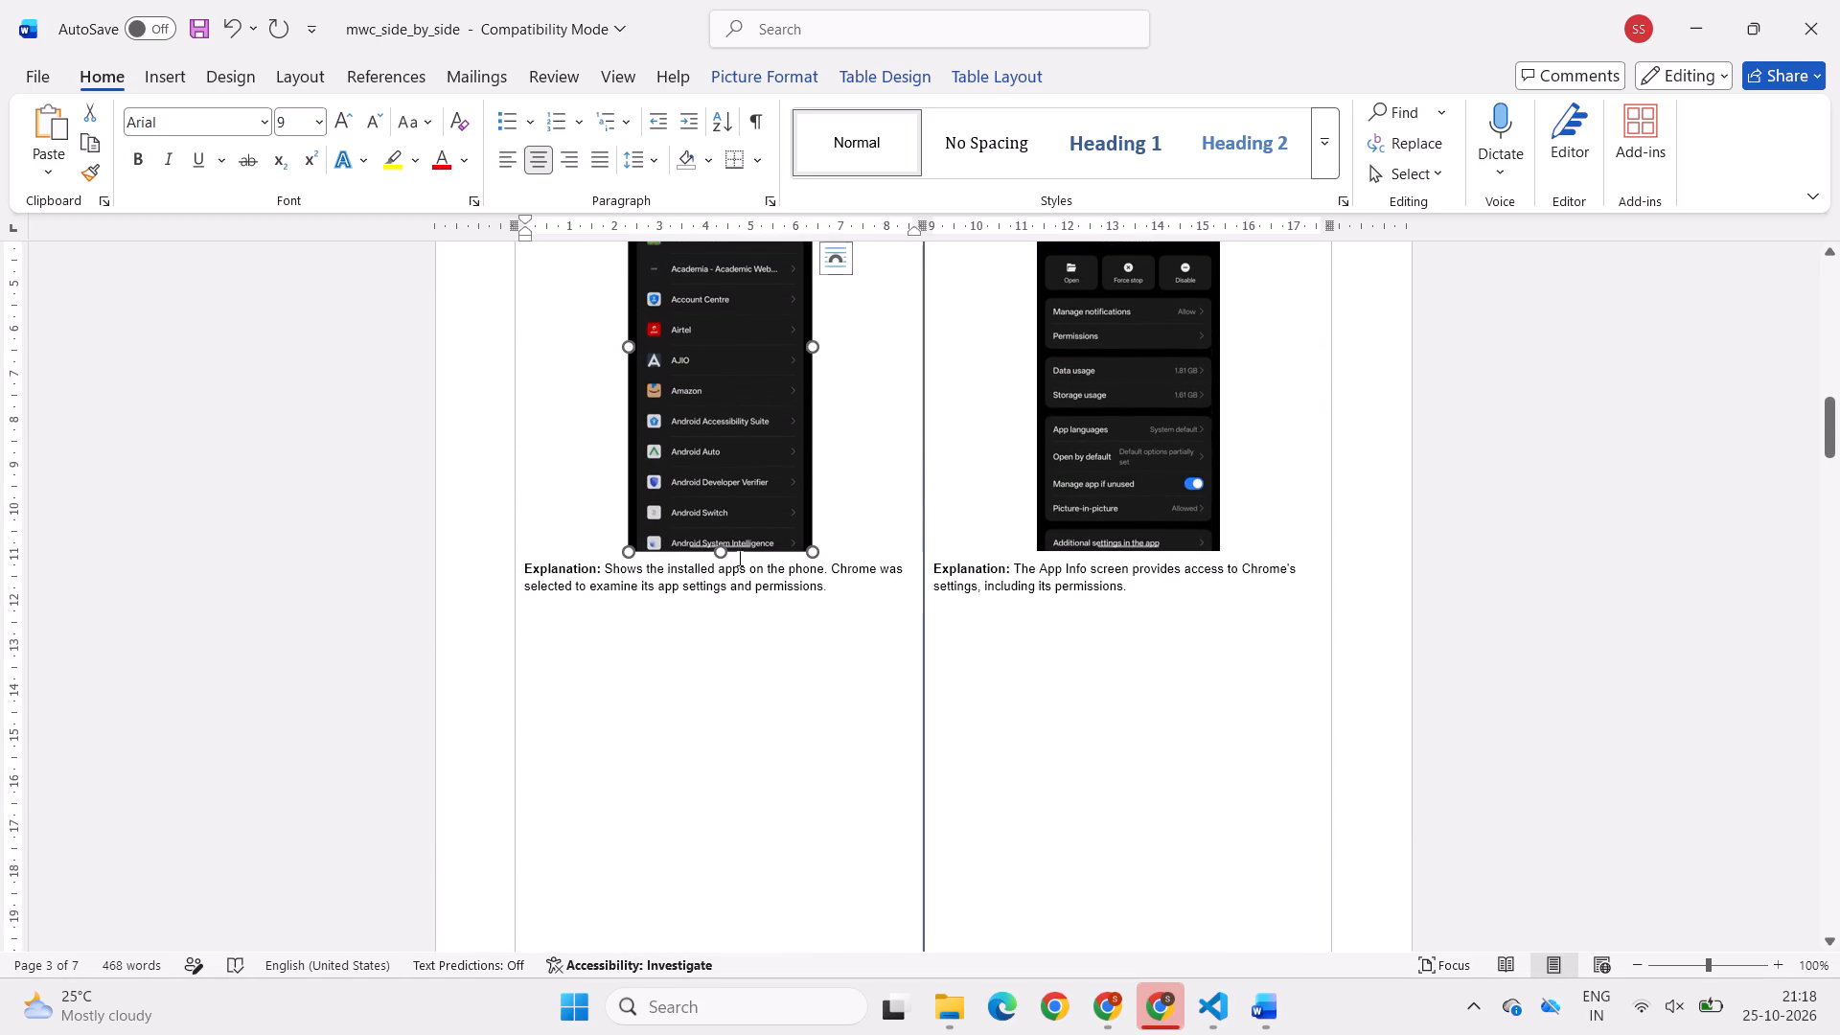
drag(724, 557, 746, 773)
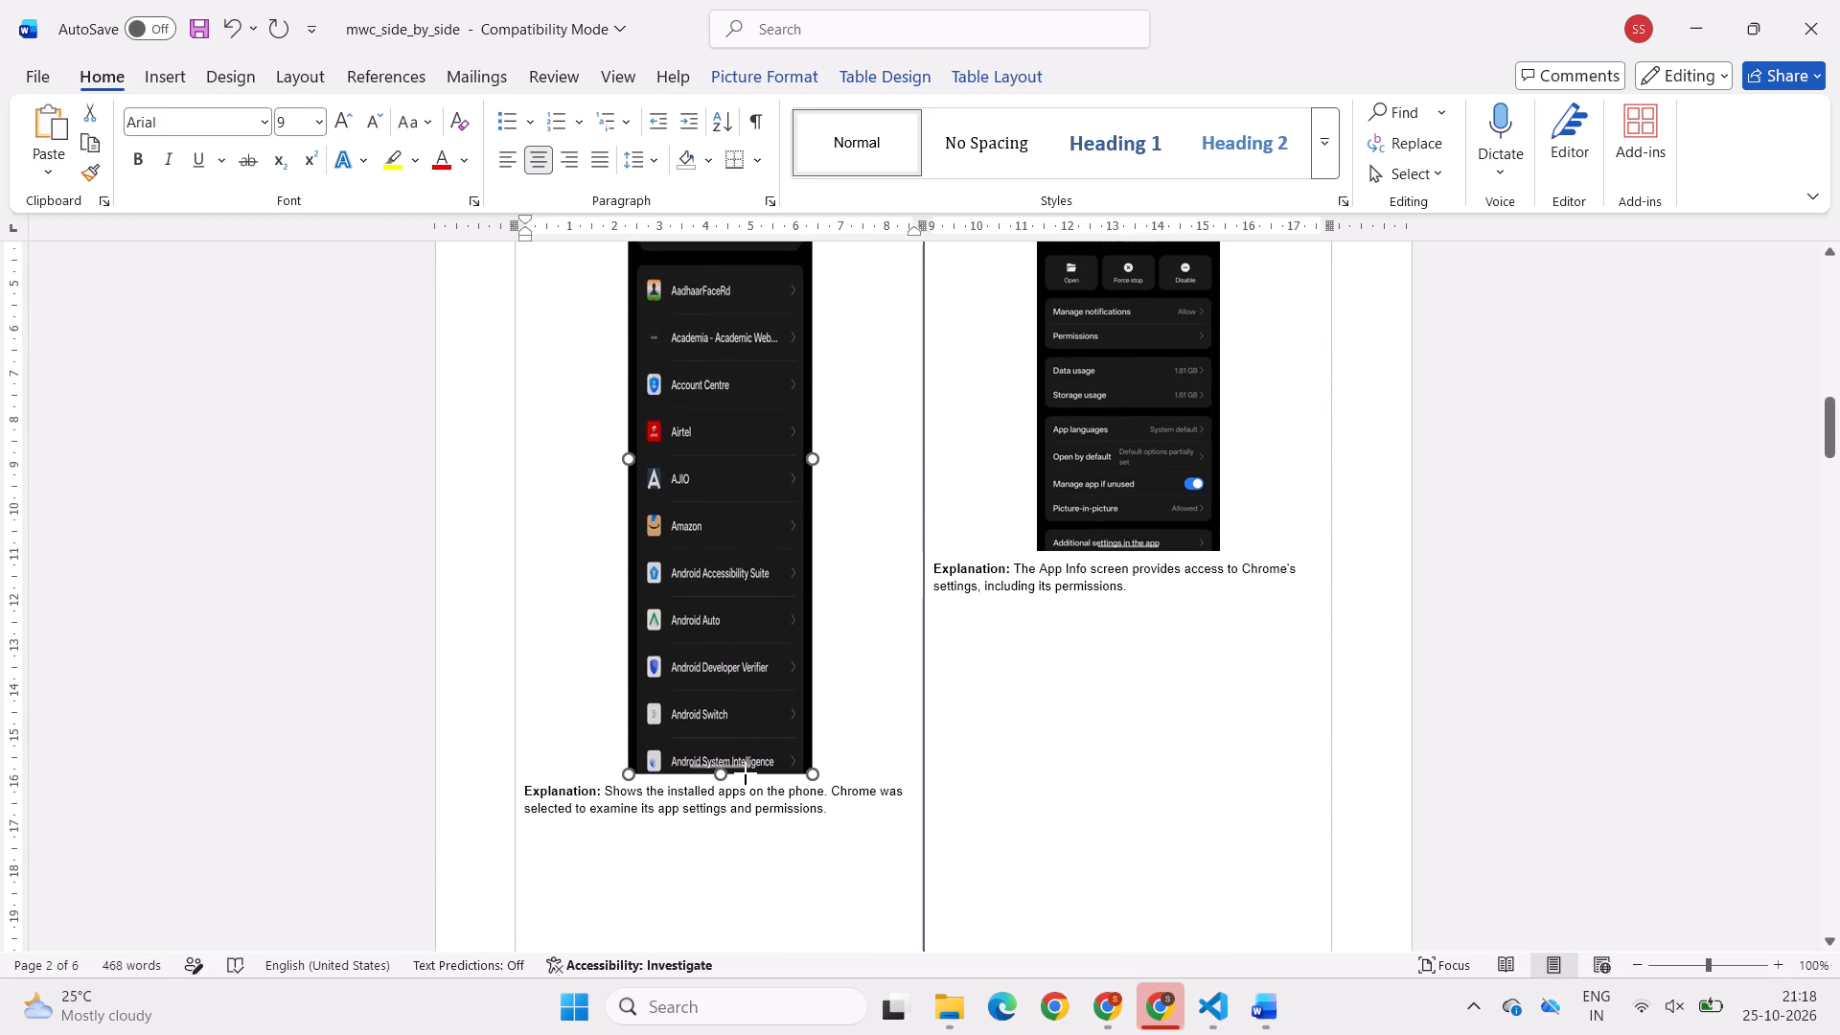
drag(746, 773, 745, 786)
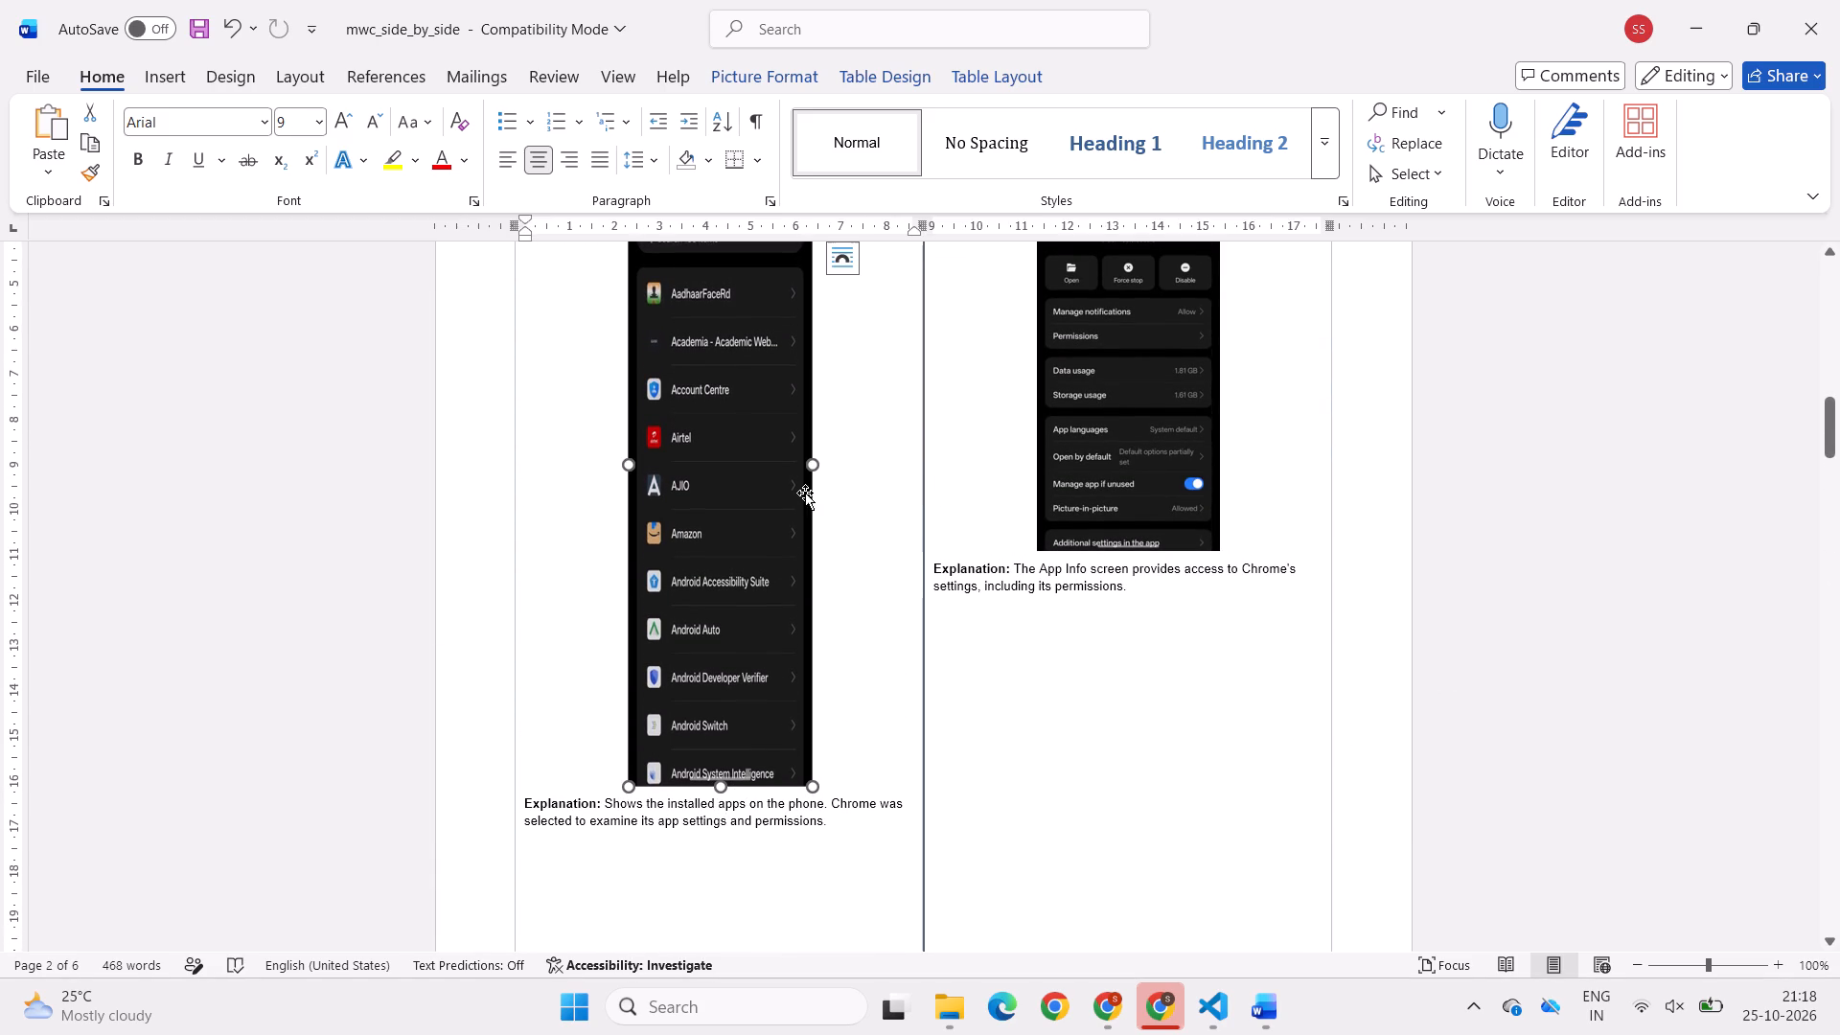
drag(815, 468, 894, 465)
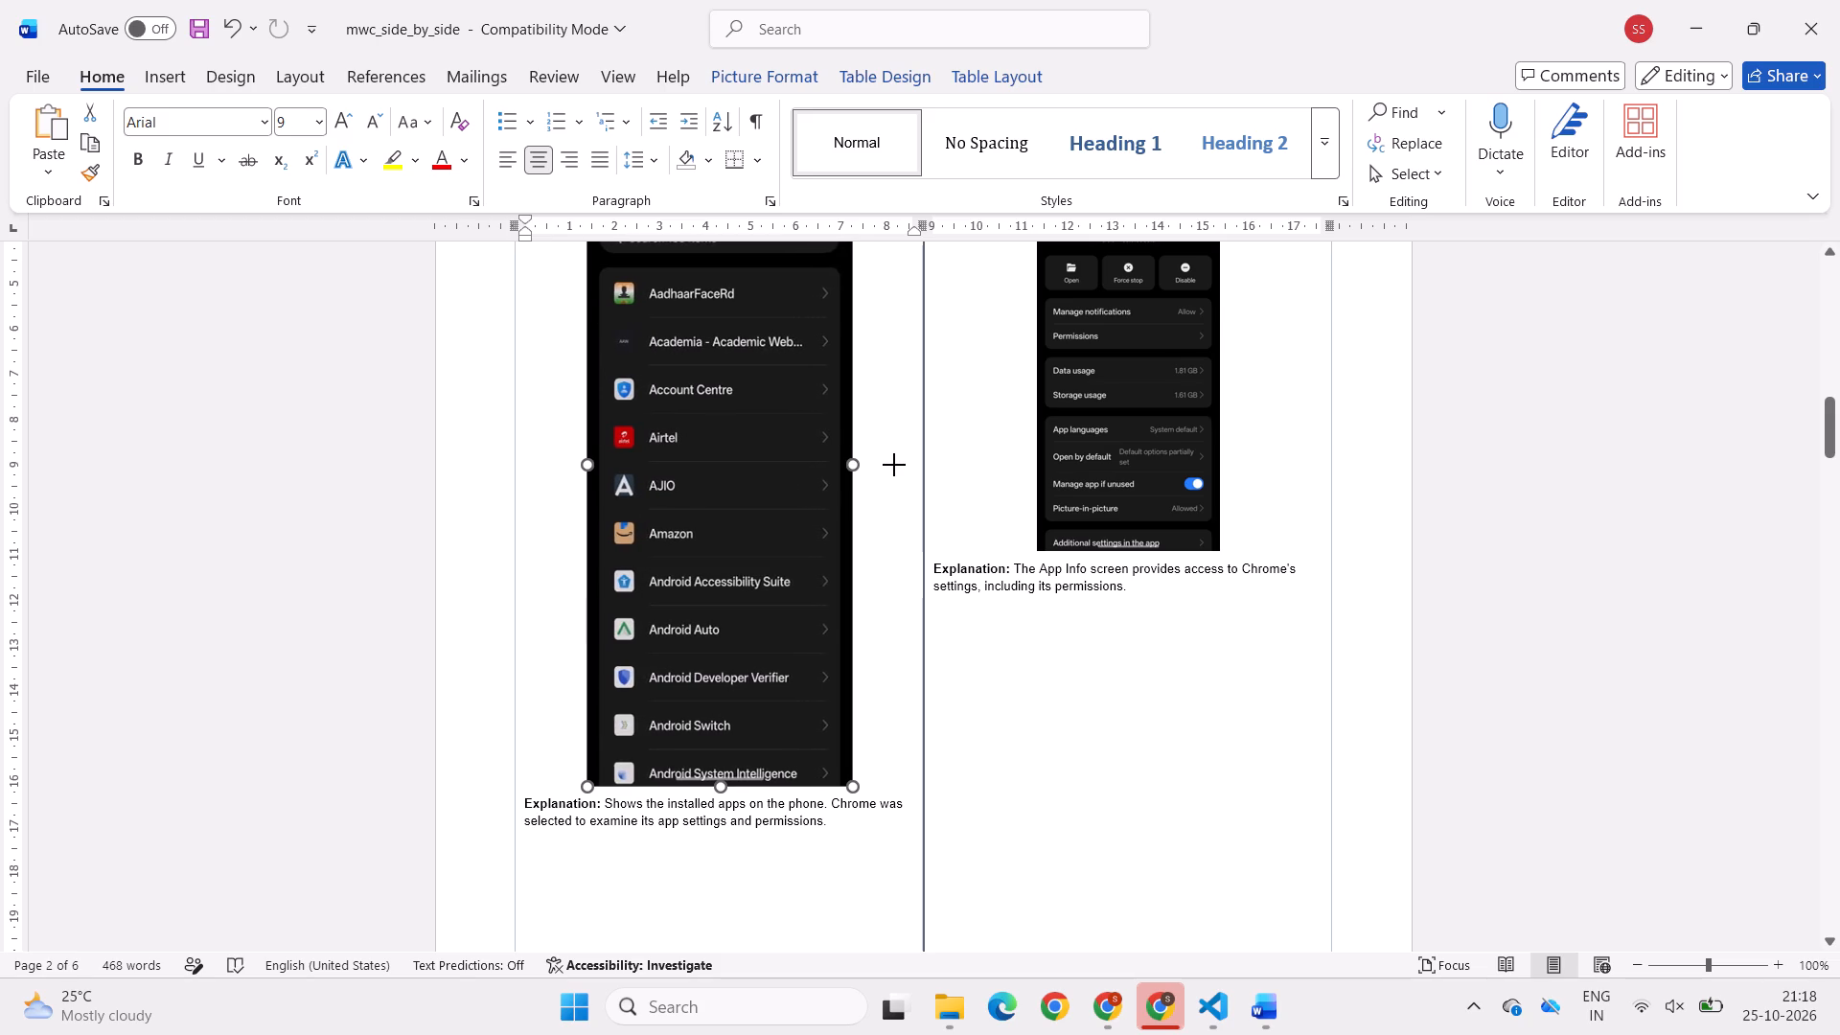
drag(894, 465, 905, 468)
Add a blank line between the Figure 1 caption and its screenshot.
scroll(905, 468, up, 1)
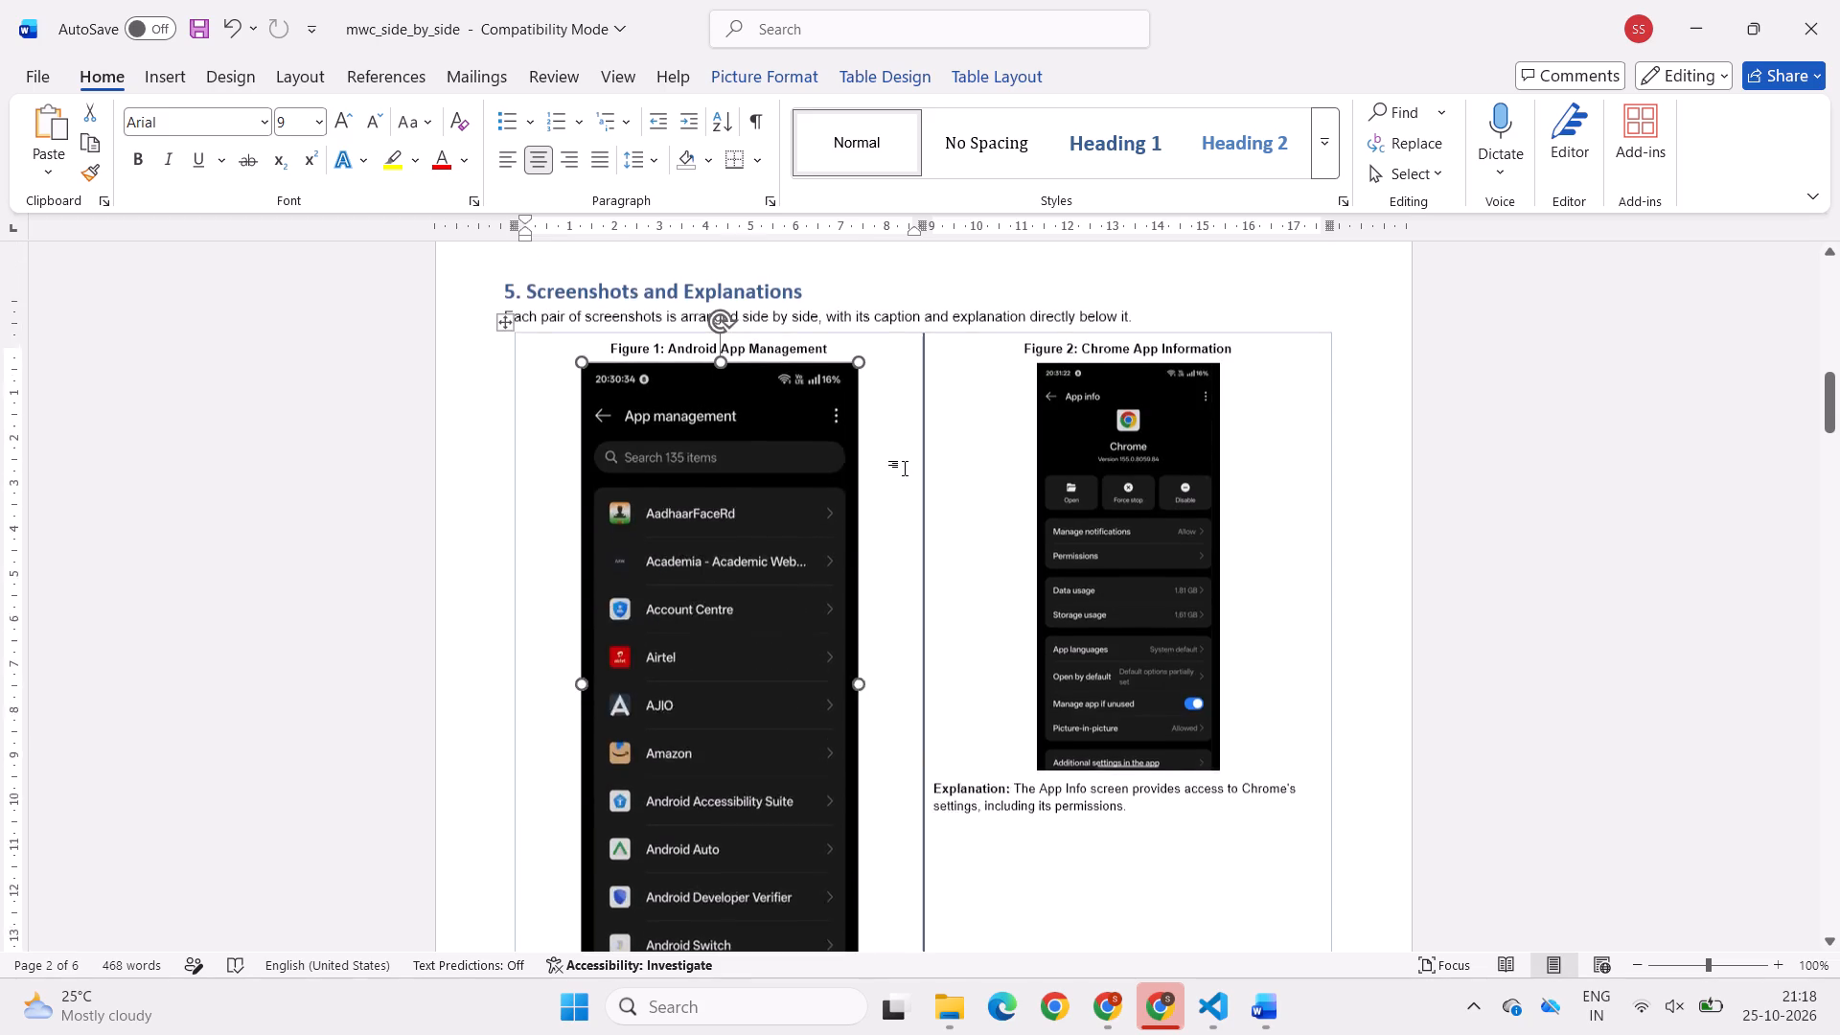
scroll(905, 468, up, 1)
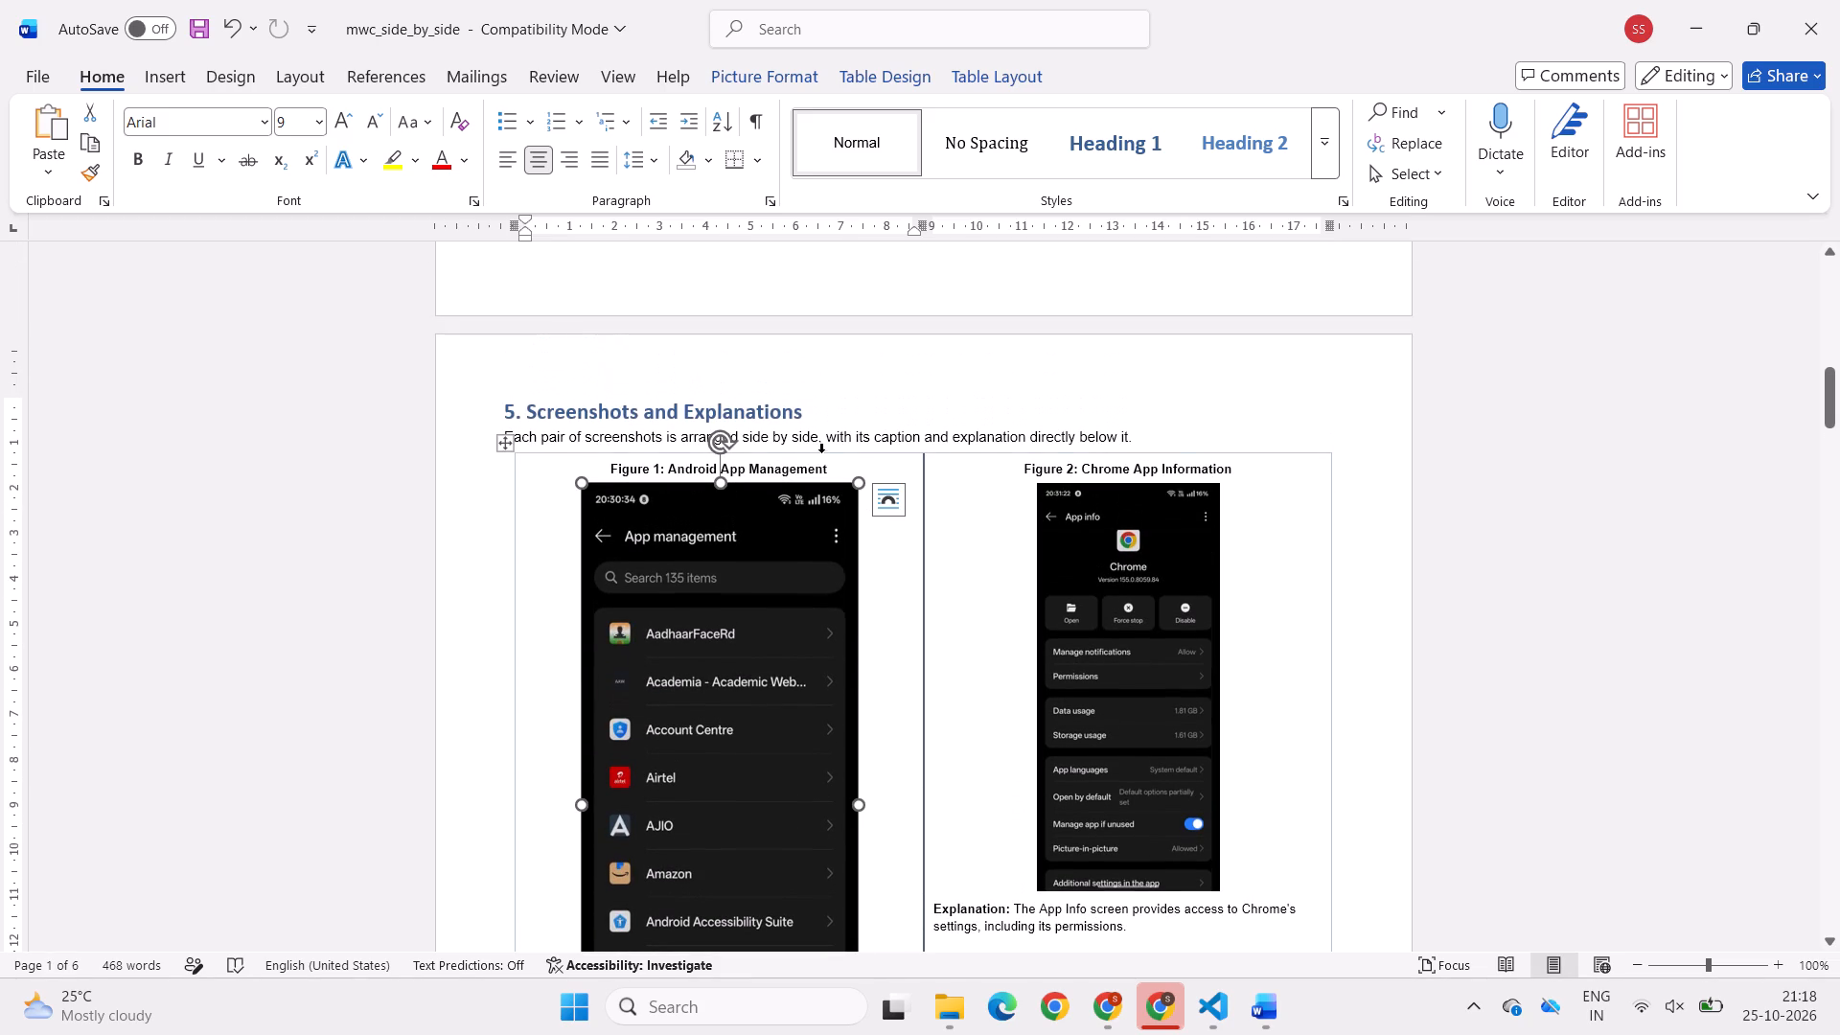
click(839, 468)
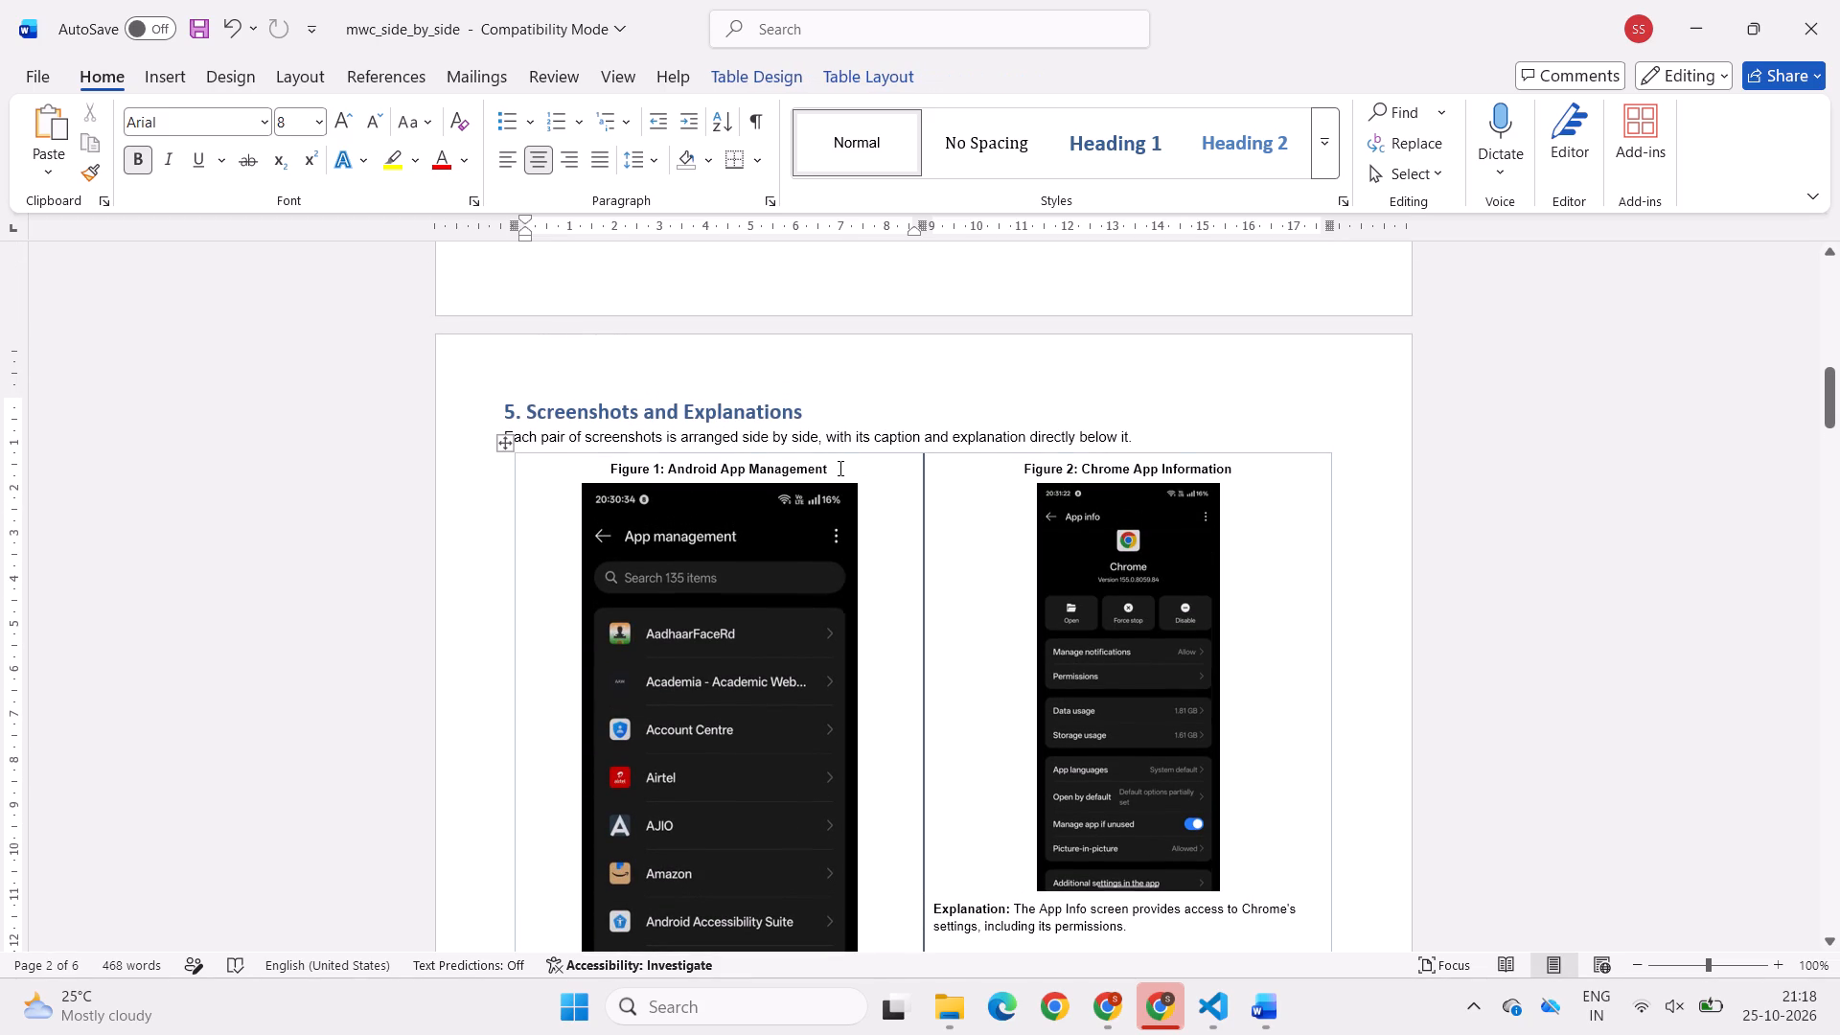
key(Return)
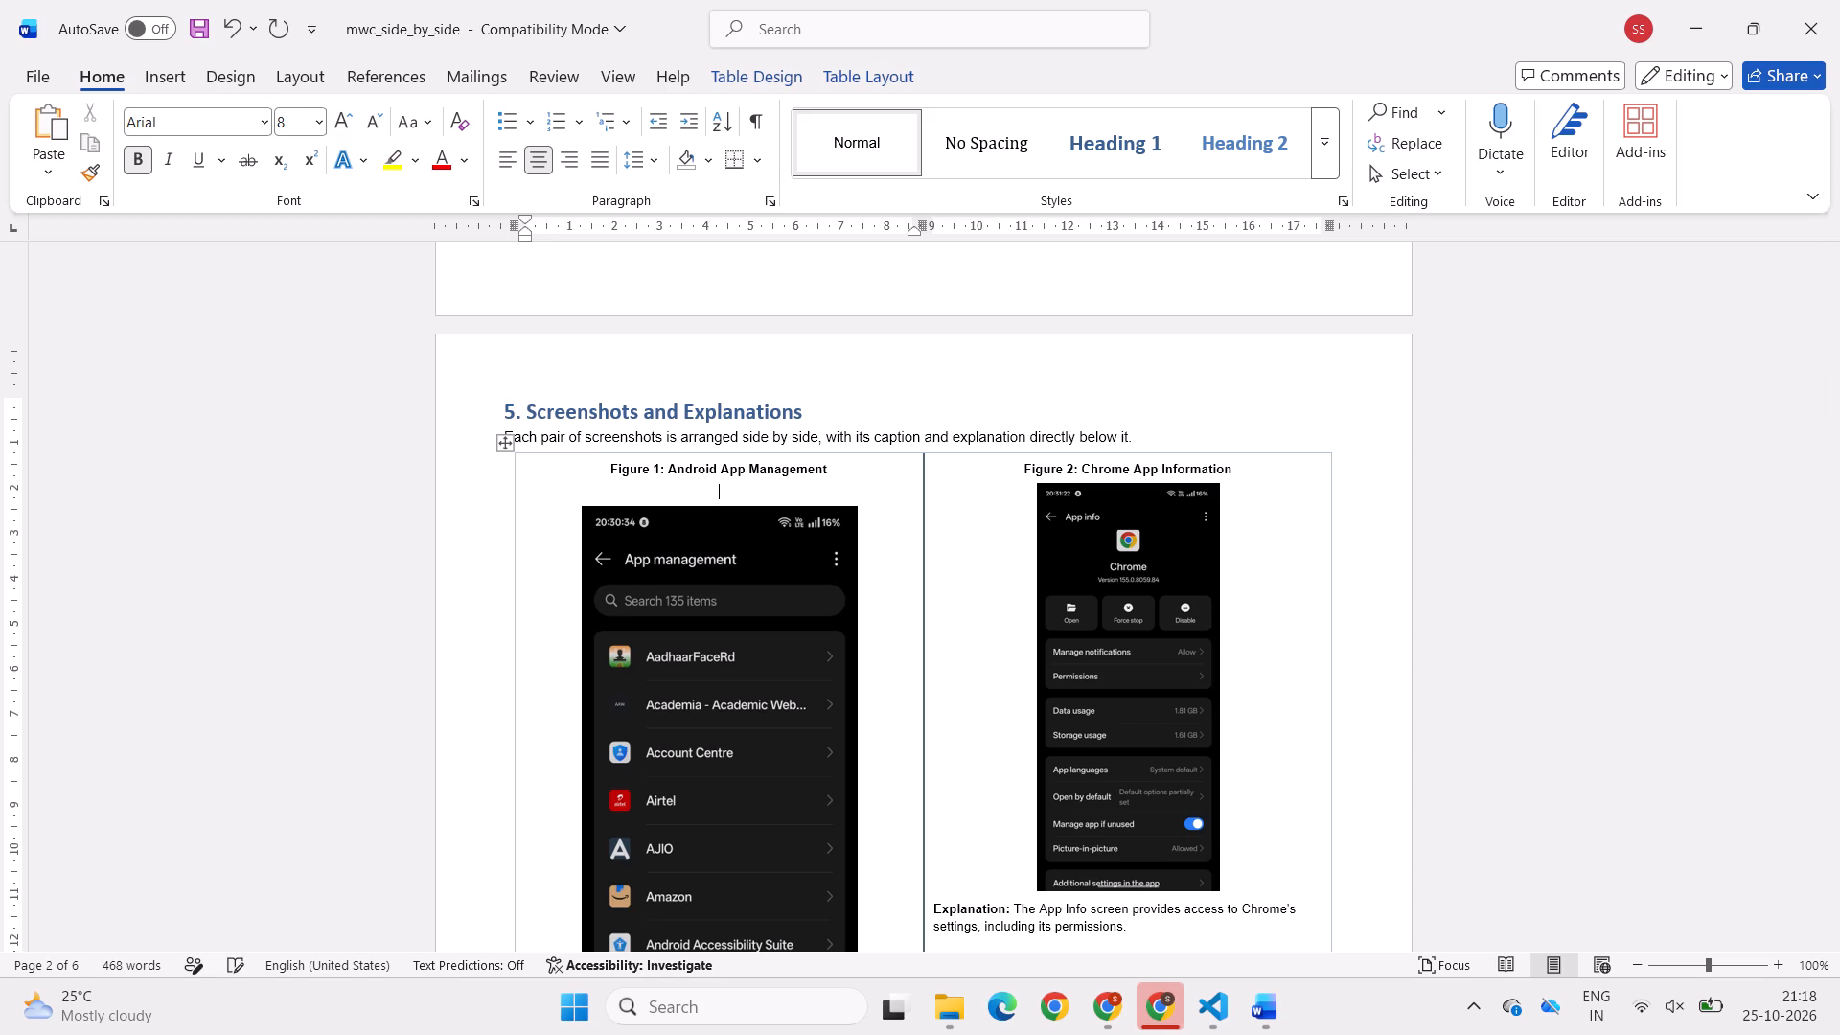
Insert a blank line above the Figure 1: Android App Management caption.
key(Up)
key(Up)
key(Down)
key(Left)
key(Left)
key(Left)
key(Left)
key(Left)
key(Left)
key(Left)
key(Left)
key(Left)
key(Left)
key(Left)
key(Left)
key(Left)
key(Left)
key(Left)
key(Left)
key(Left)
key(Left)
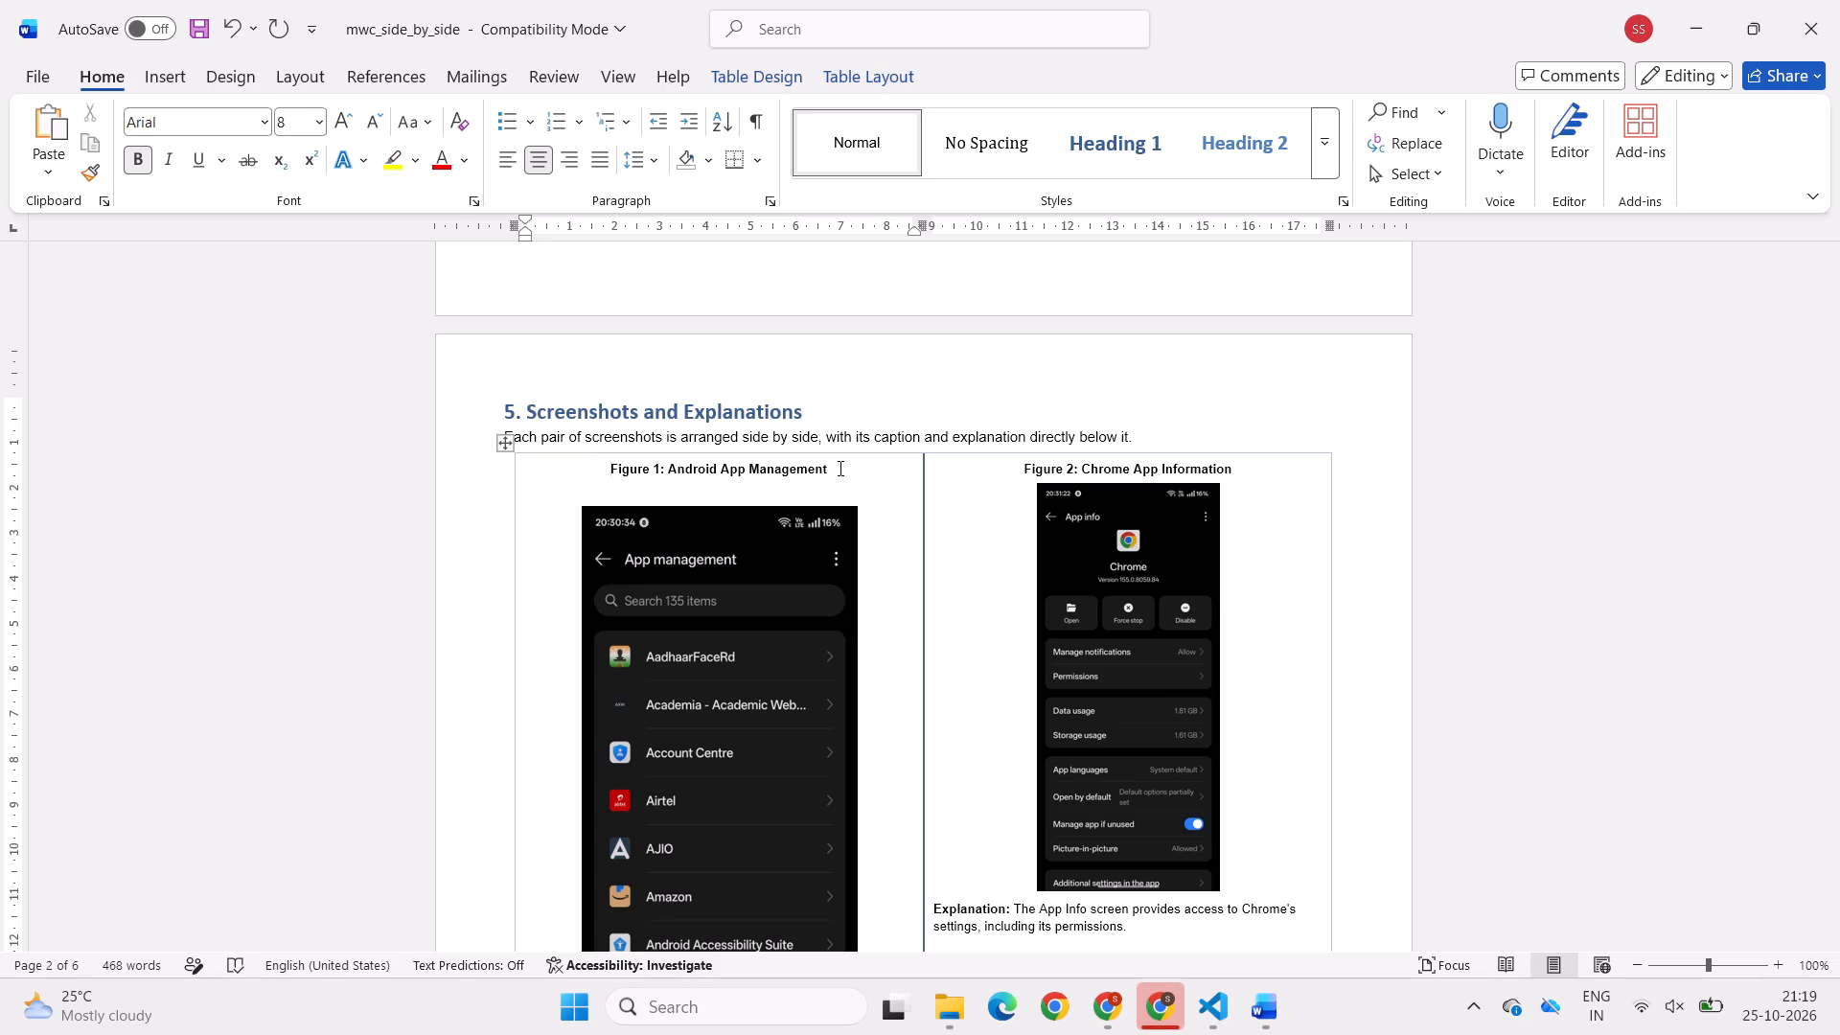
key(Return)
click(817, 715)
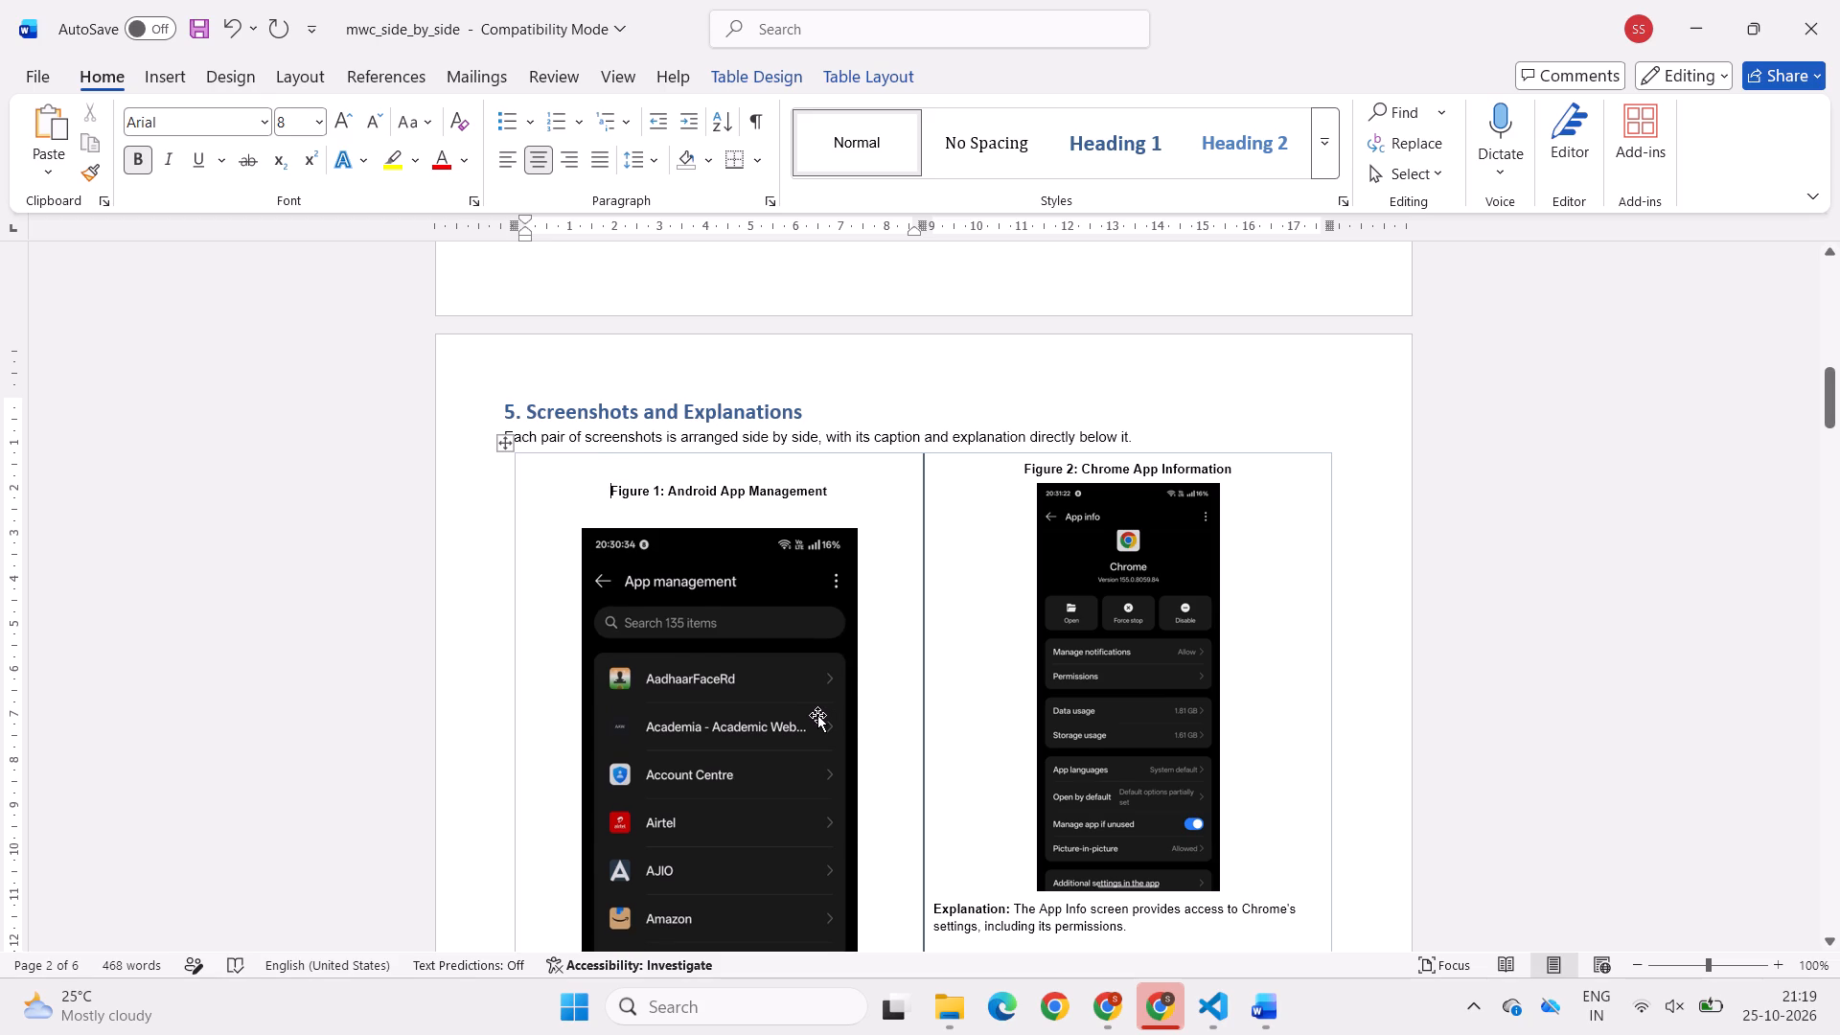
Stretch the Figure 2 Chrome App info screenshot vertically to about 1.6 times its height.
click(1138, 674)
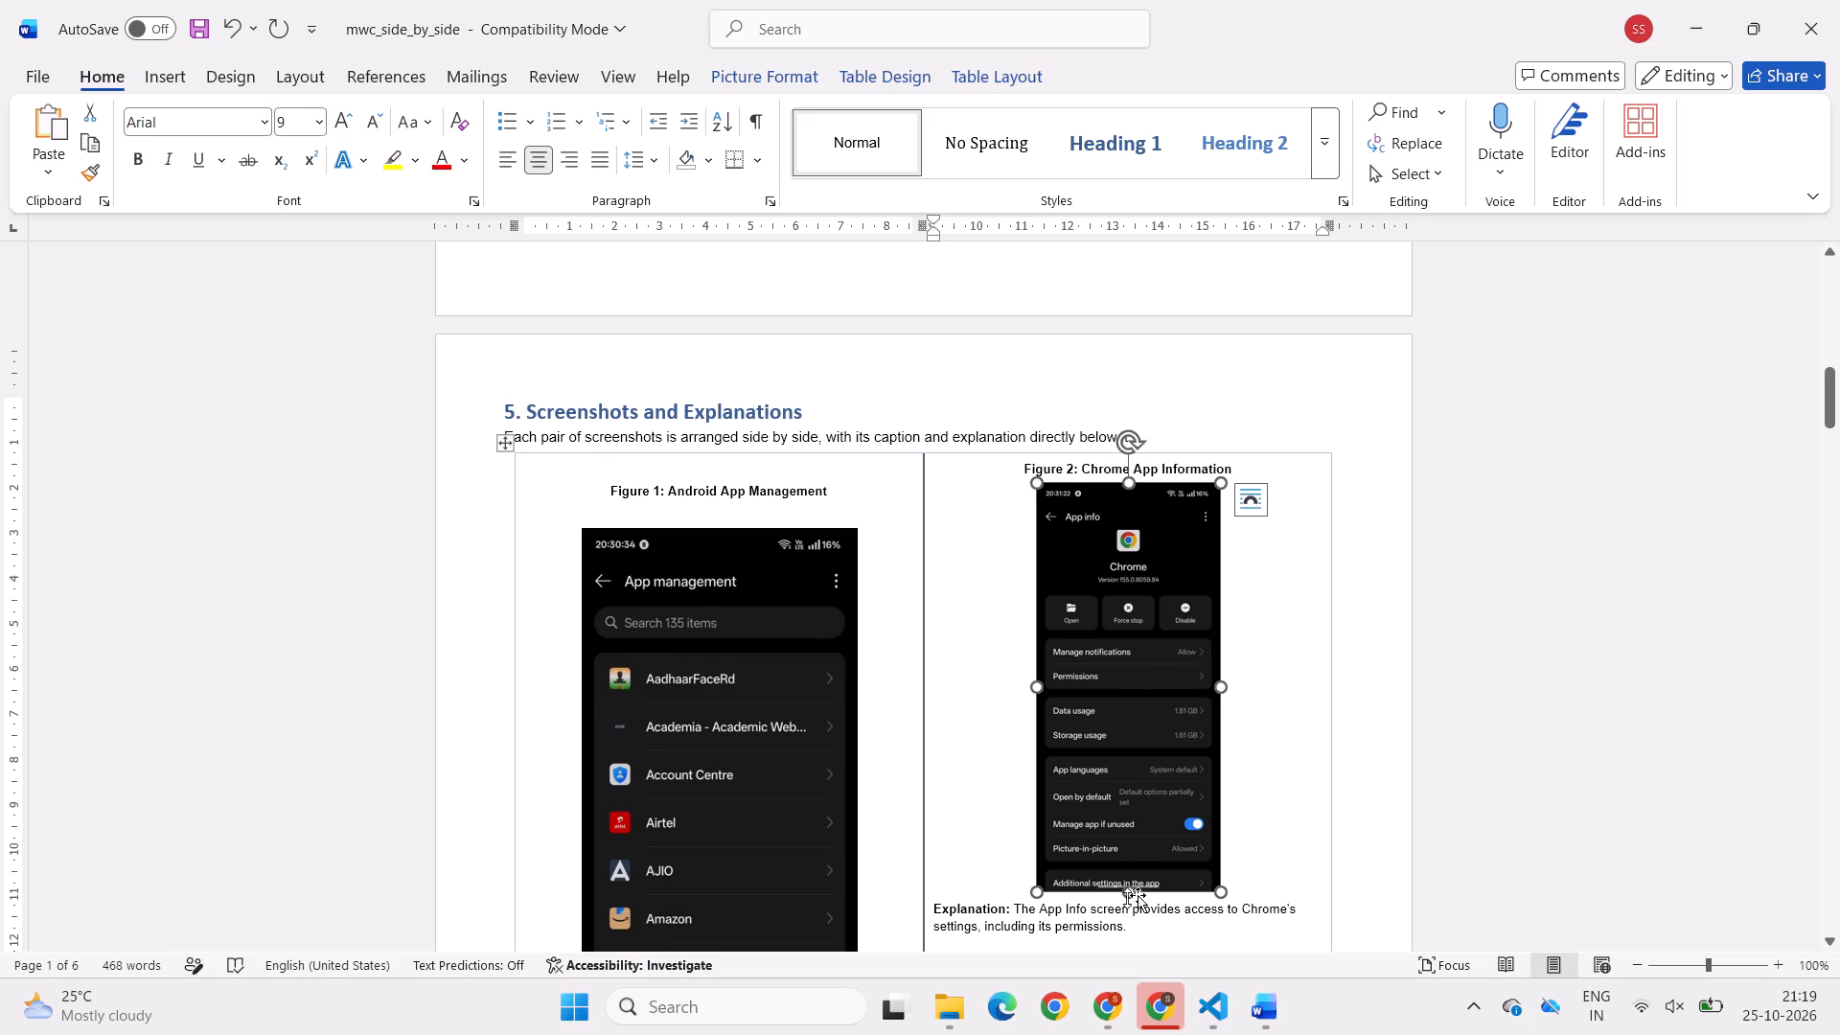
drag(1127, 898, 1138, 1008)
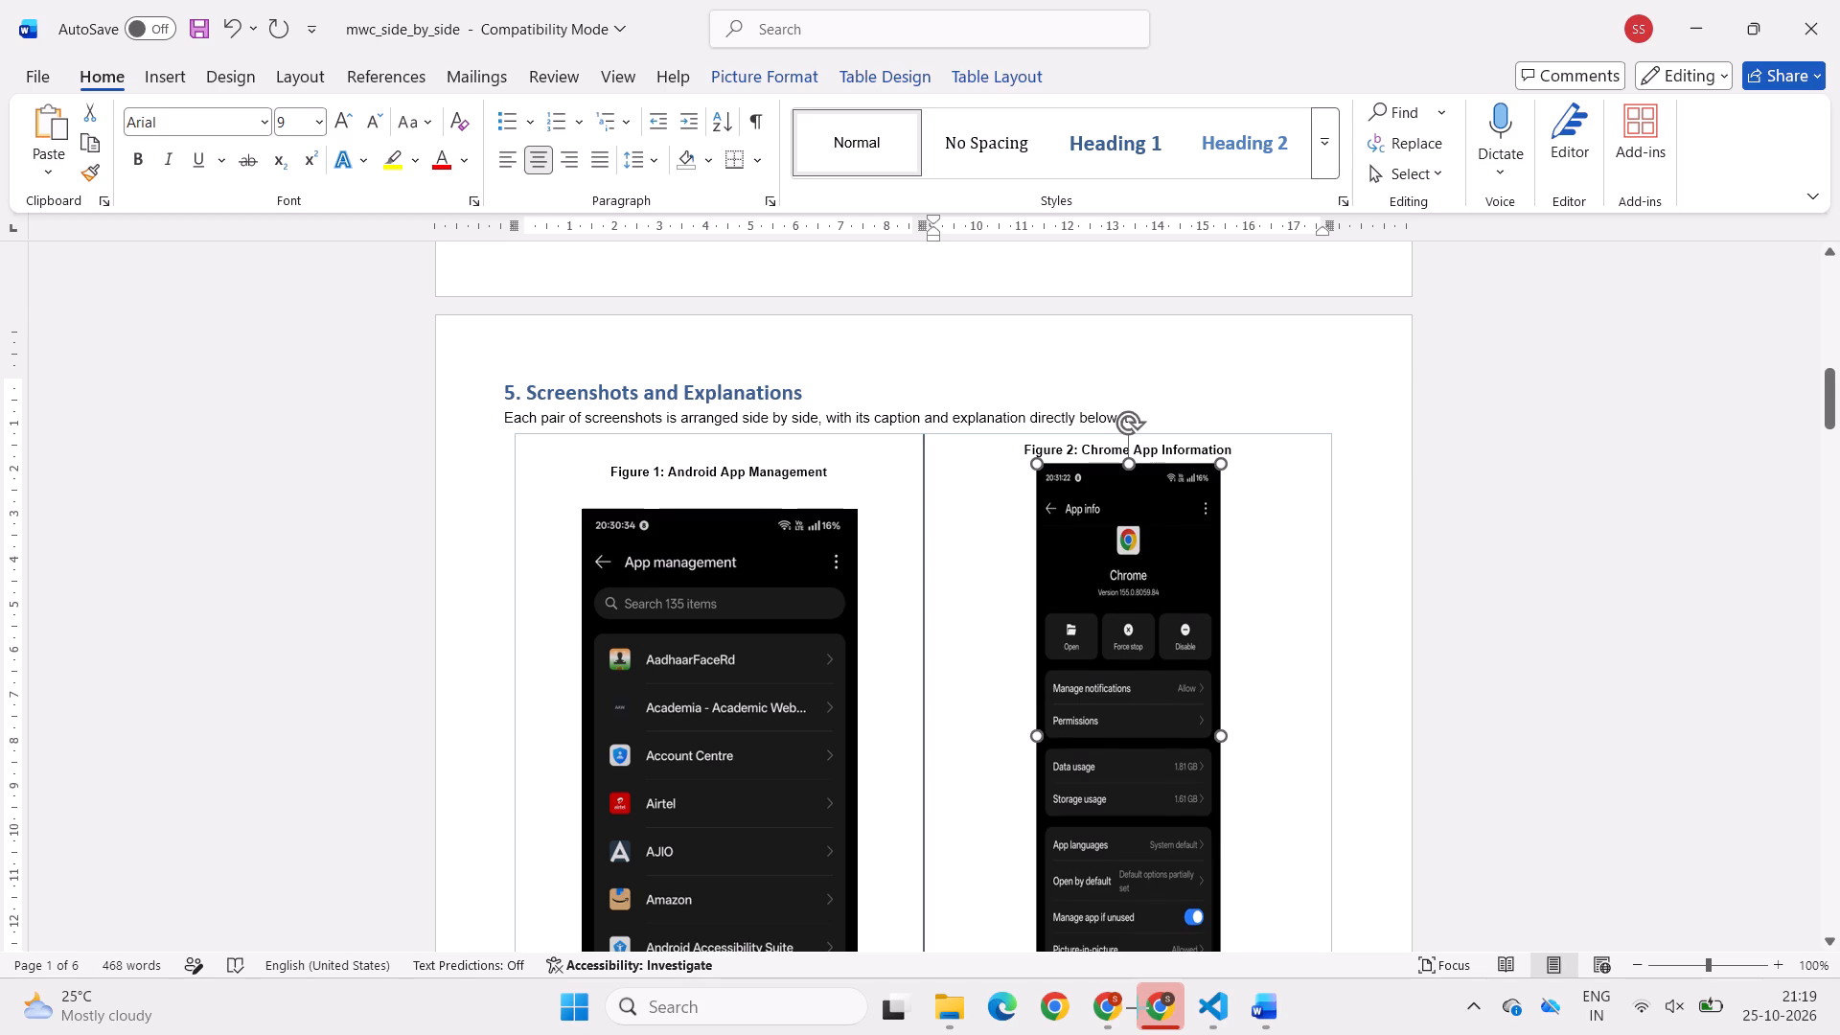
drag(1138, 1008, 1146, 1034)
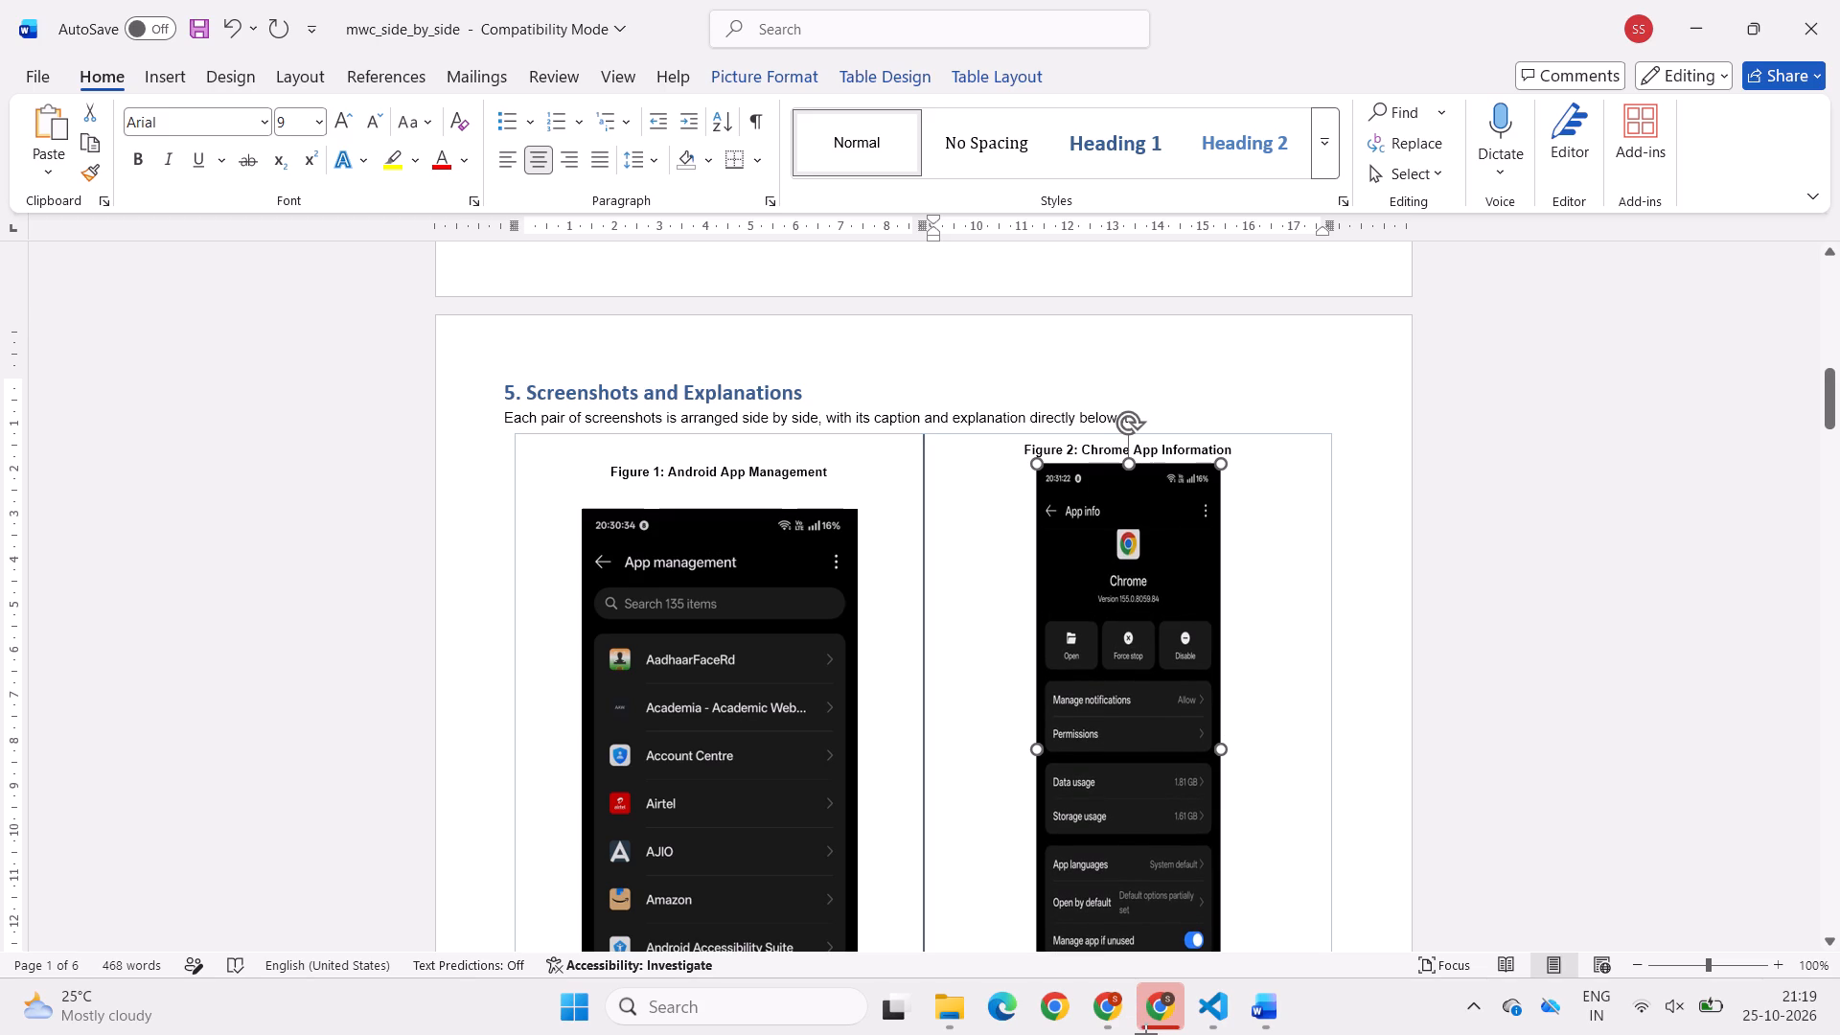
drag(1146, 1034, 1145, 1034)
scroll(1255, 519, down, 3)
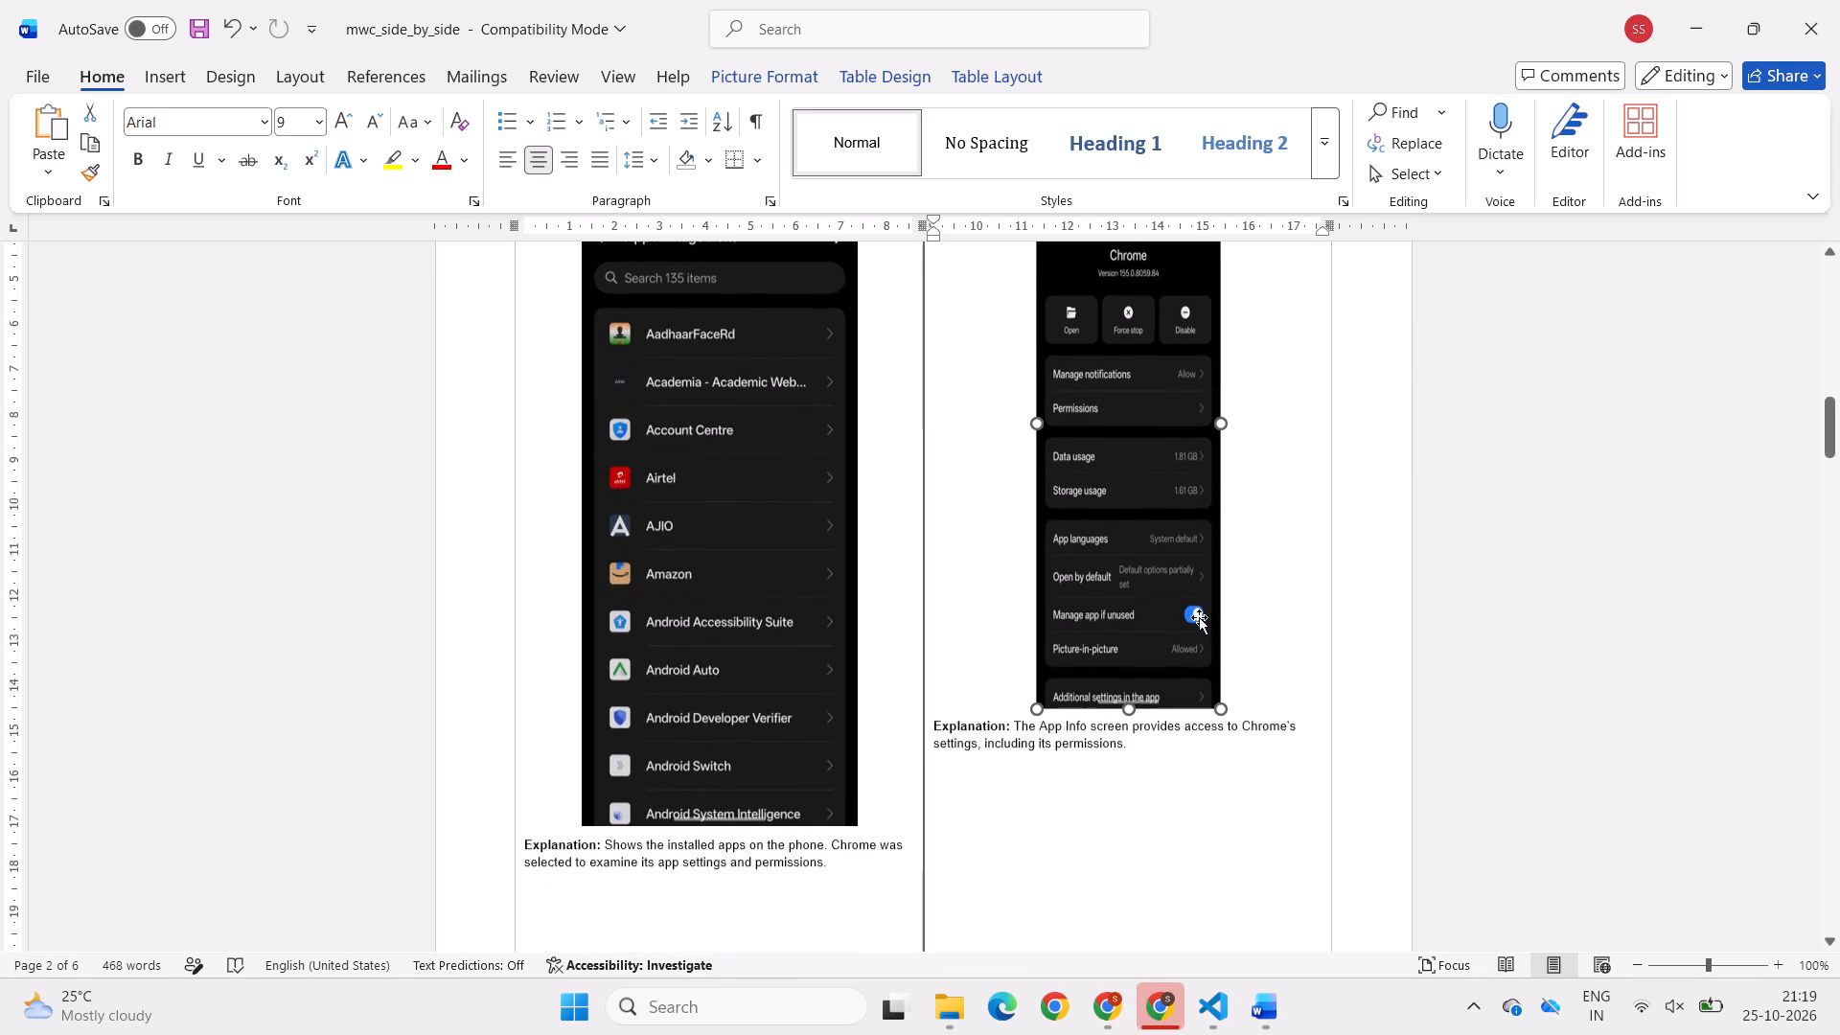
drag(1131, 713, 1134, 761)
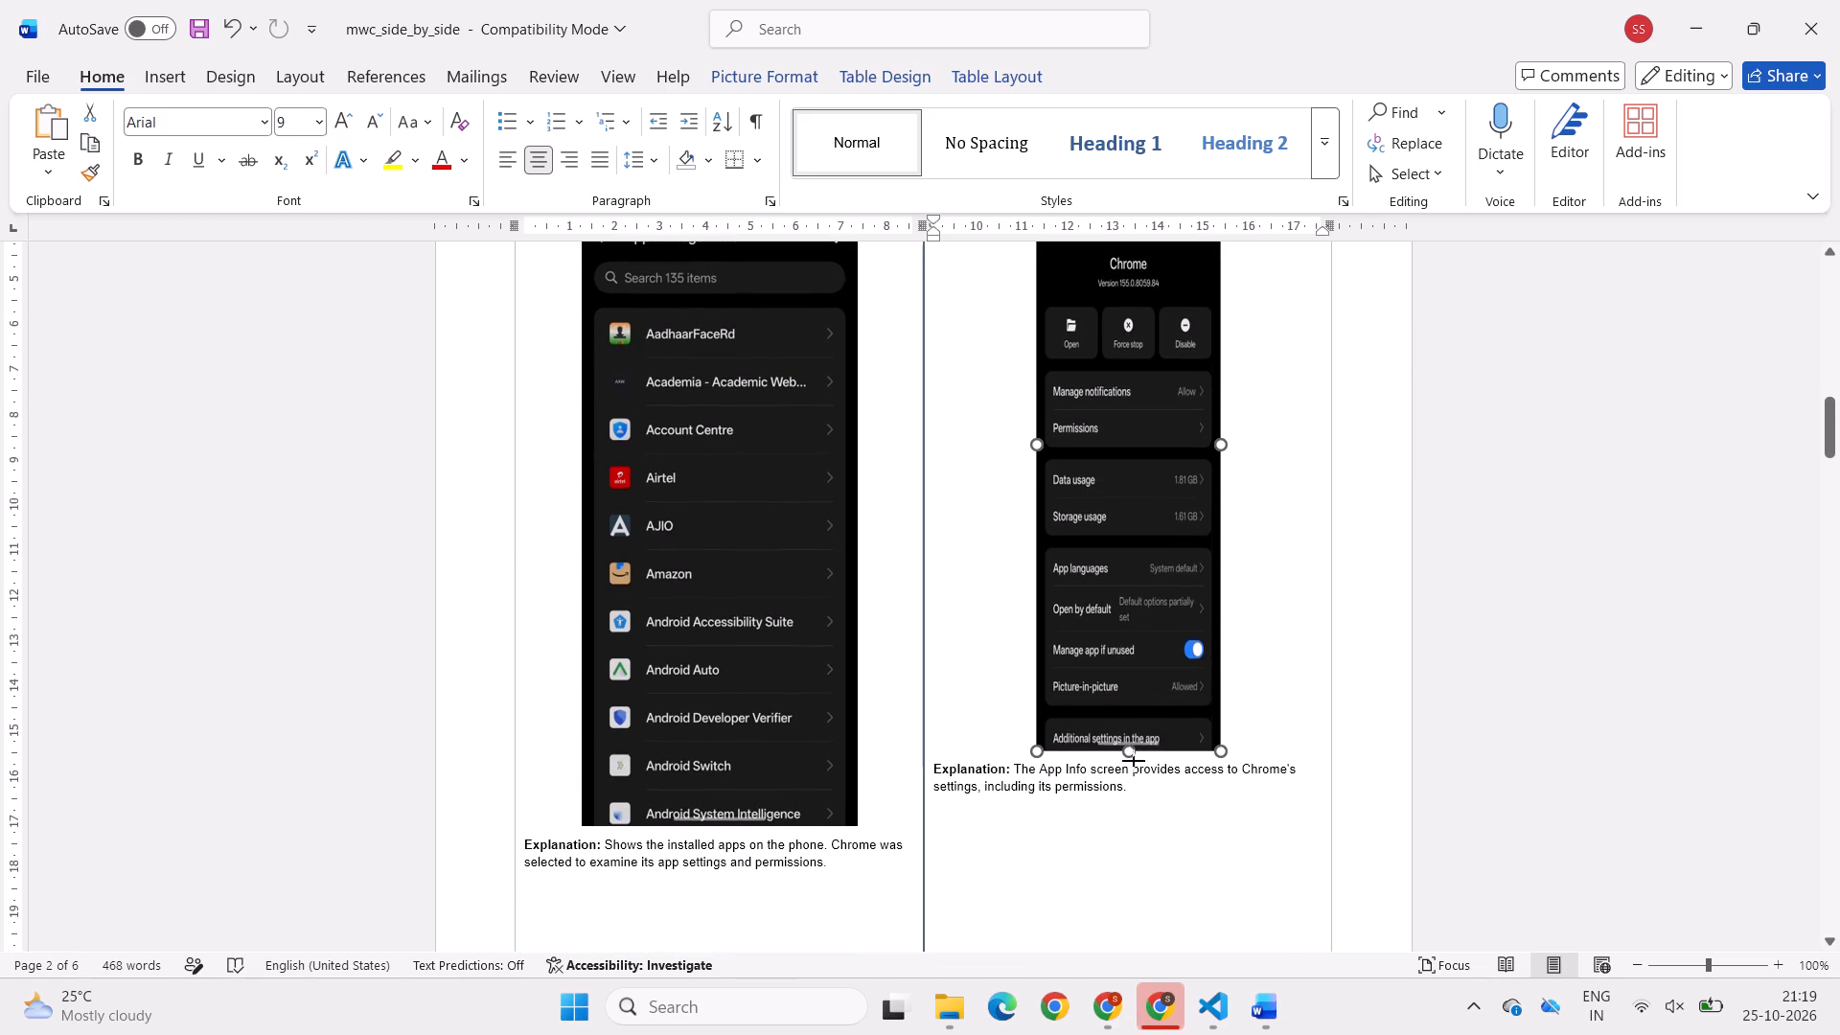
drag(1134, 761, 1134, 790)
Insert a blank line above and another below the Figure 2: Chrome App Information caption.
scroll(1134, 790, up, 3)
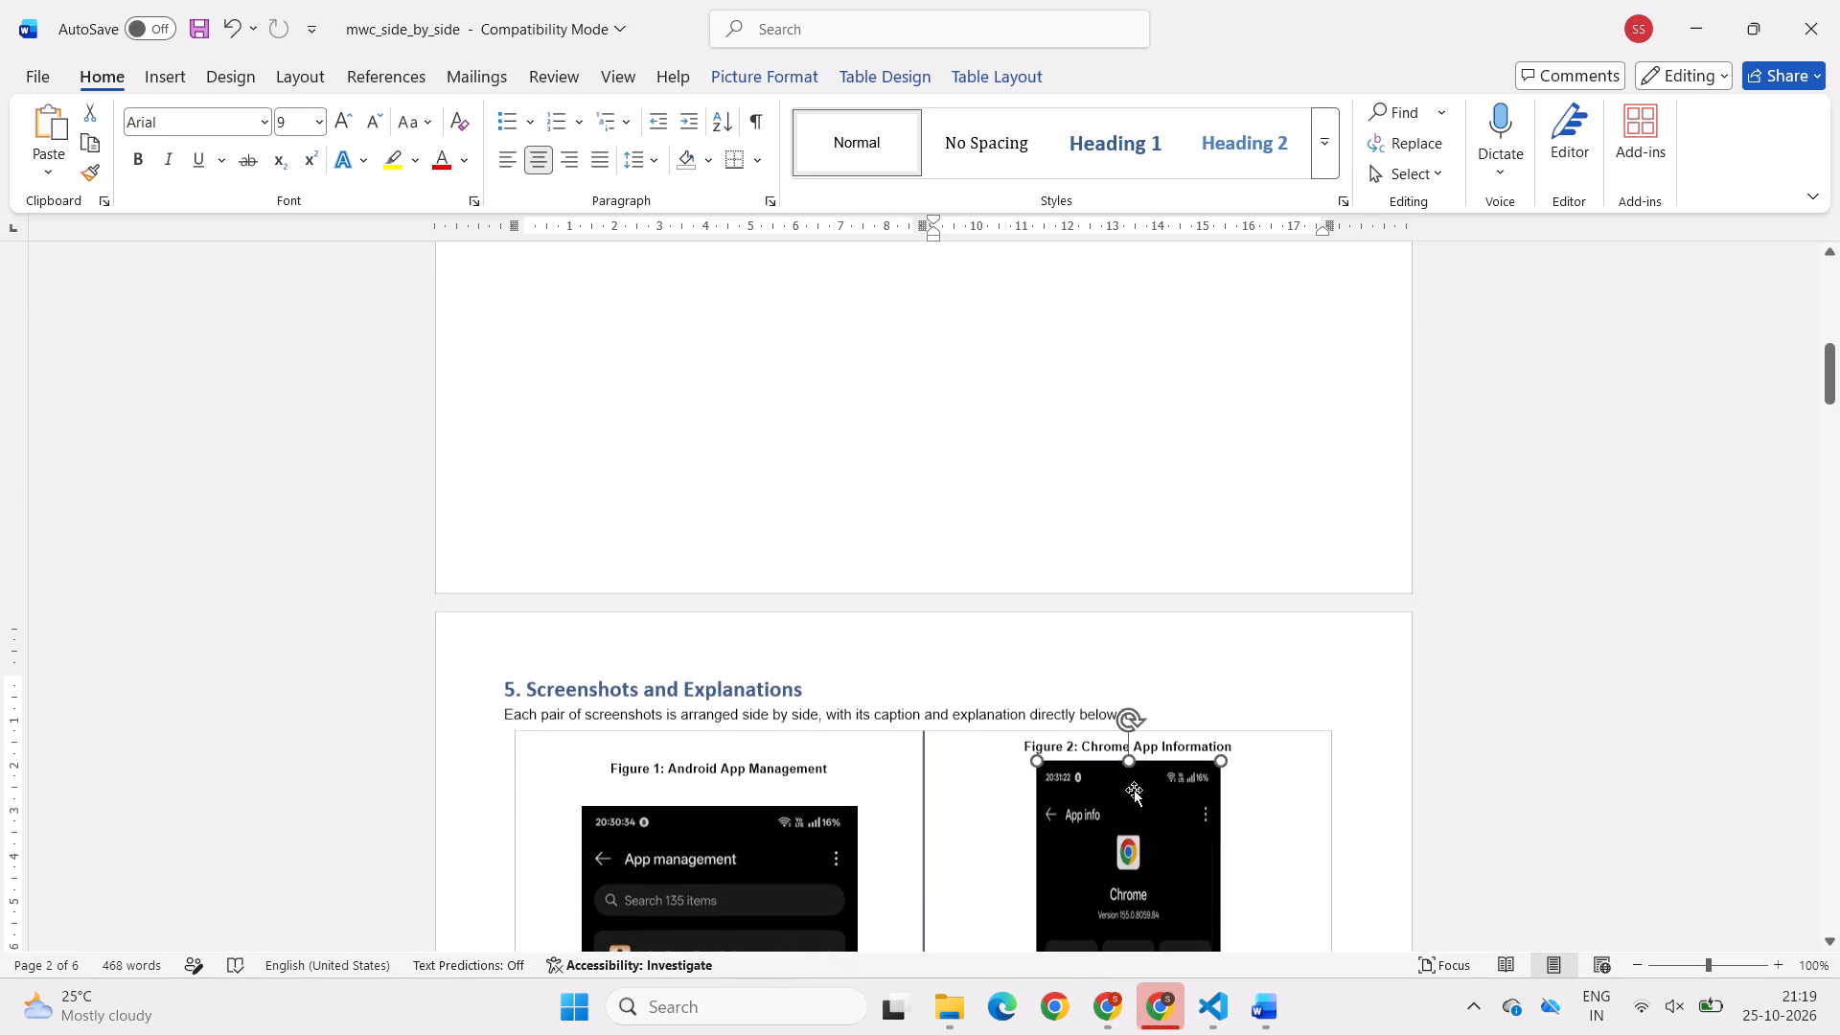
click(1108, 746)
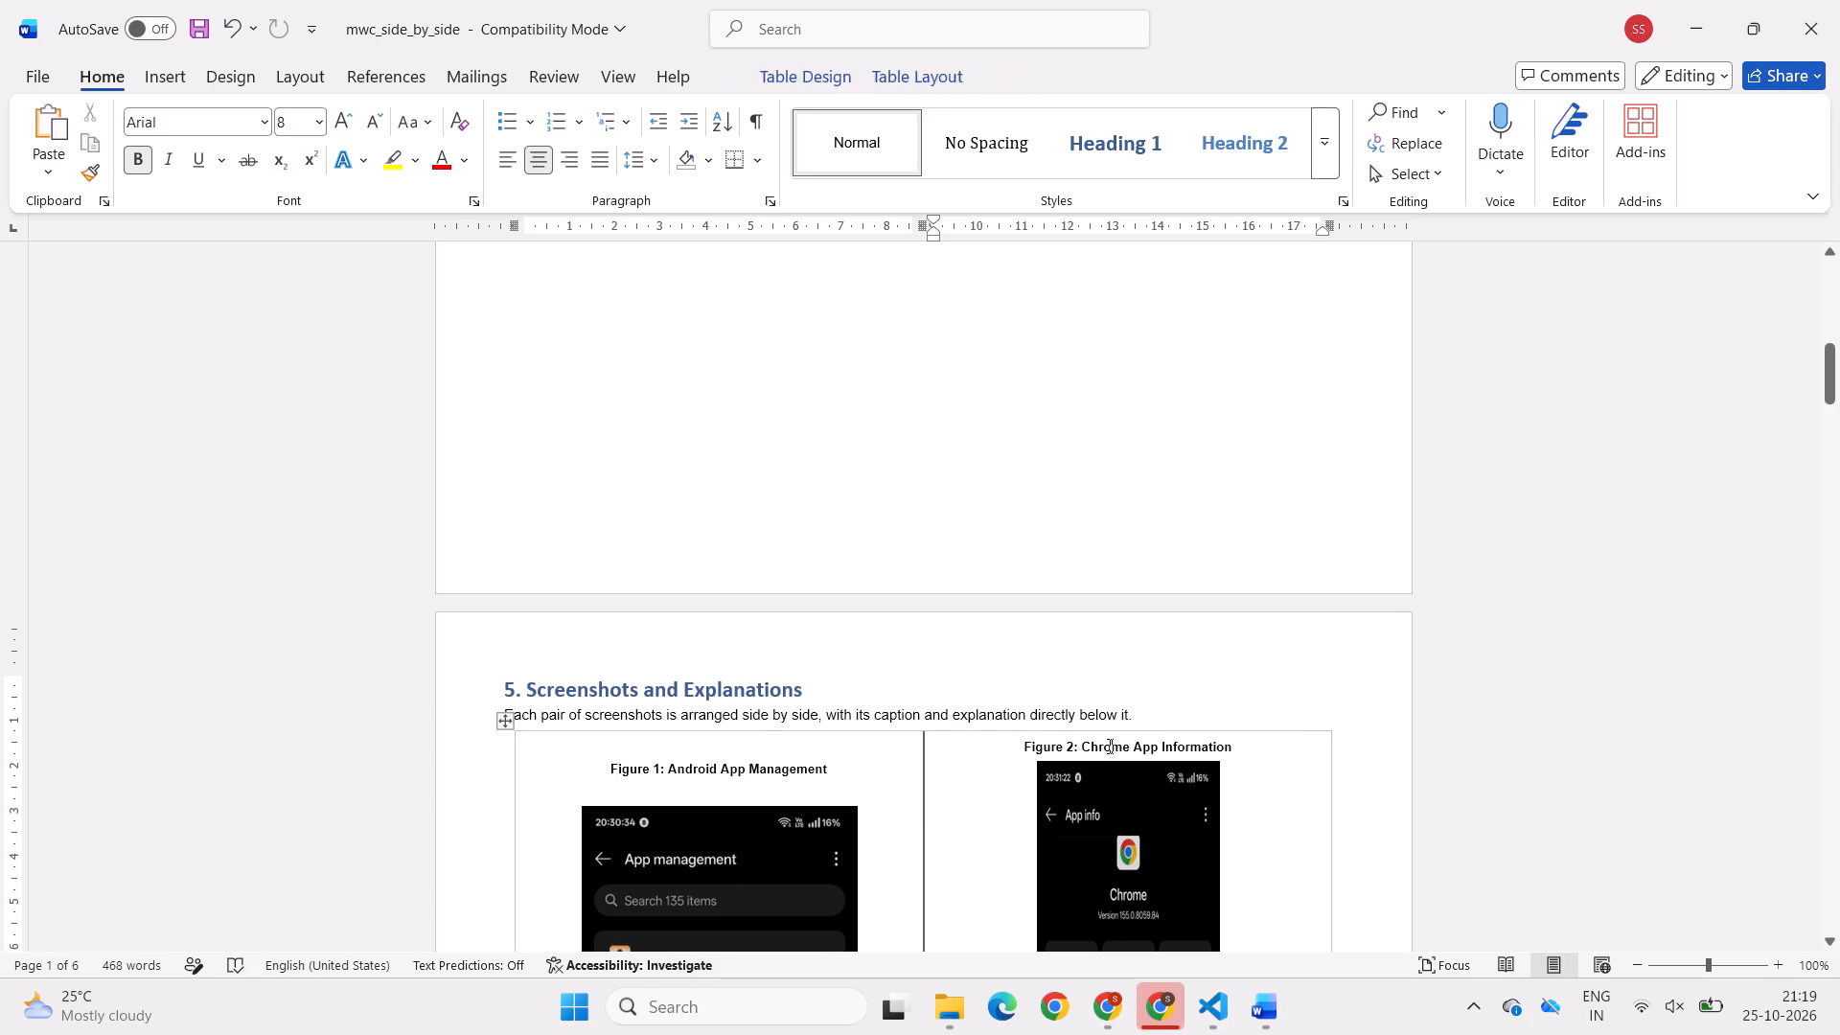
click(1021, 745)
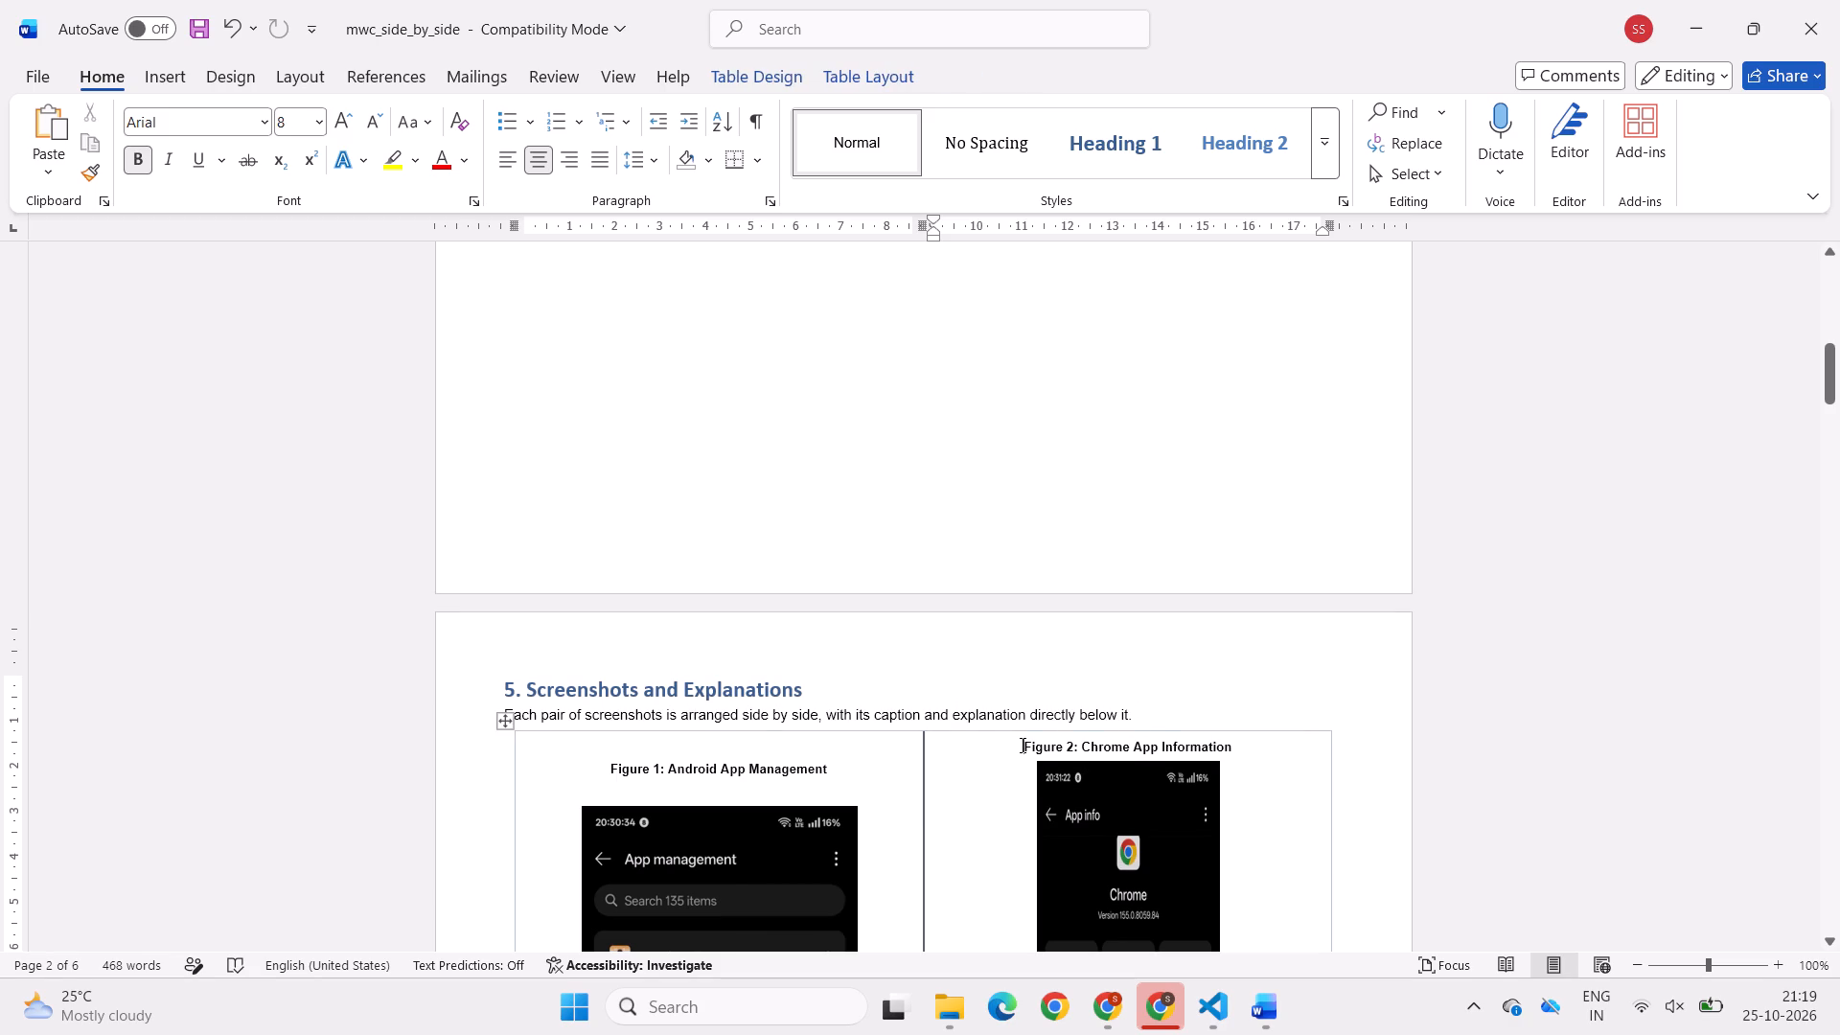
key(Return)
key(Down)
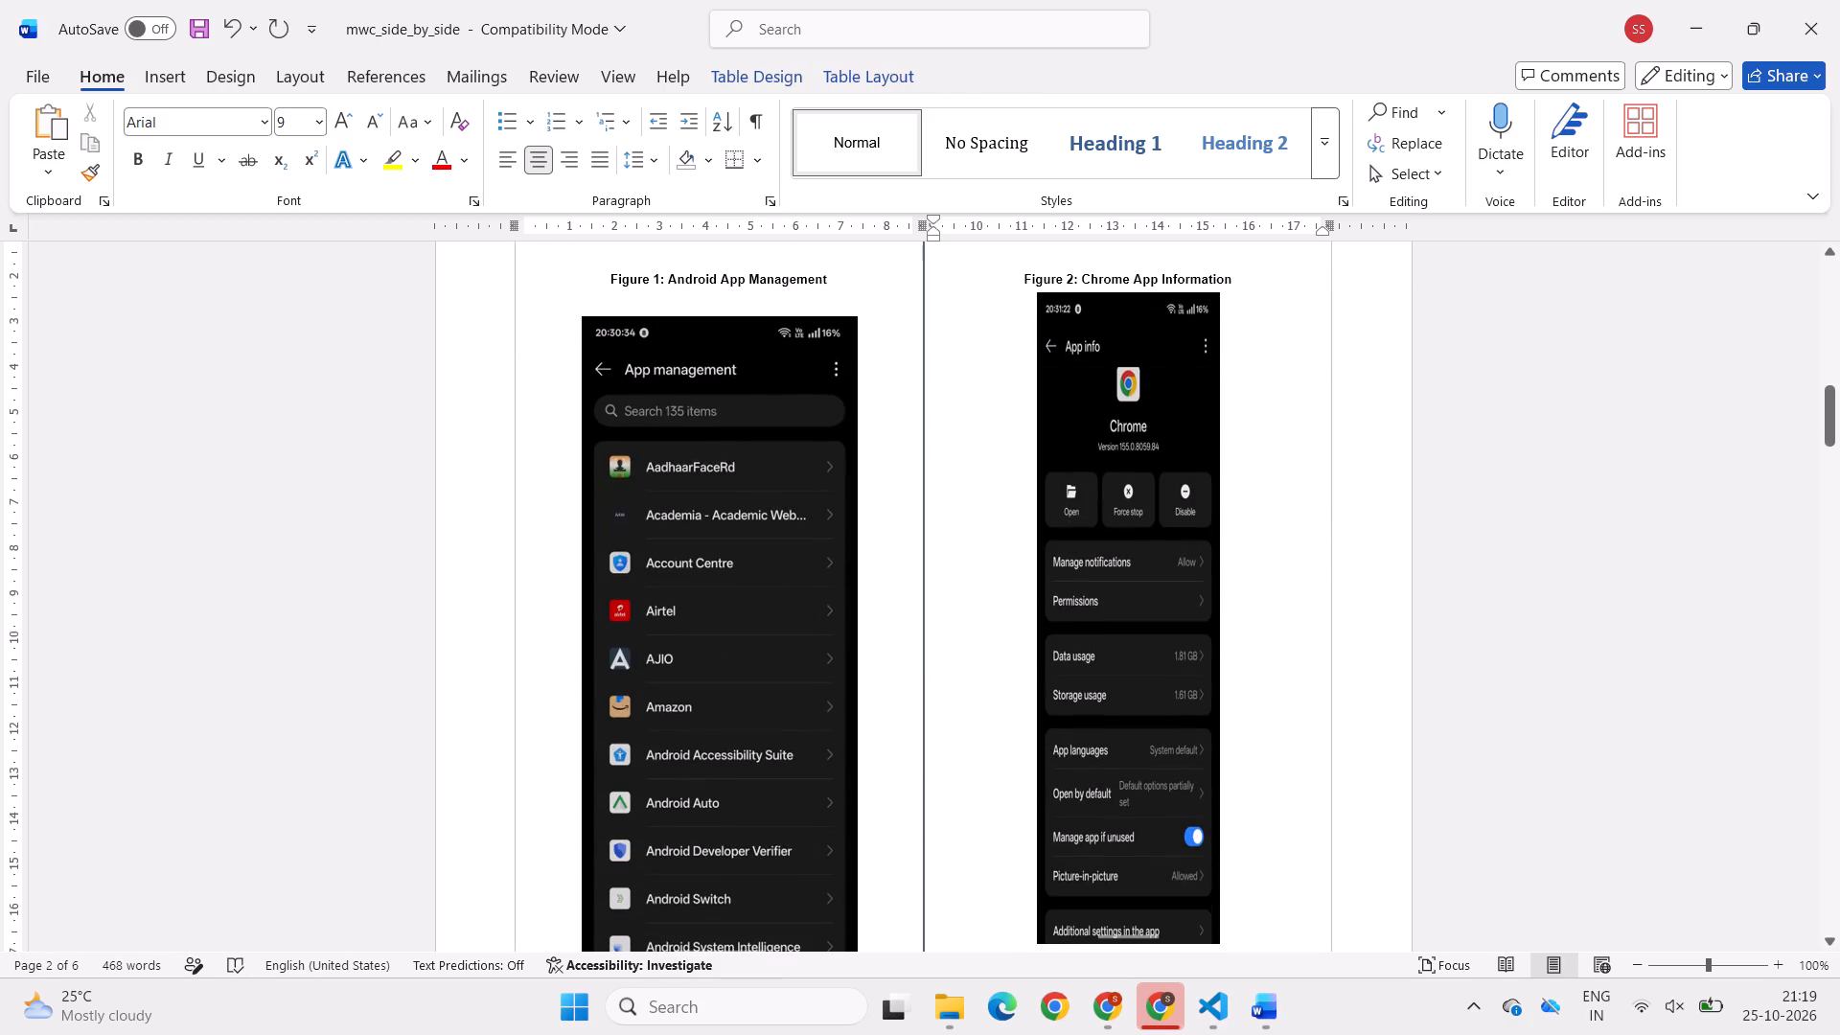
key(Up)
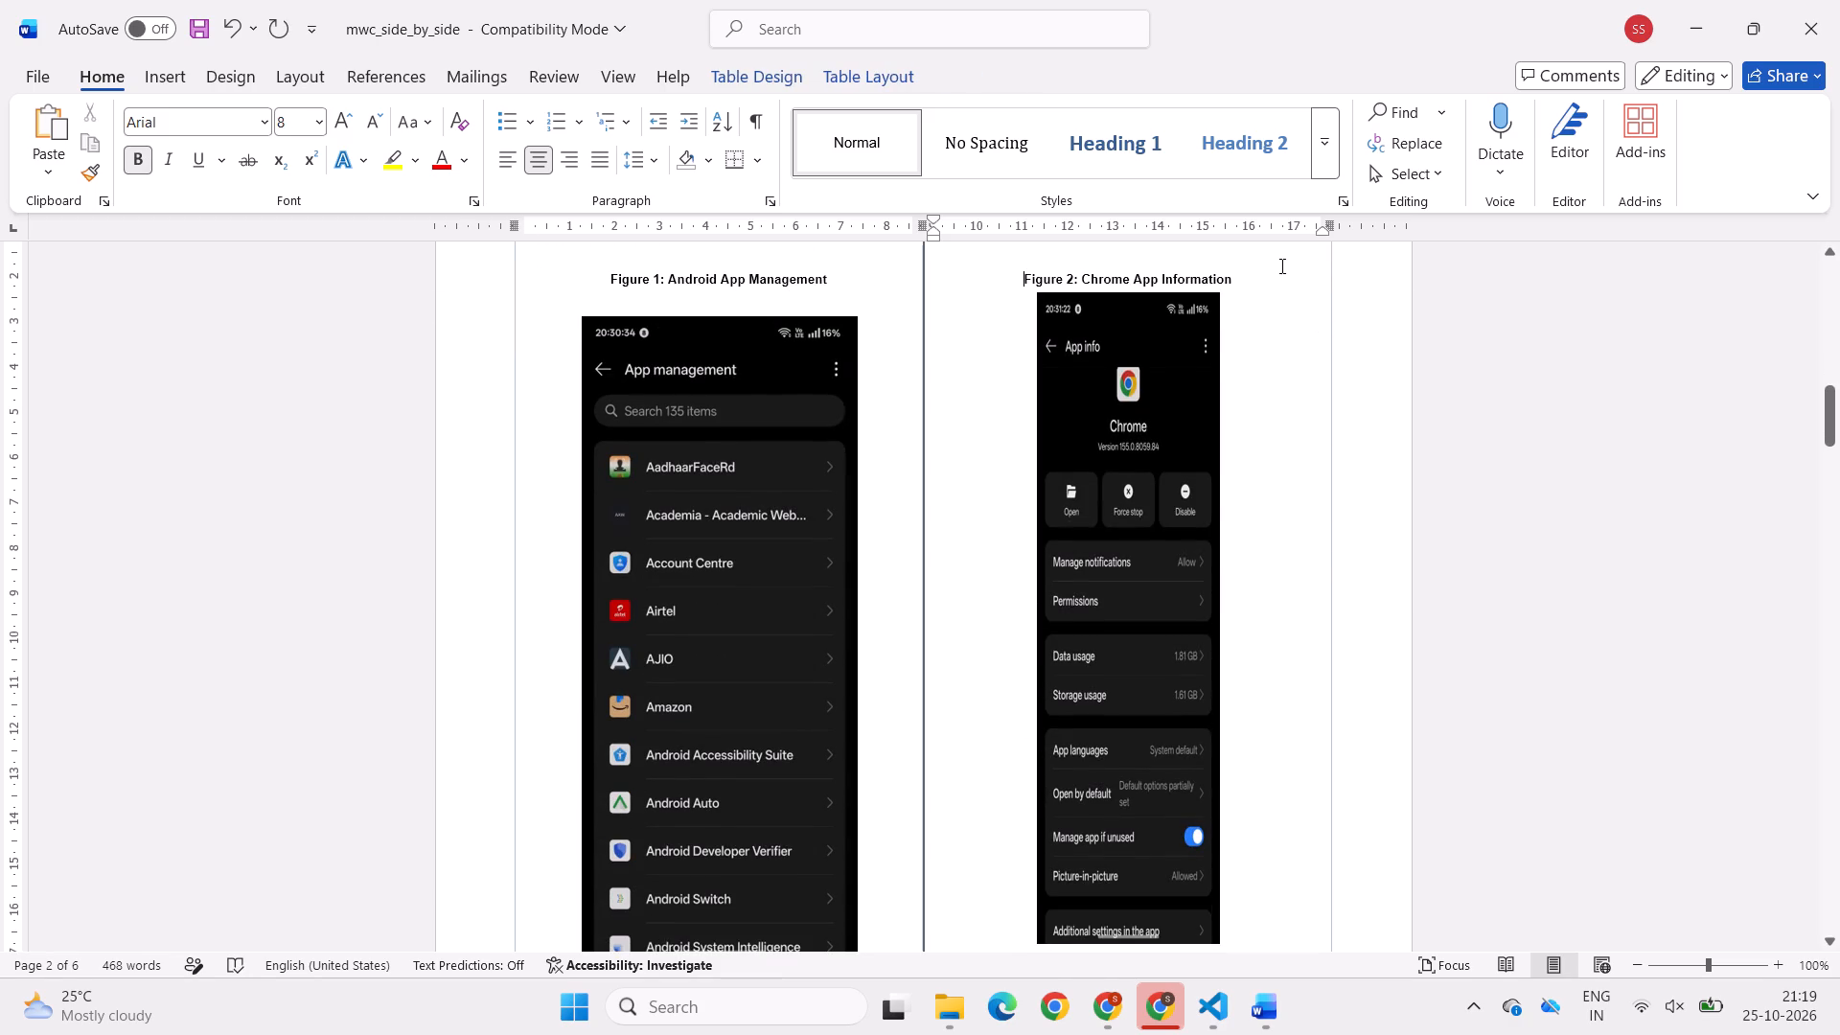
click(1260, 274)
key(Return)
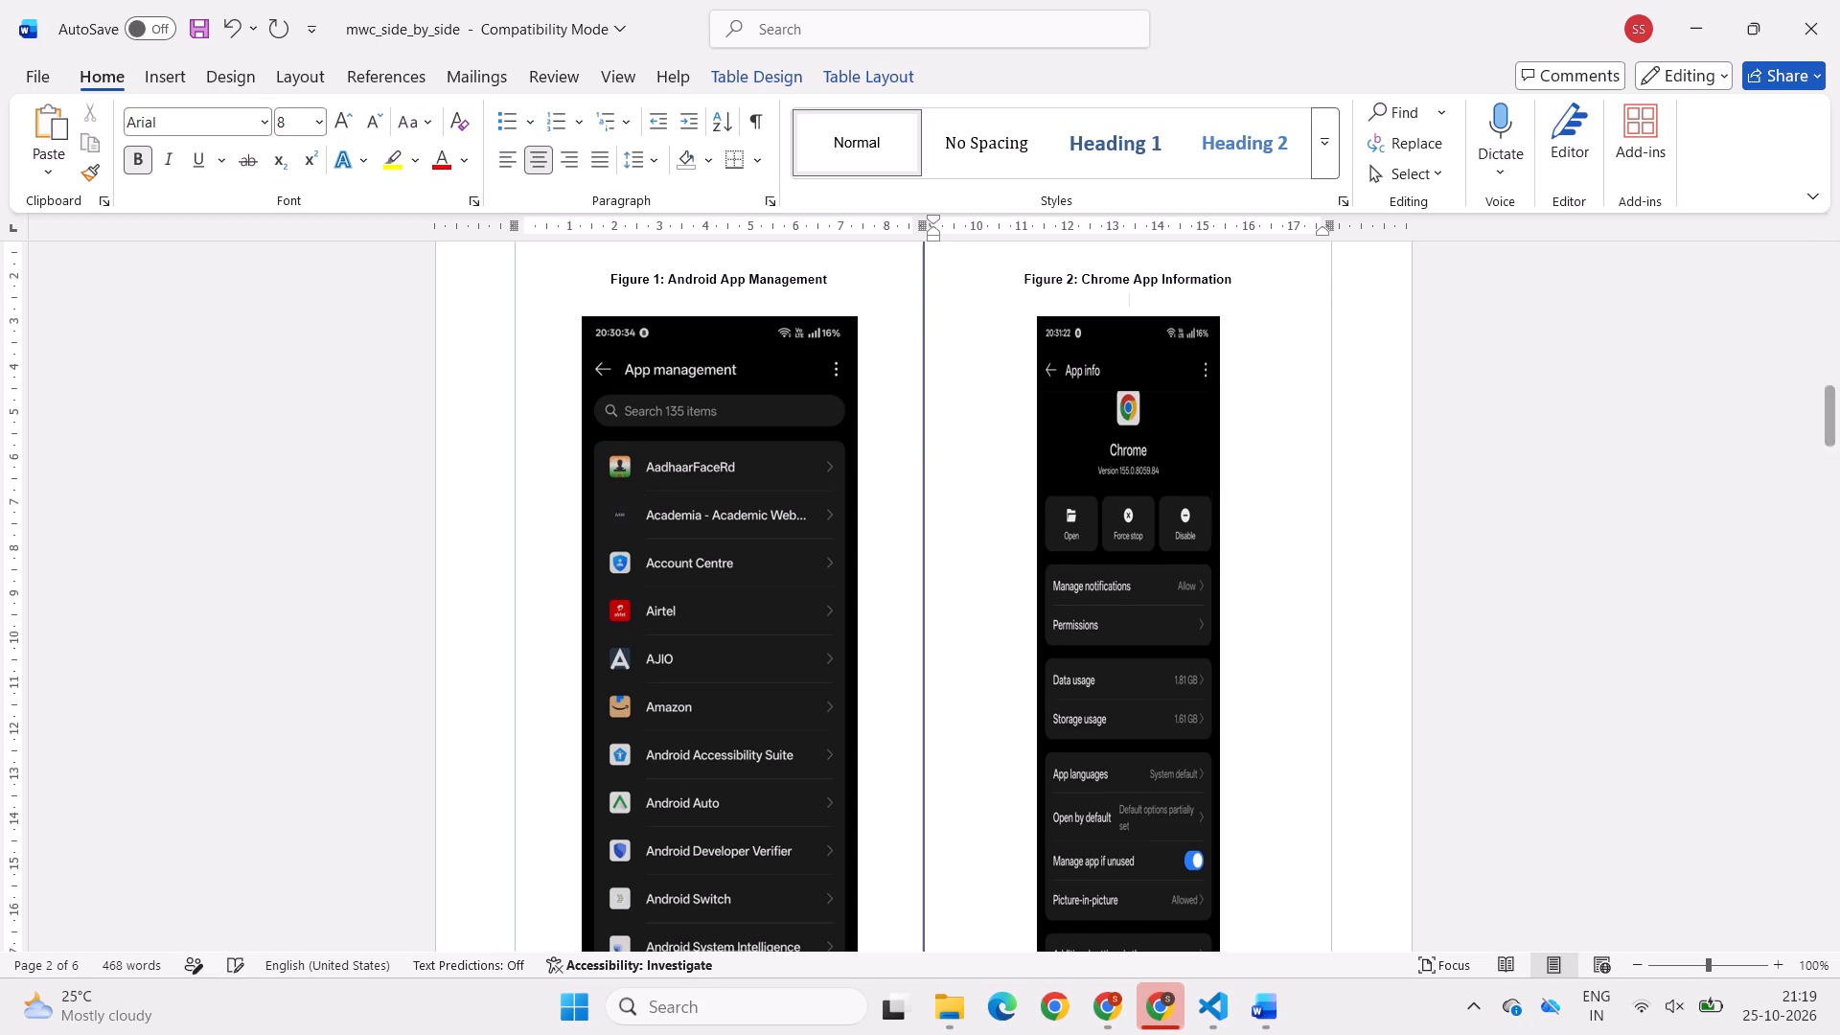
Trim the Figure 2 screenshot's height slightly and widen it to about 1.6 times its width, matching Figure 1's size.
scroll(1260, 274, down, 2)
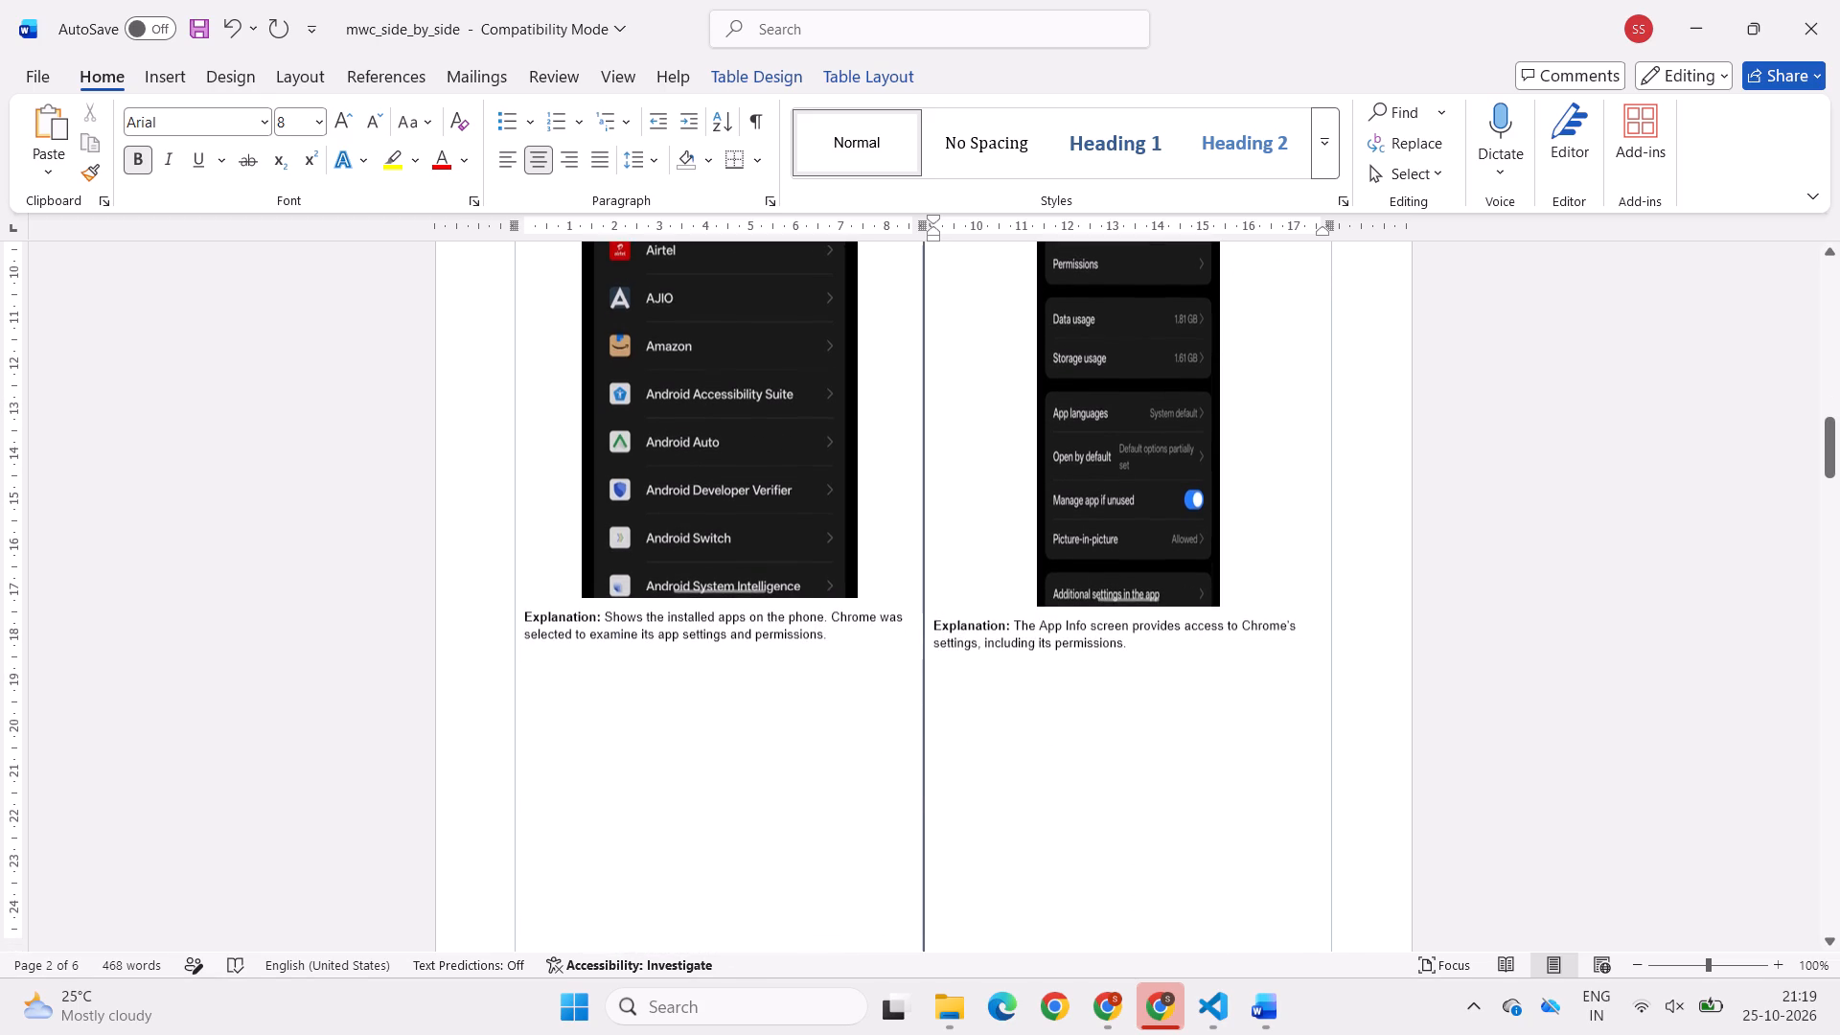
click(1138, 598)
drag(1131, 605, 1138, 591)
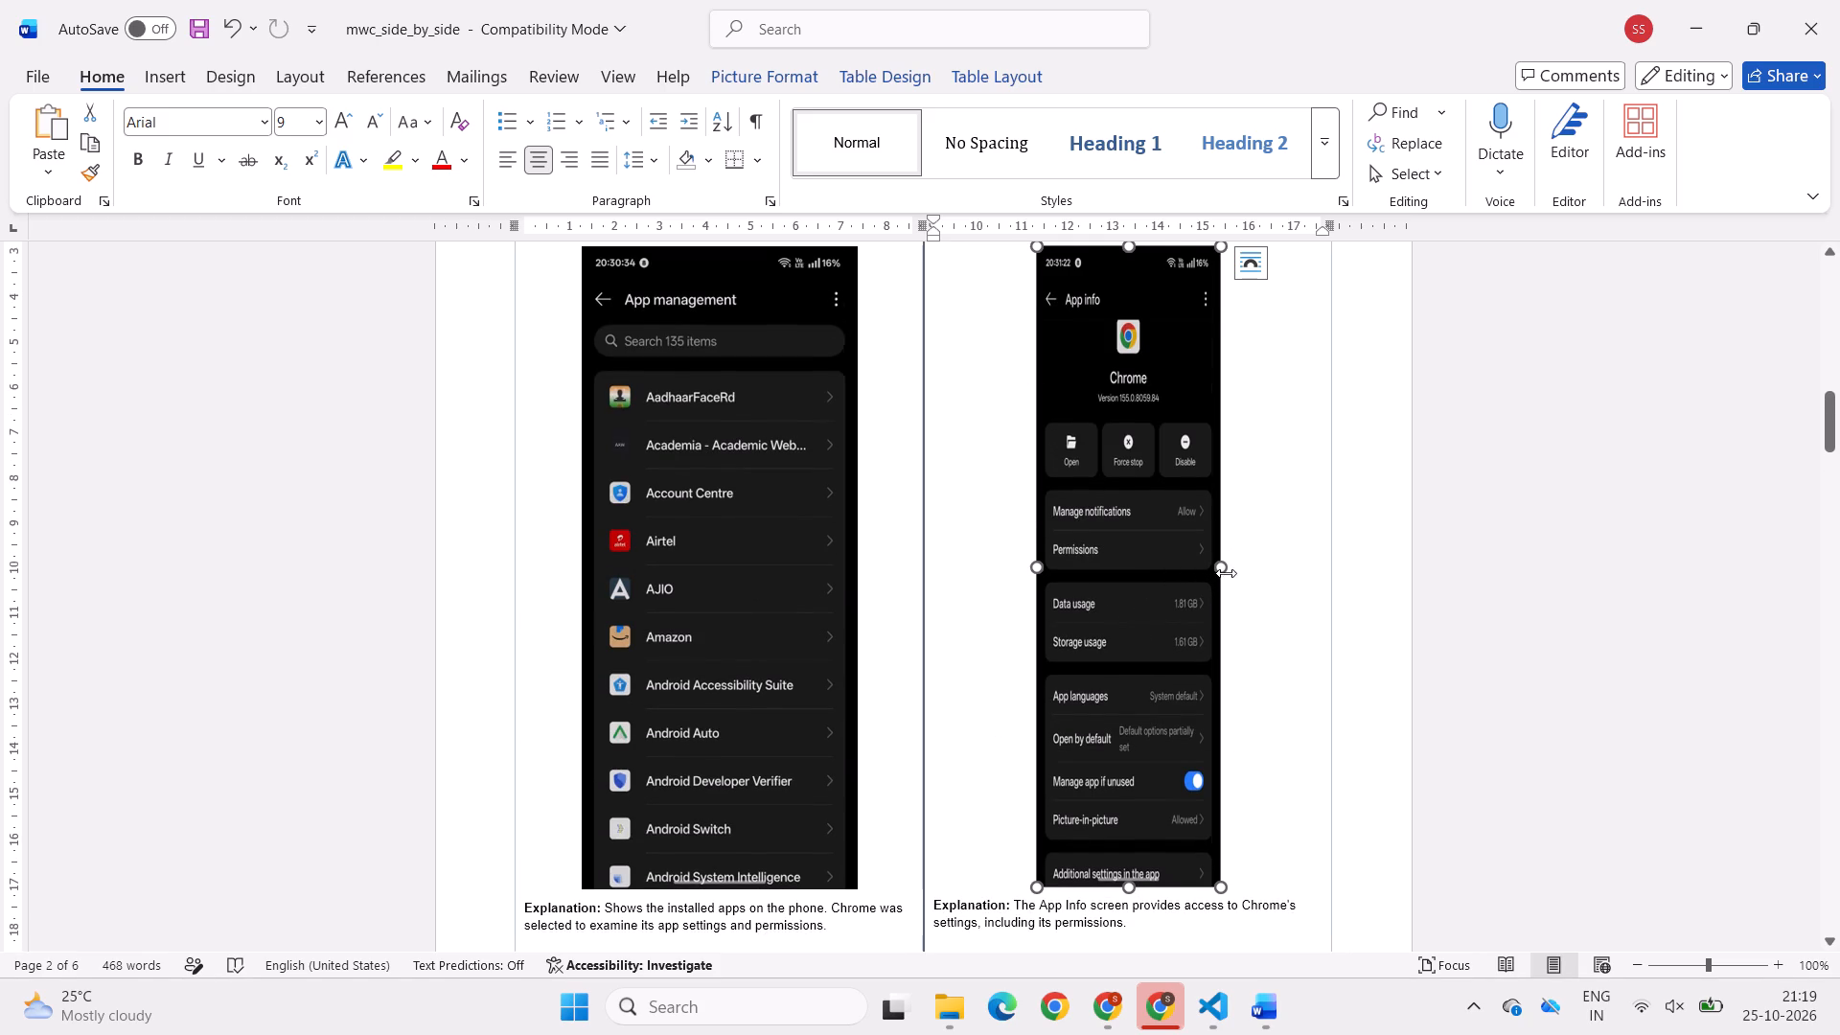
drag(1226, 573, 1296, 578)
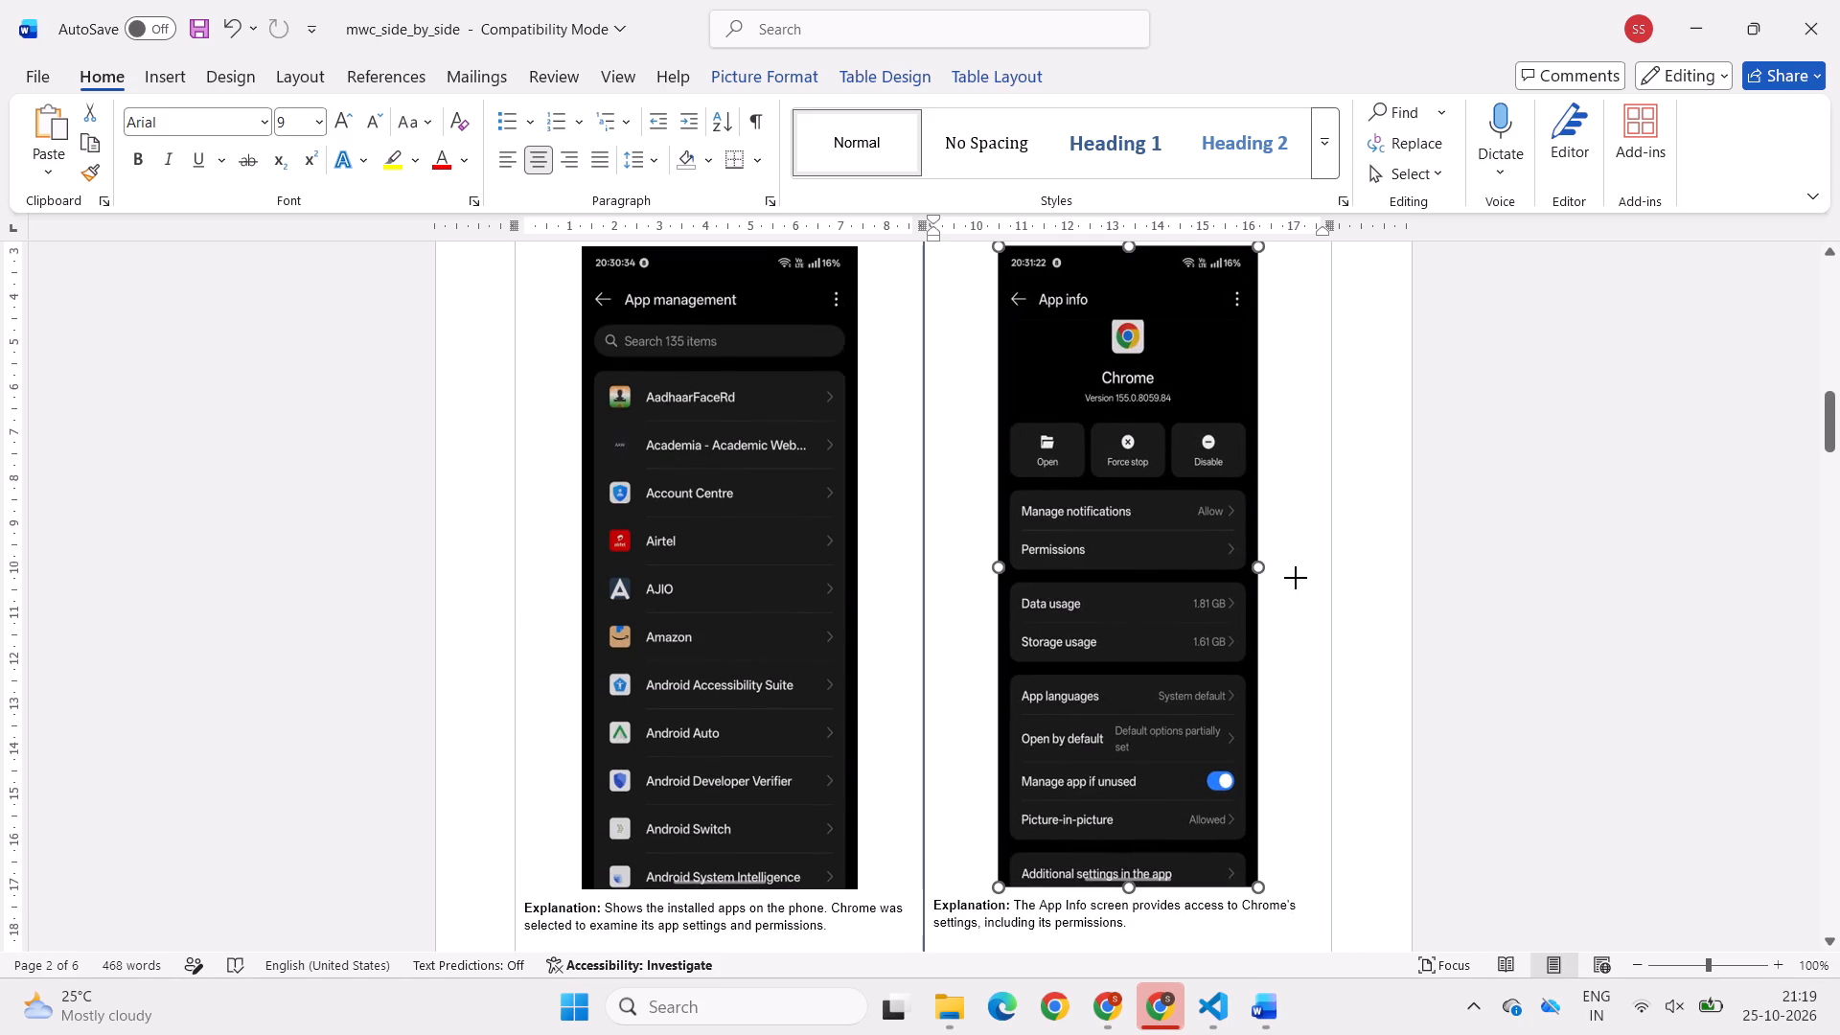
drag(1296, 578, 1324, 572)
click(1324, 572)
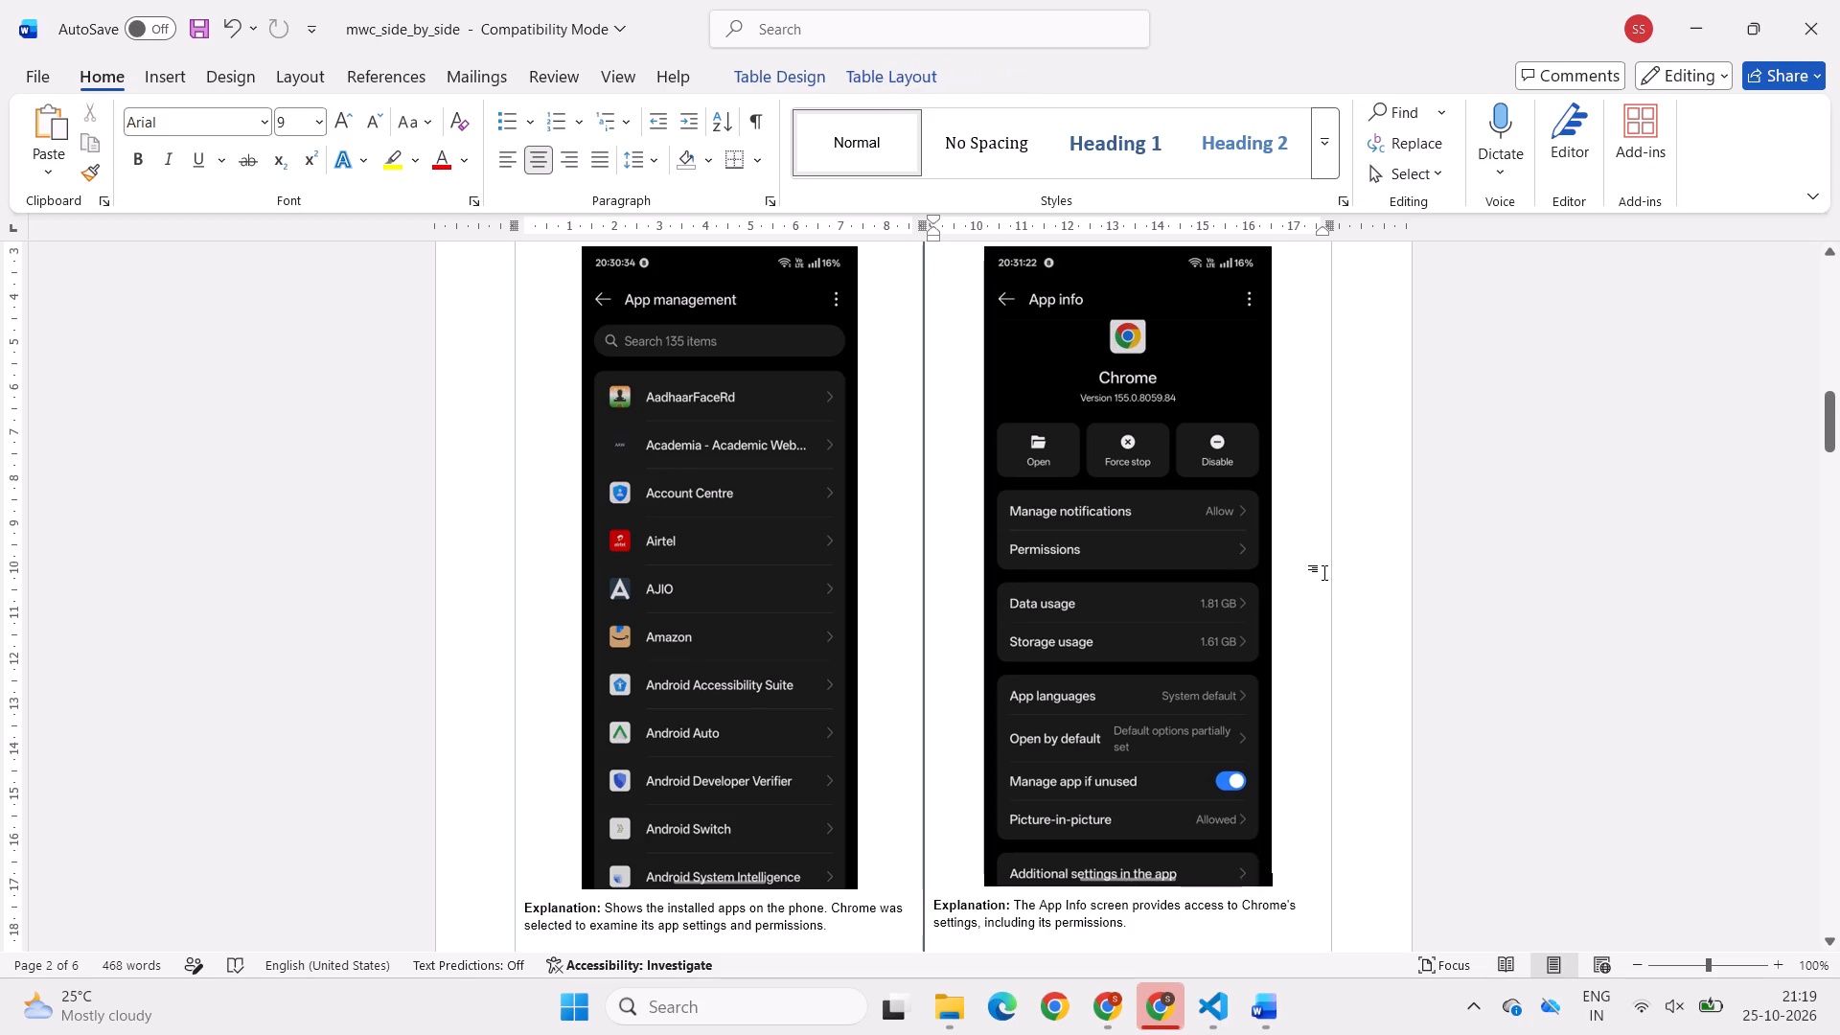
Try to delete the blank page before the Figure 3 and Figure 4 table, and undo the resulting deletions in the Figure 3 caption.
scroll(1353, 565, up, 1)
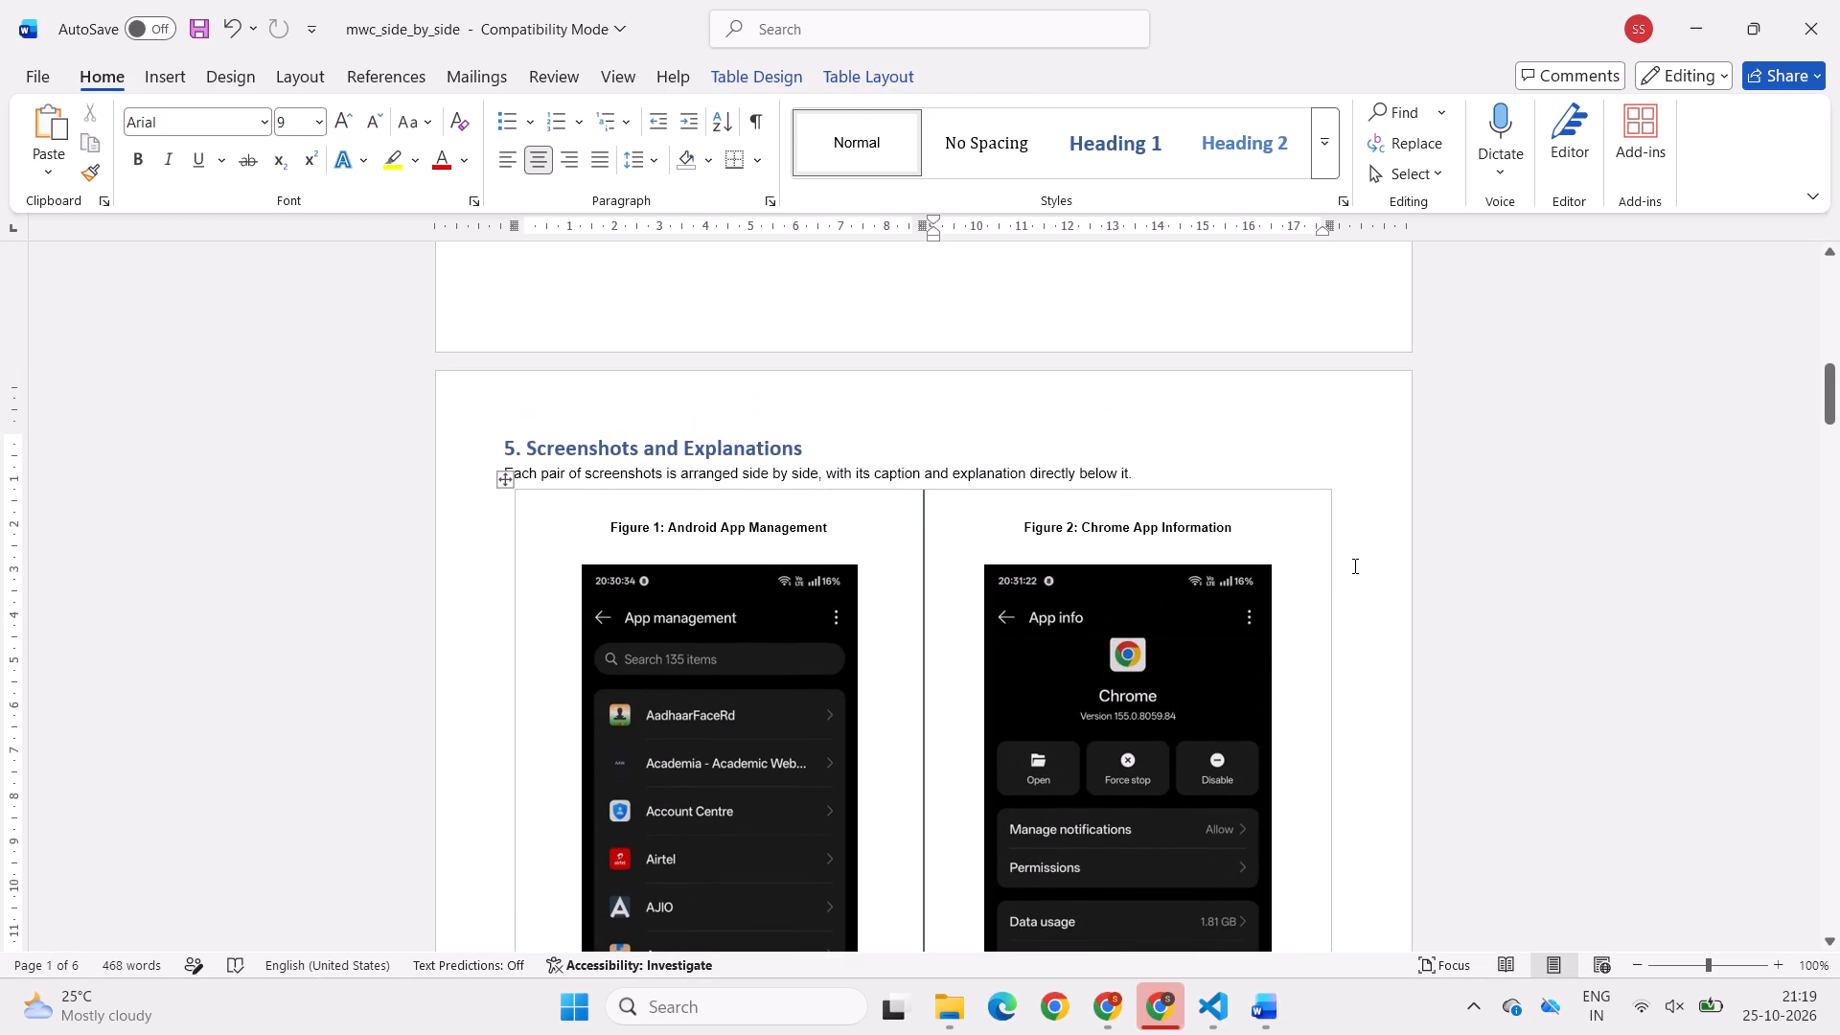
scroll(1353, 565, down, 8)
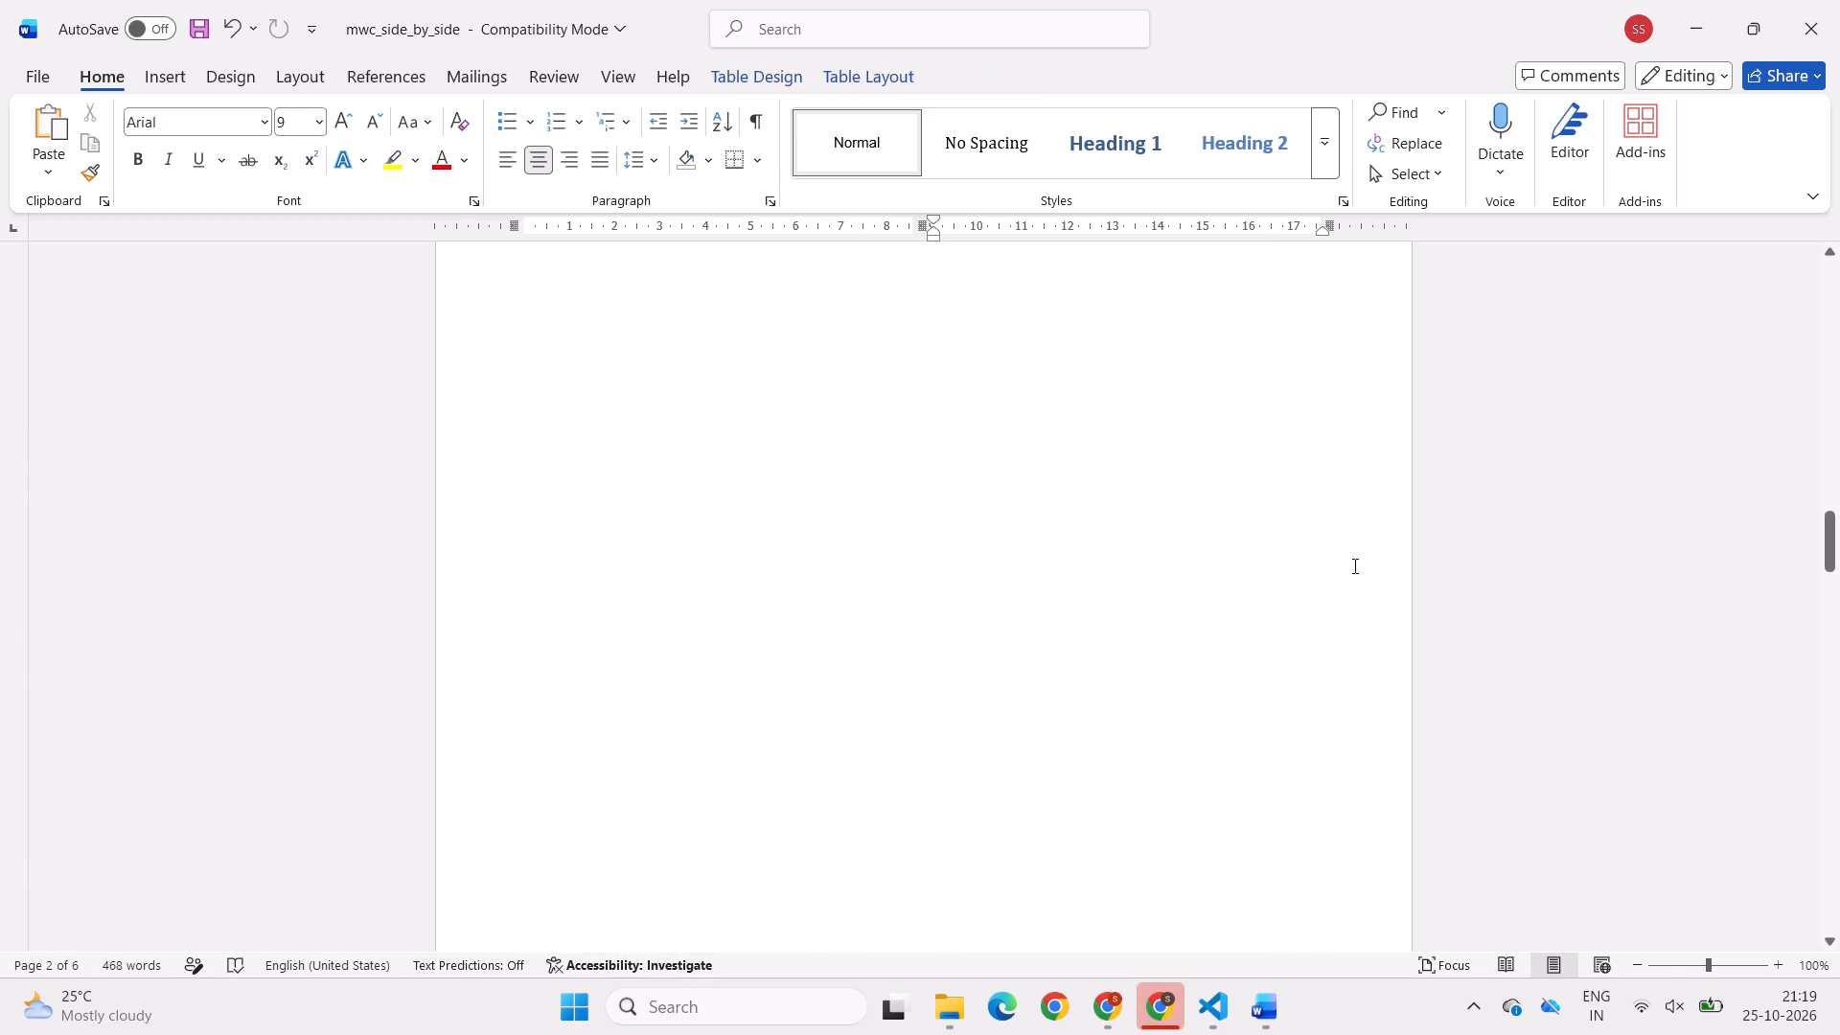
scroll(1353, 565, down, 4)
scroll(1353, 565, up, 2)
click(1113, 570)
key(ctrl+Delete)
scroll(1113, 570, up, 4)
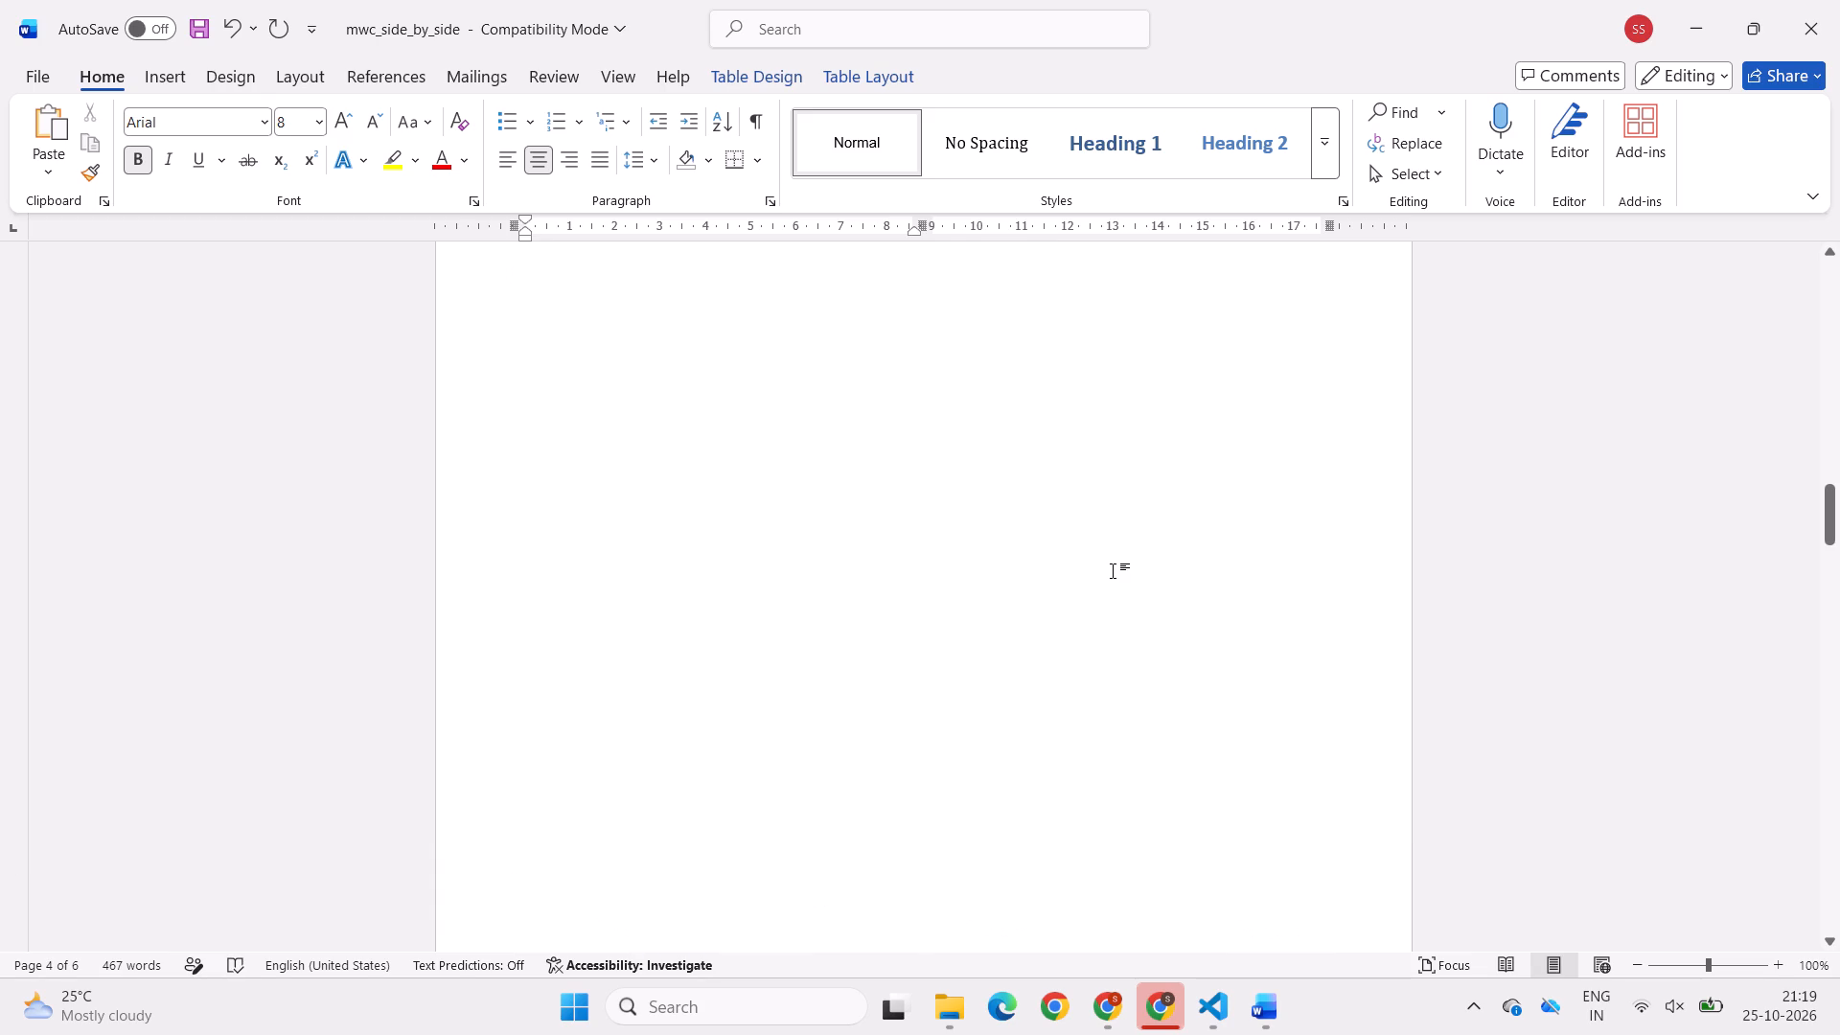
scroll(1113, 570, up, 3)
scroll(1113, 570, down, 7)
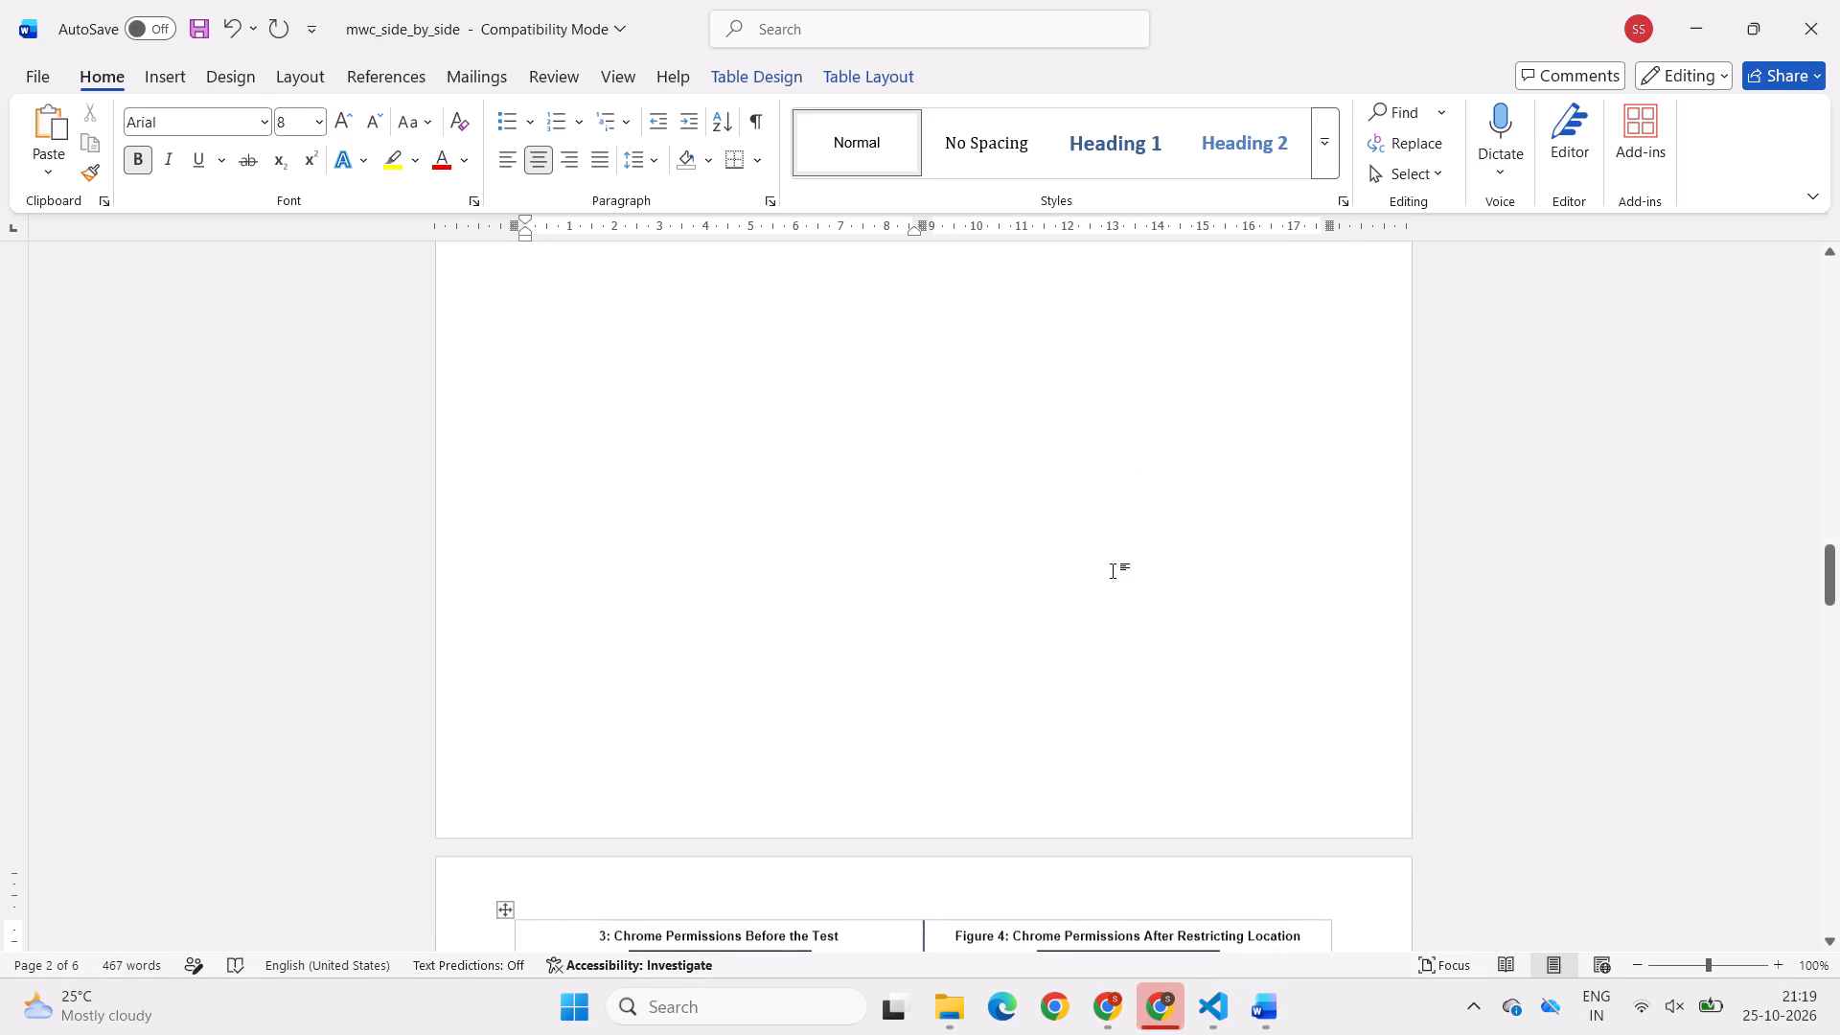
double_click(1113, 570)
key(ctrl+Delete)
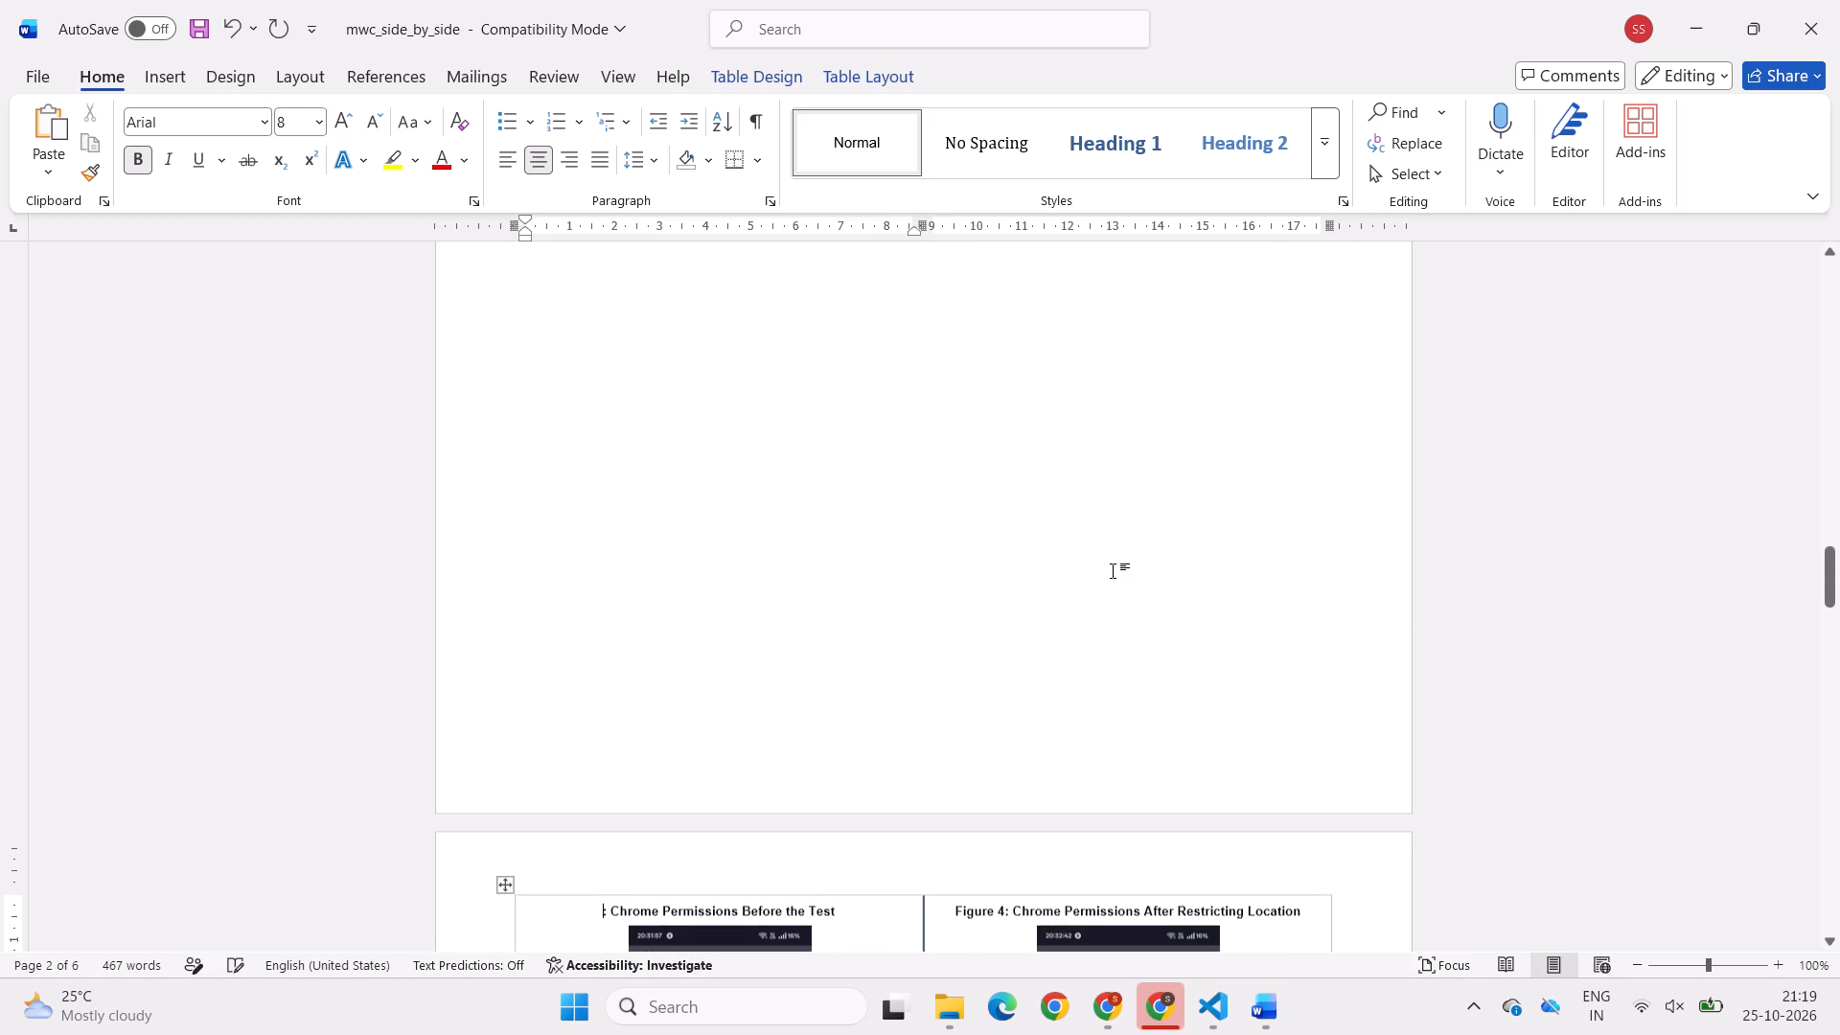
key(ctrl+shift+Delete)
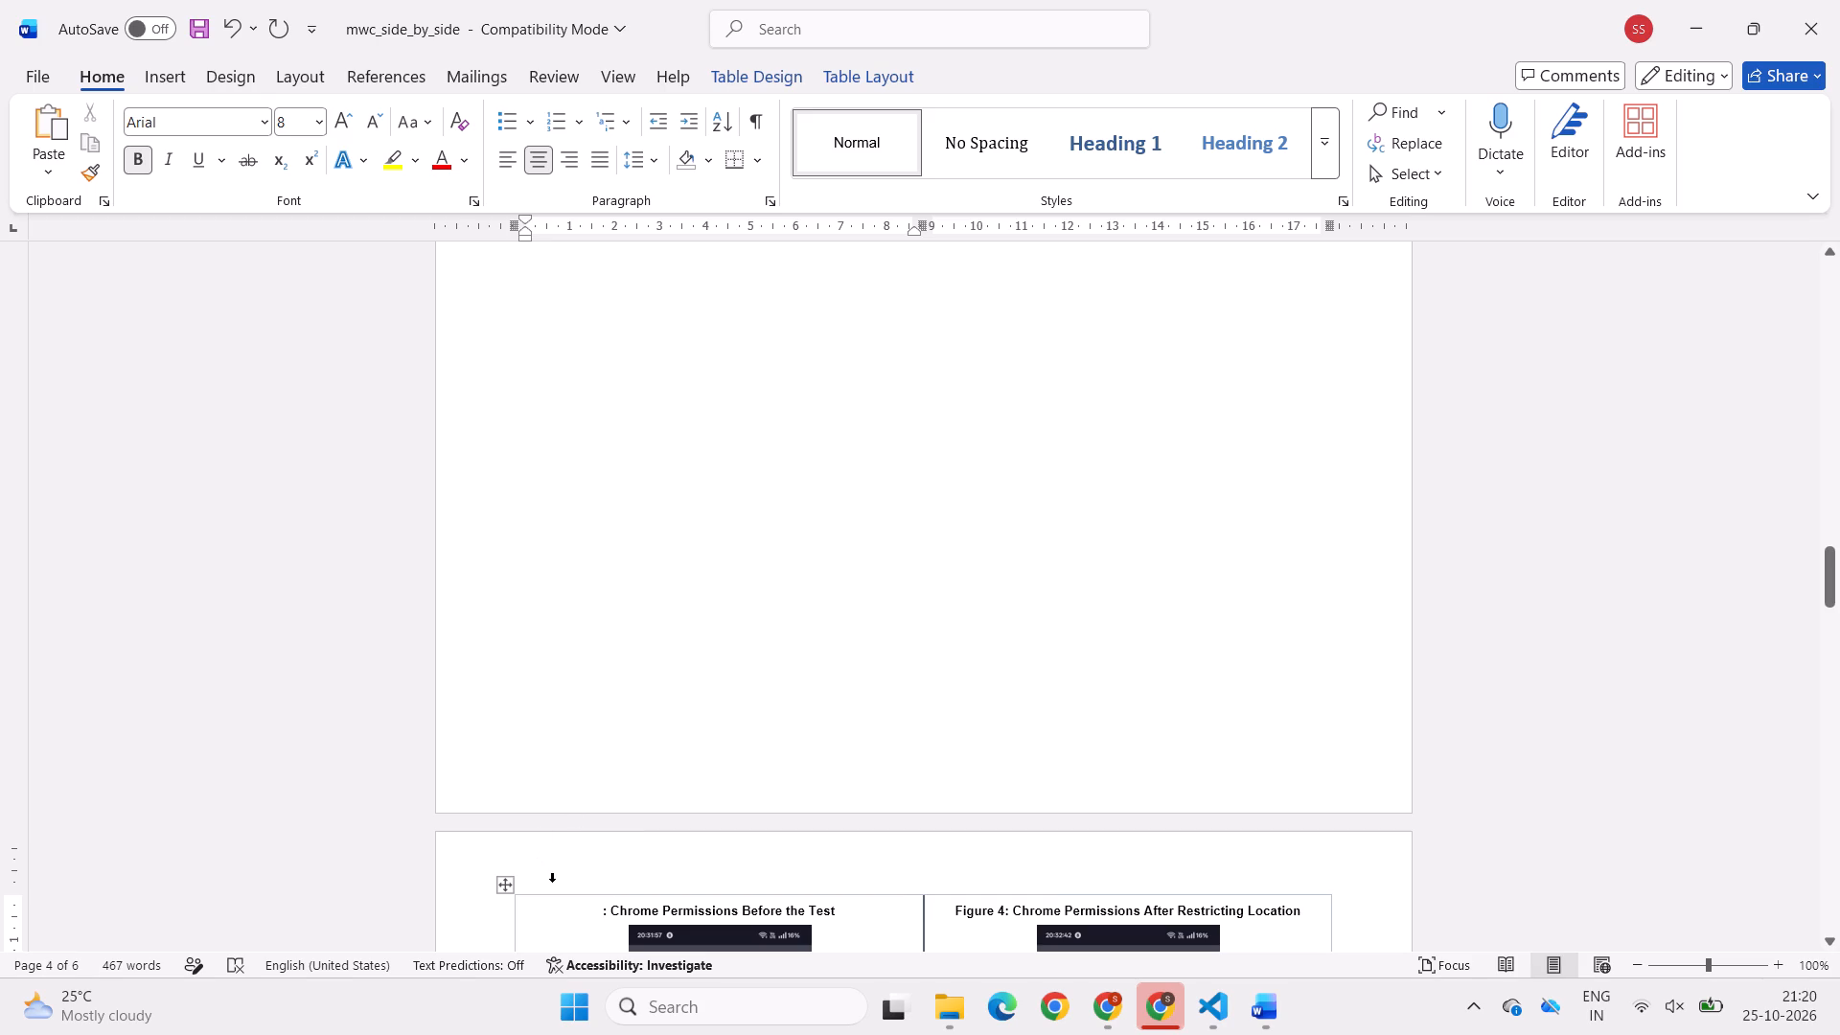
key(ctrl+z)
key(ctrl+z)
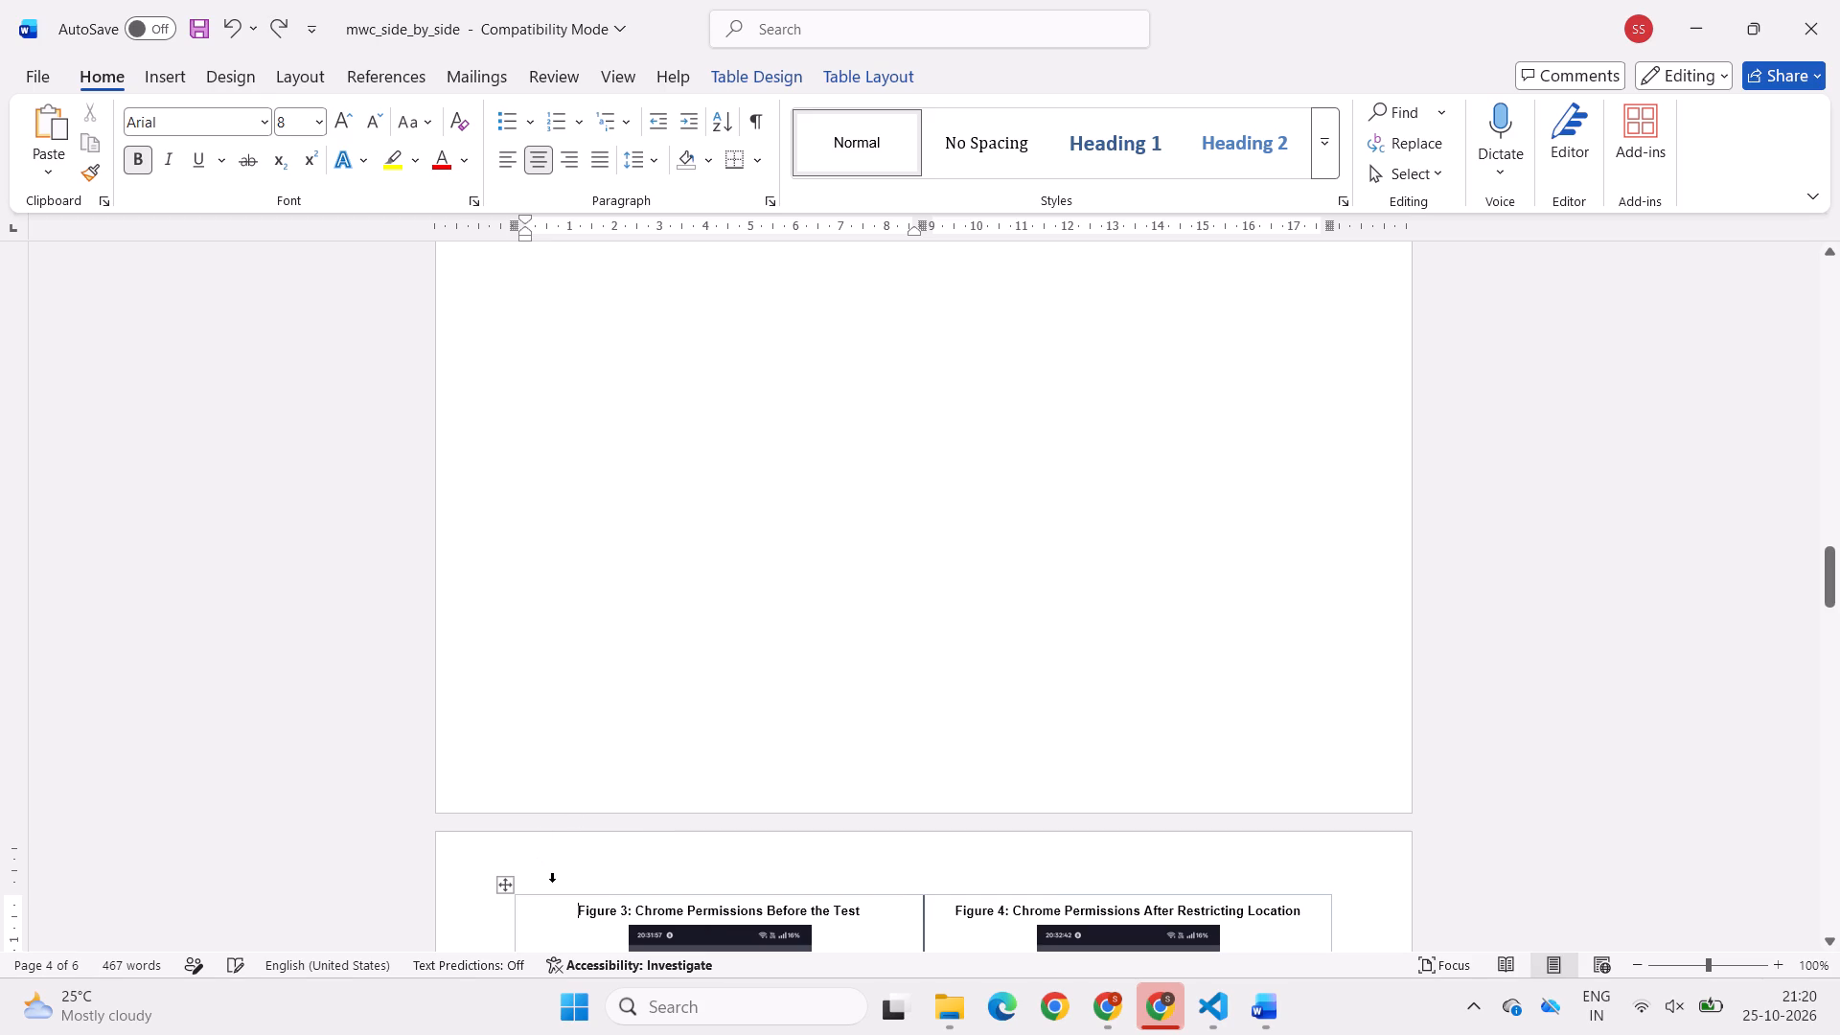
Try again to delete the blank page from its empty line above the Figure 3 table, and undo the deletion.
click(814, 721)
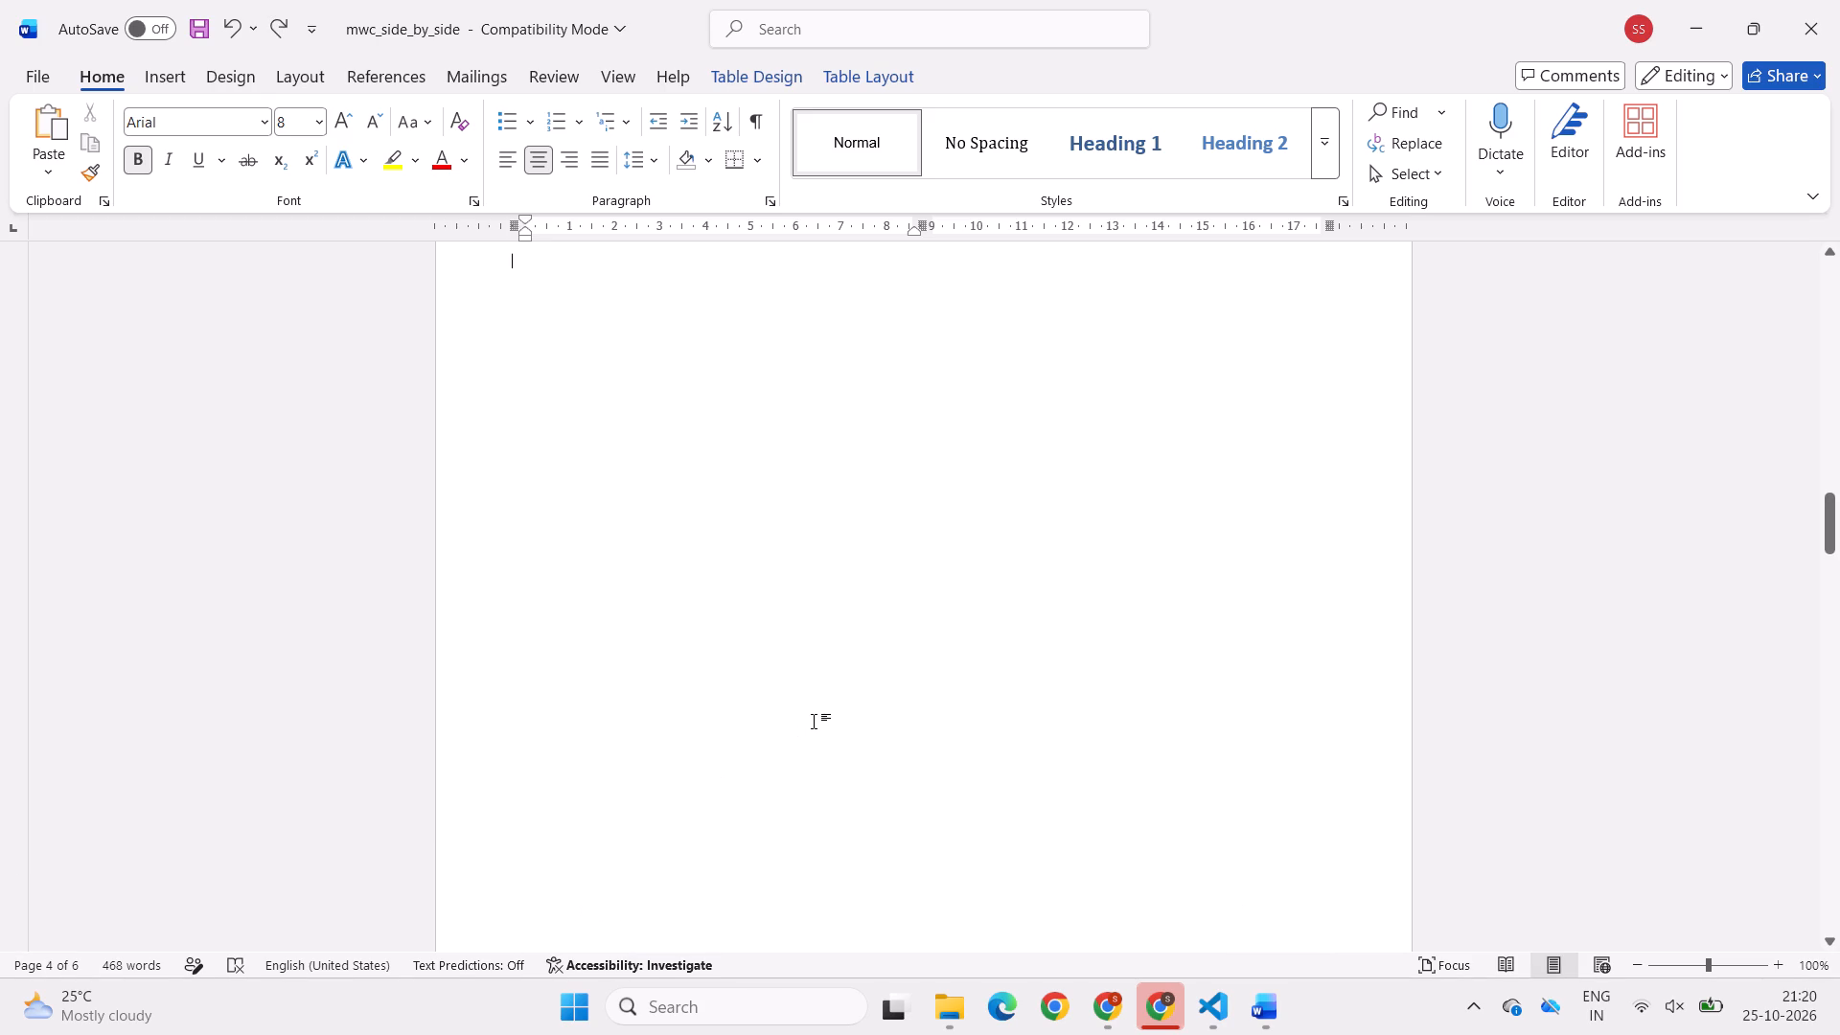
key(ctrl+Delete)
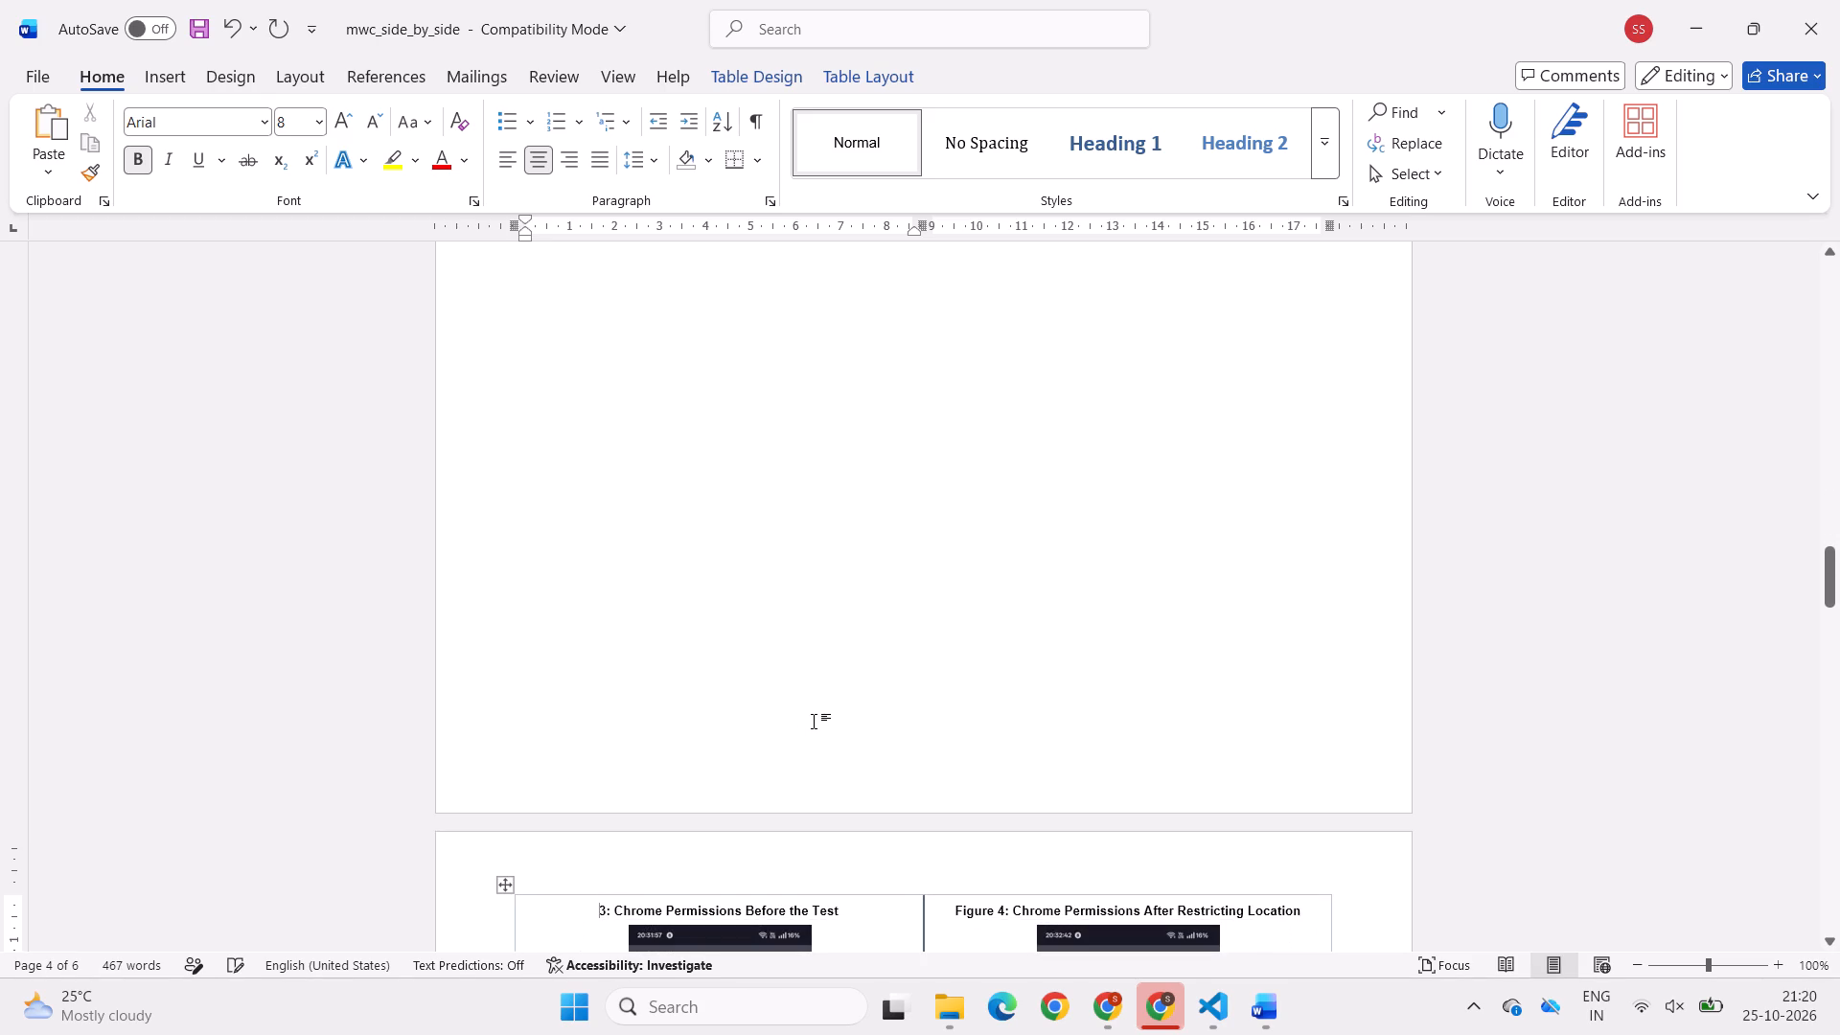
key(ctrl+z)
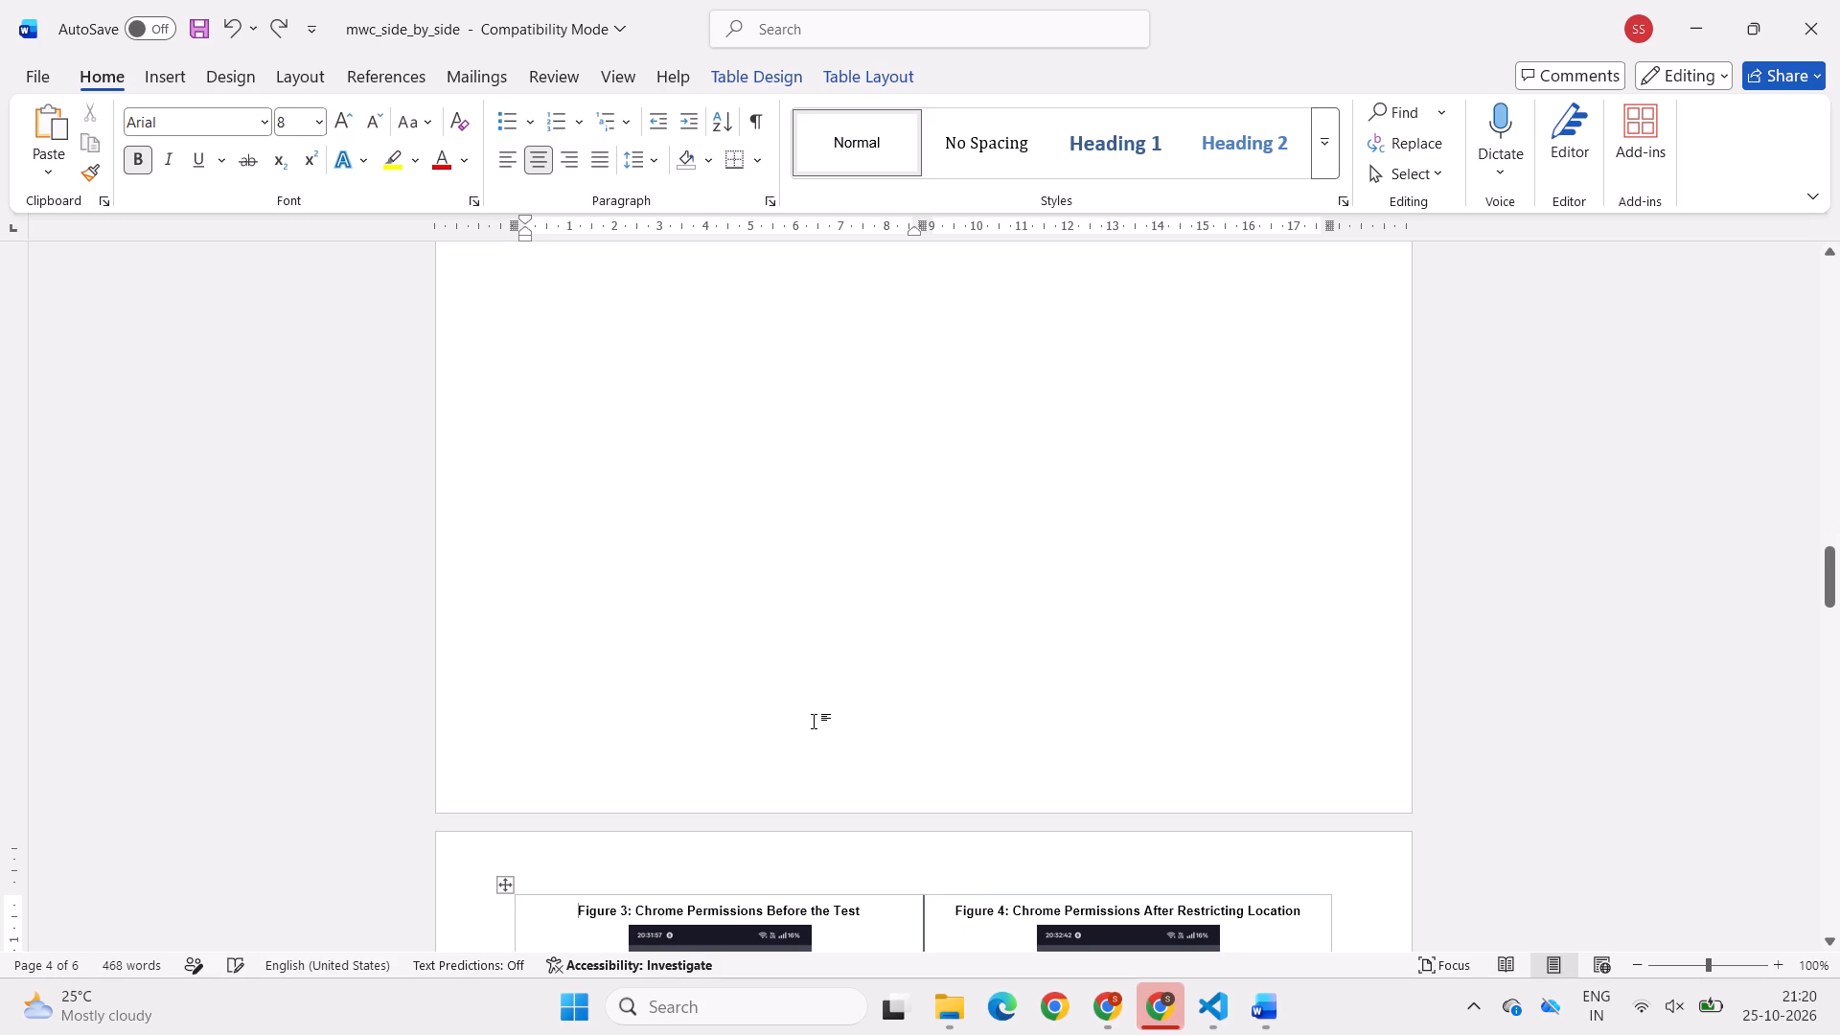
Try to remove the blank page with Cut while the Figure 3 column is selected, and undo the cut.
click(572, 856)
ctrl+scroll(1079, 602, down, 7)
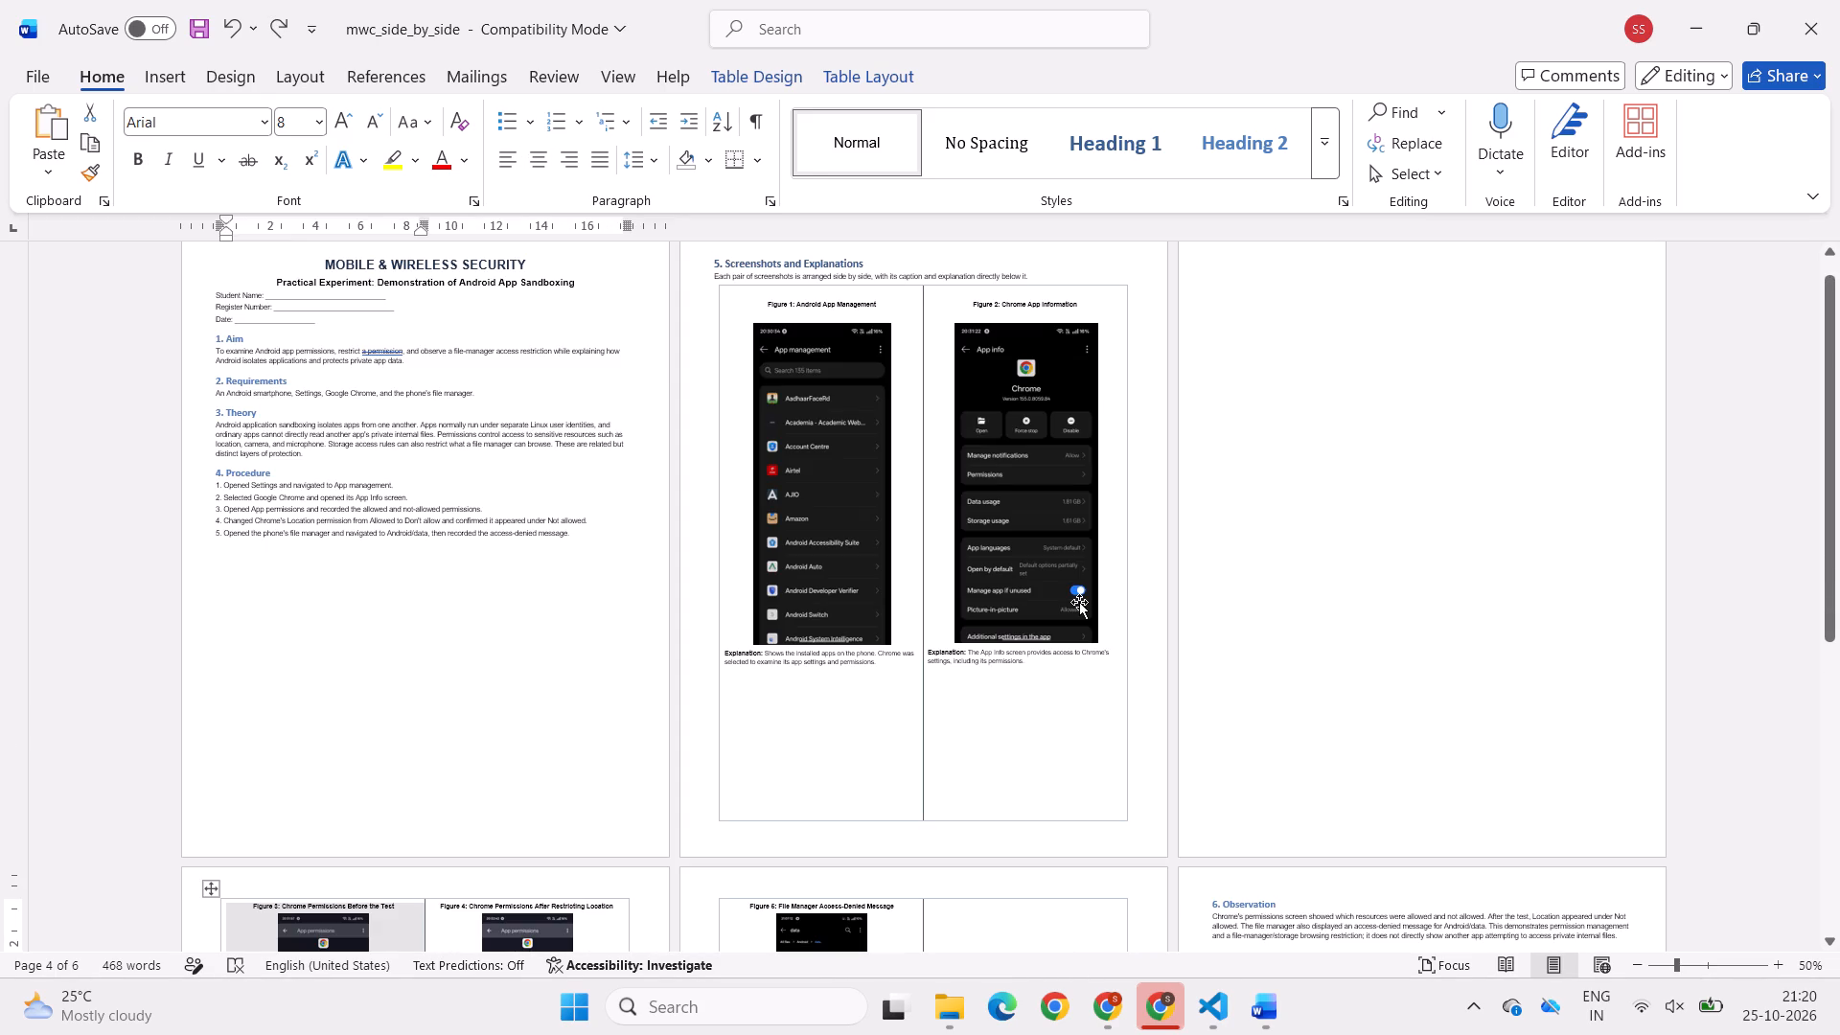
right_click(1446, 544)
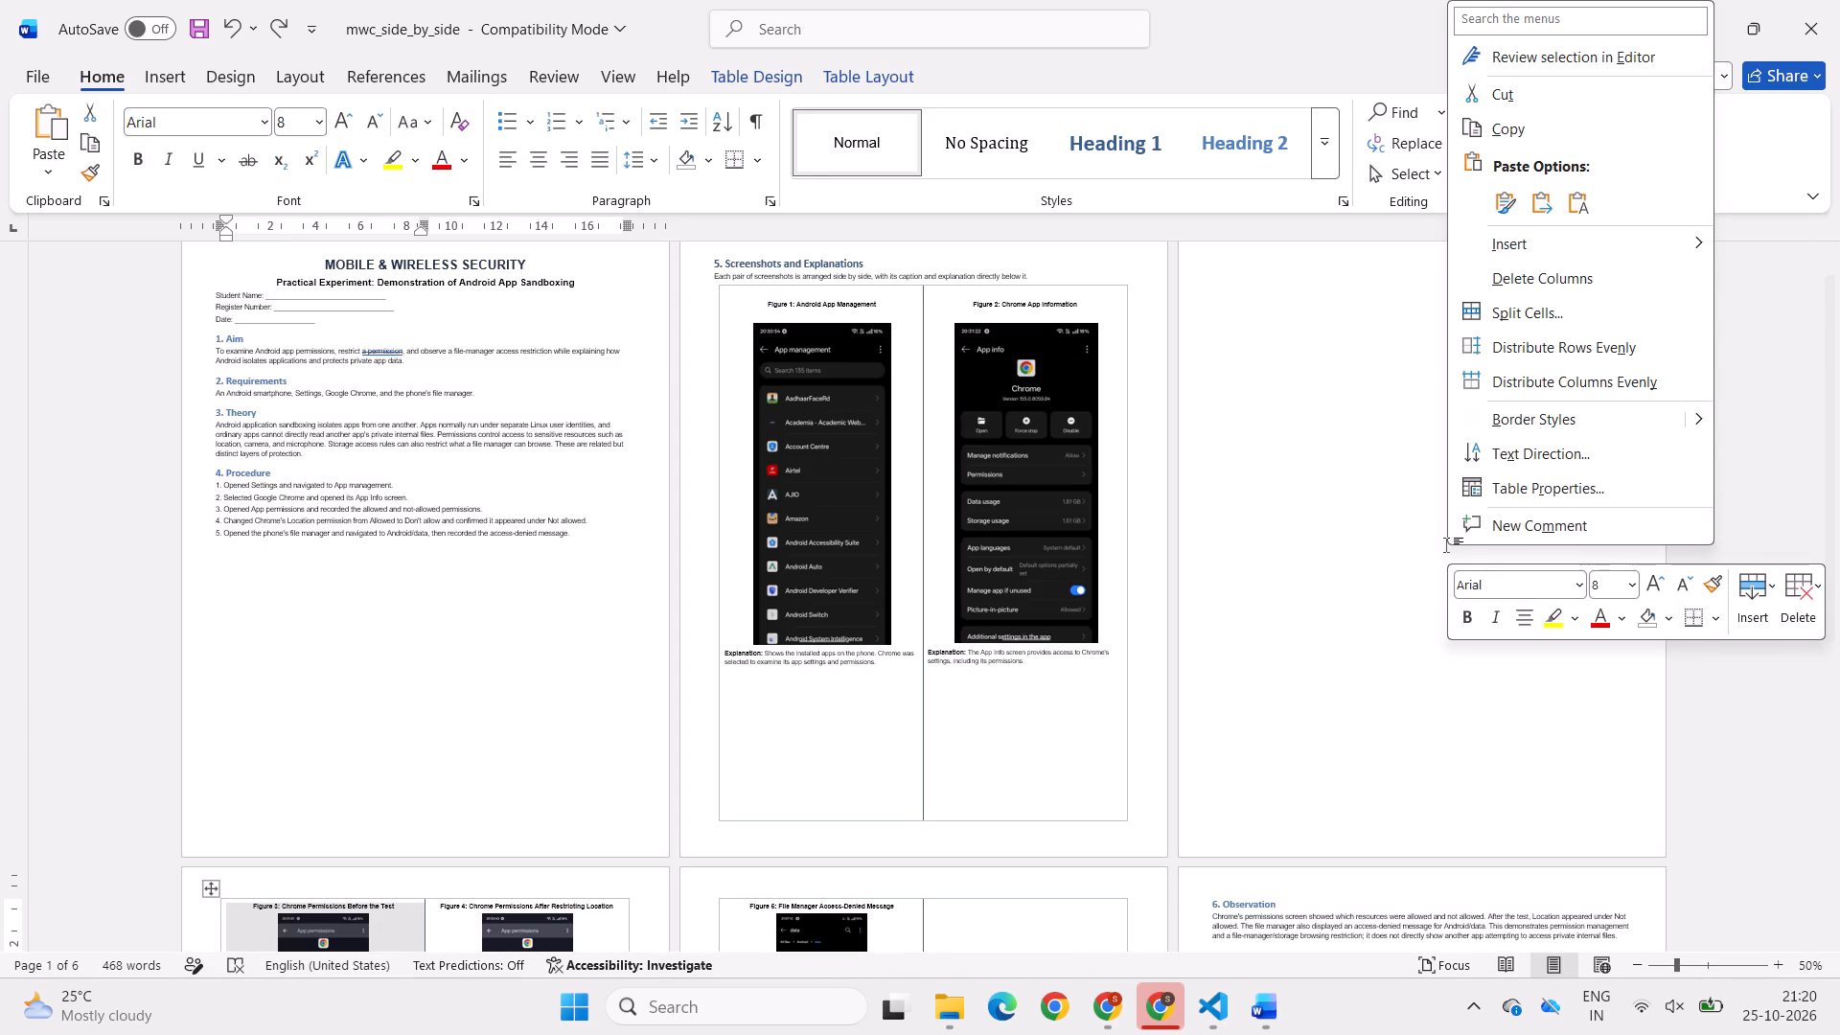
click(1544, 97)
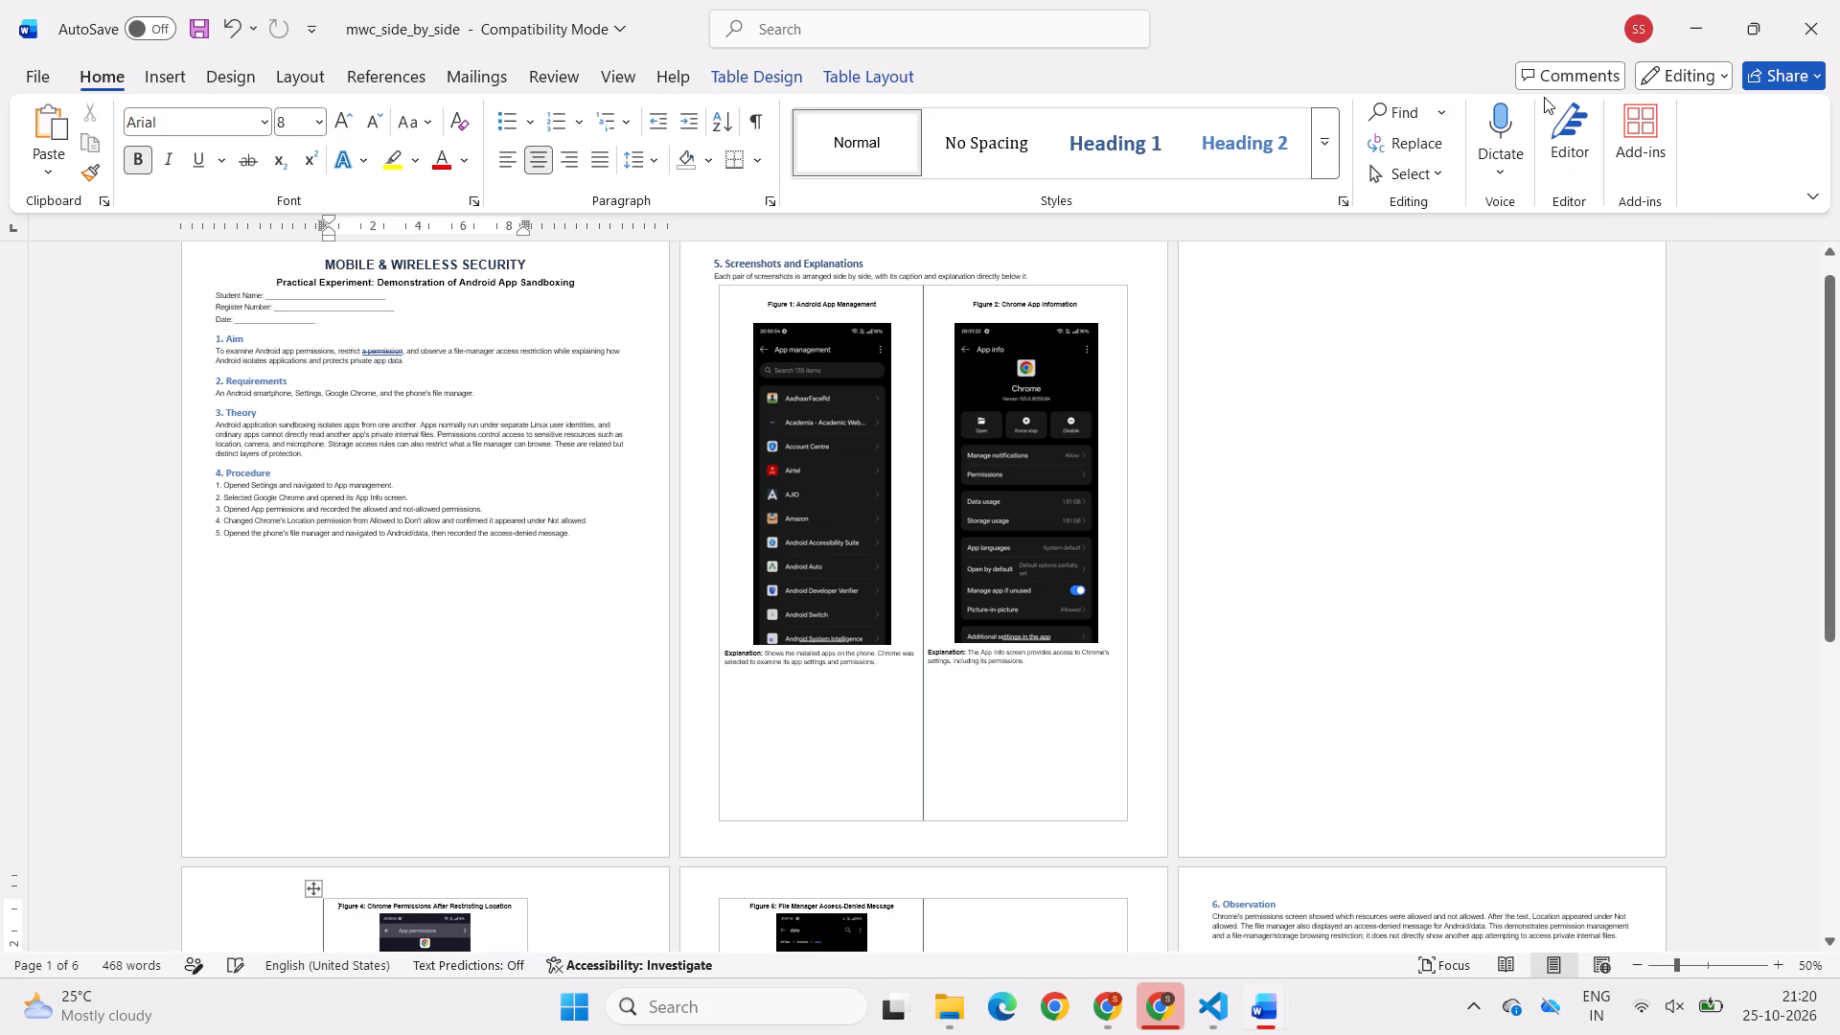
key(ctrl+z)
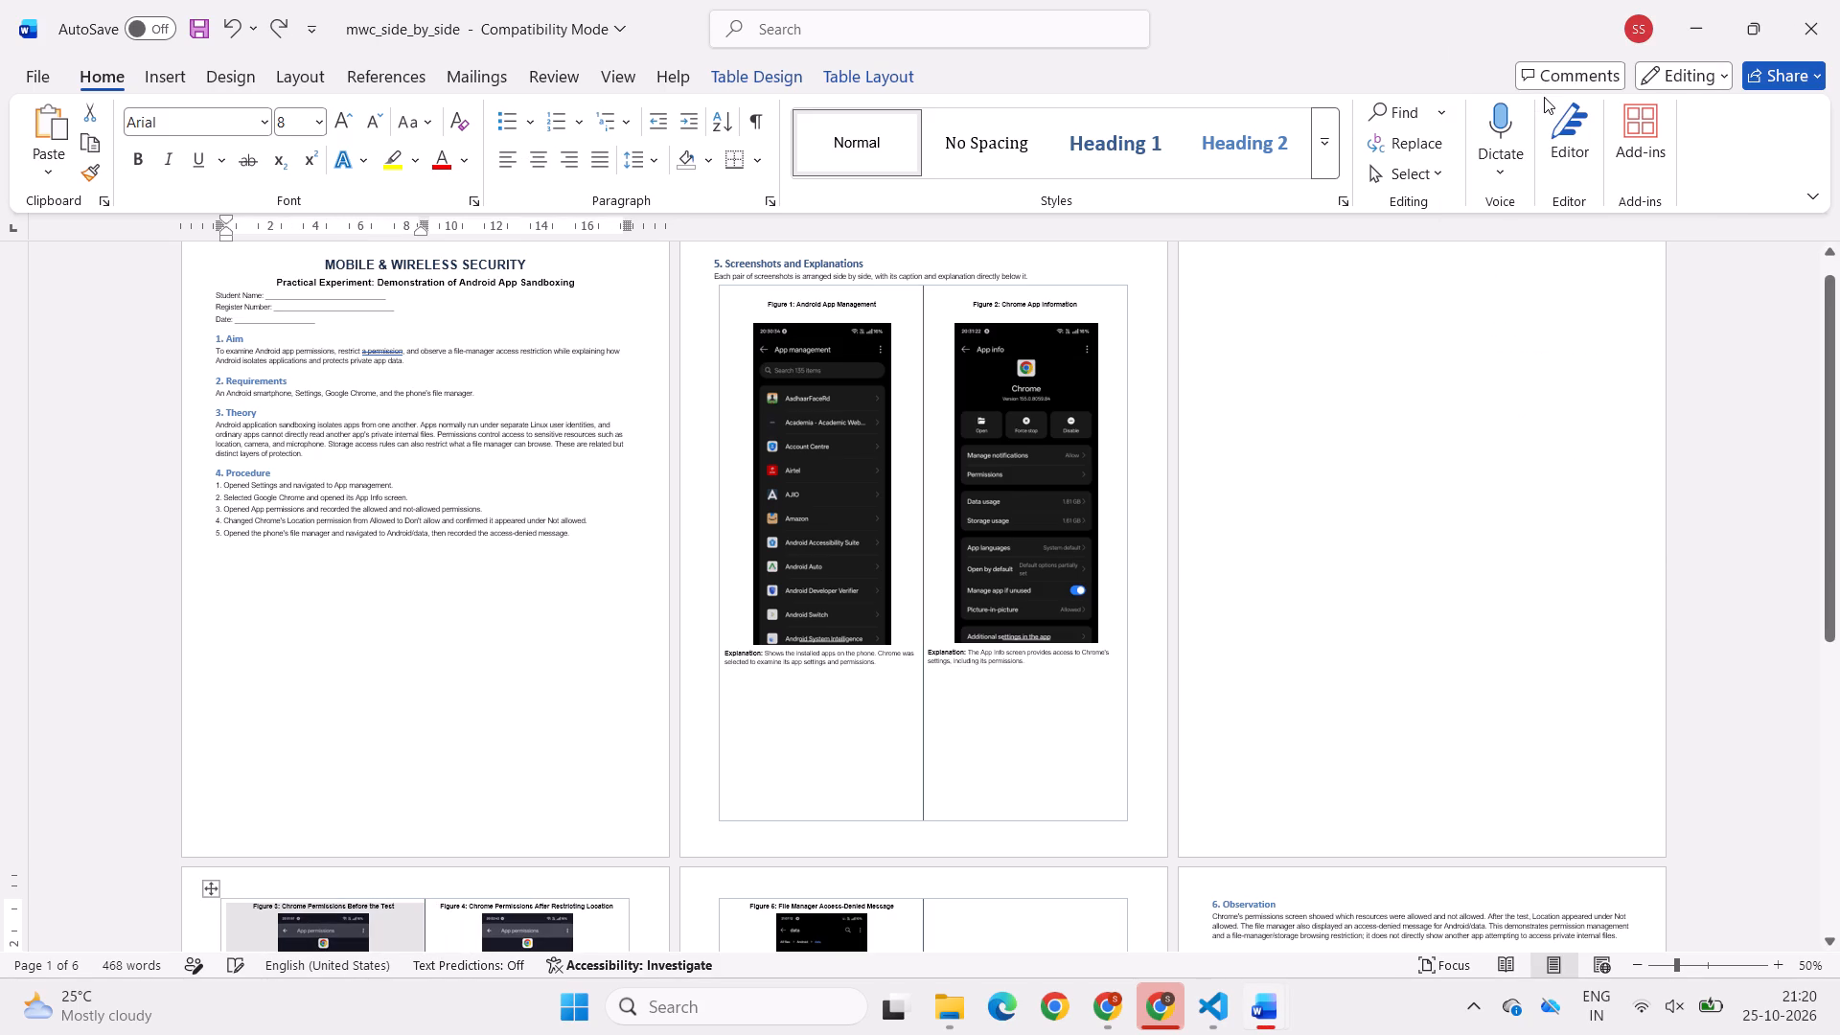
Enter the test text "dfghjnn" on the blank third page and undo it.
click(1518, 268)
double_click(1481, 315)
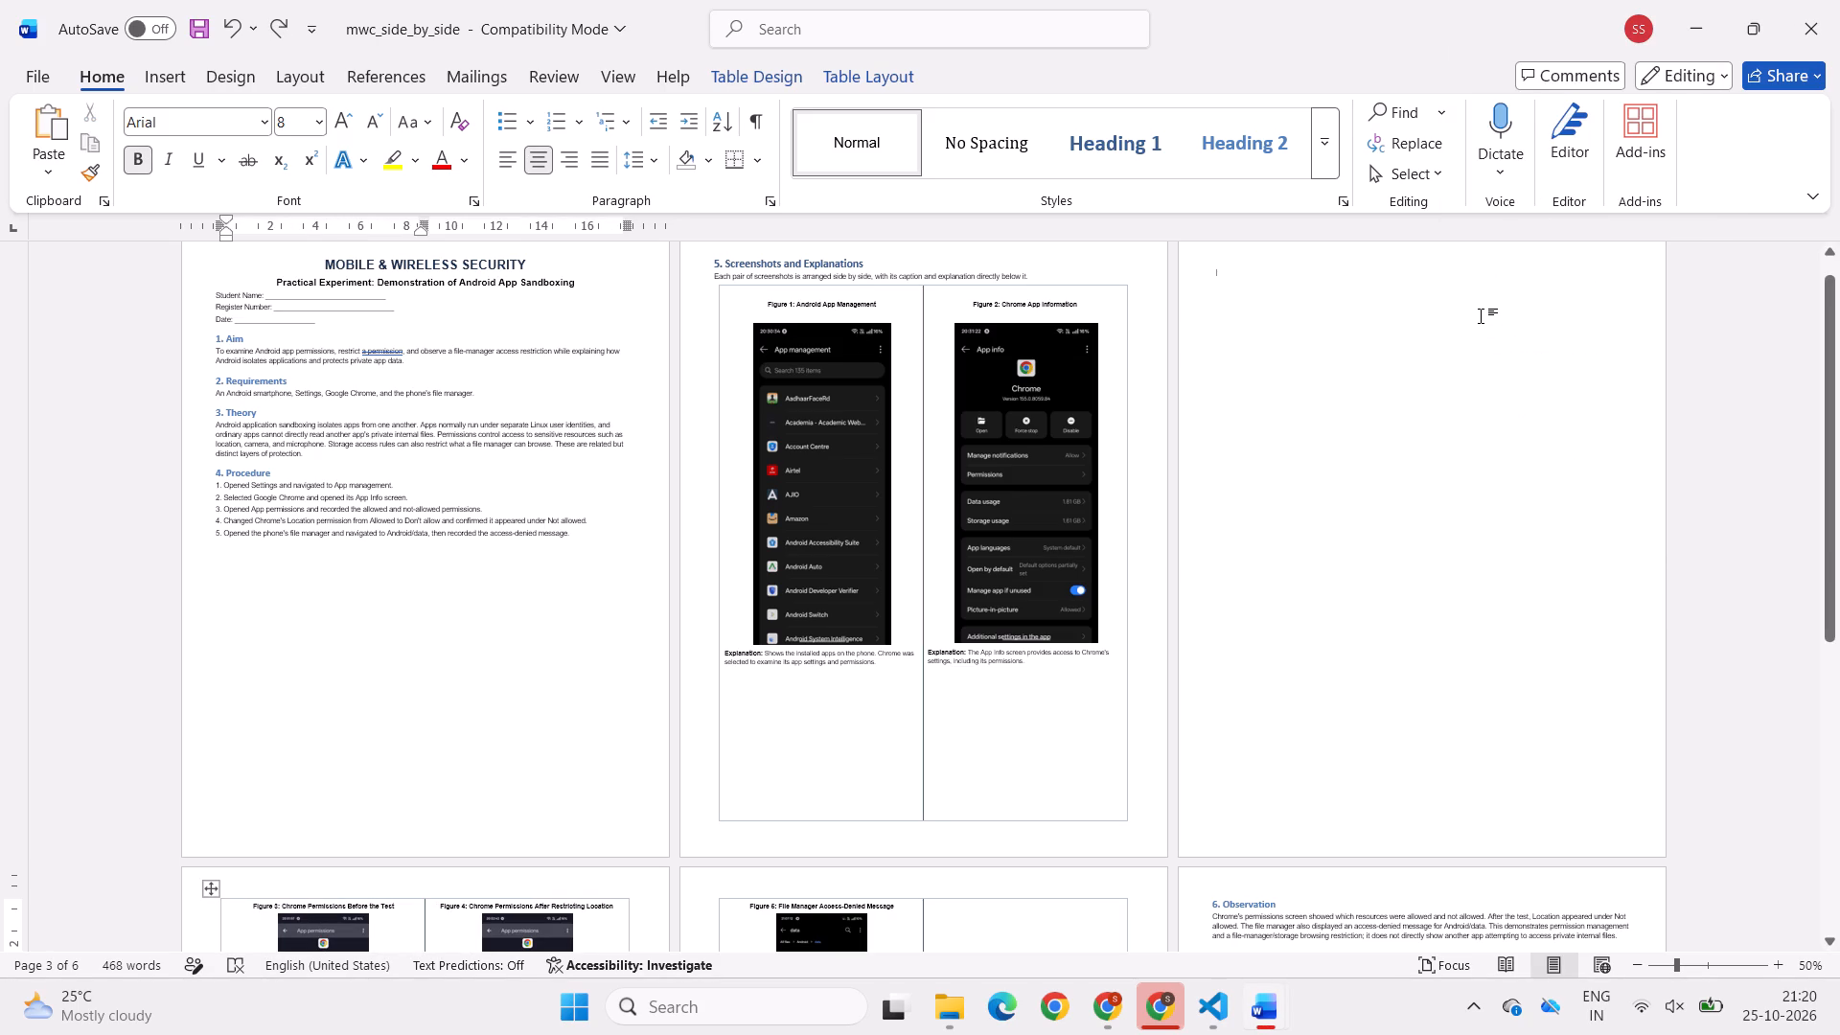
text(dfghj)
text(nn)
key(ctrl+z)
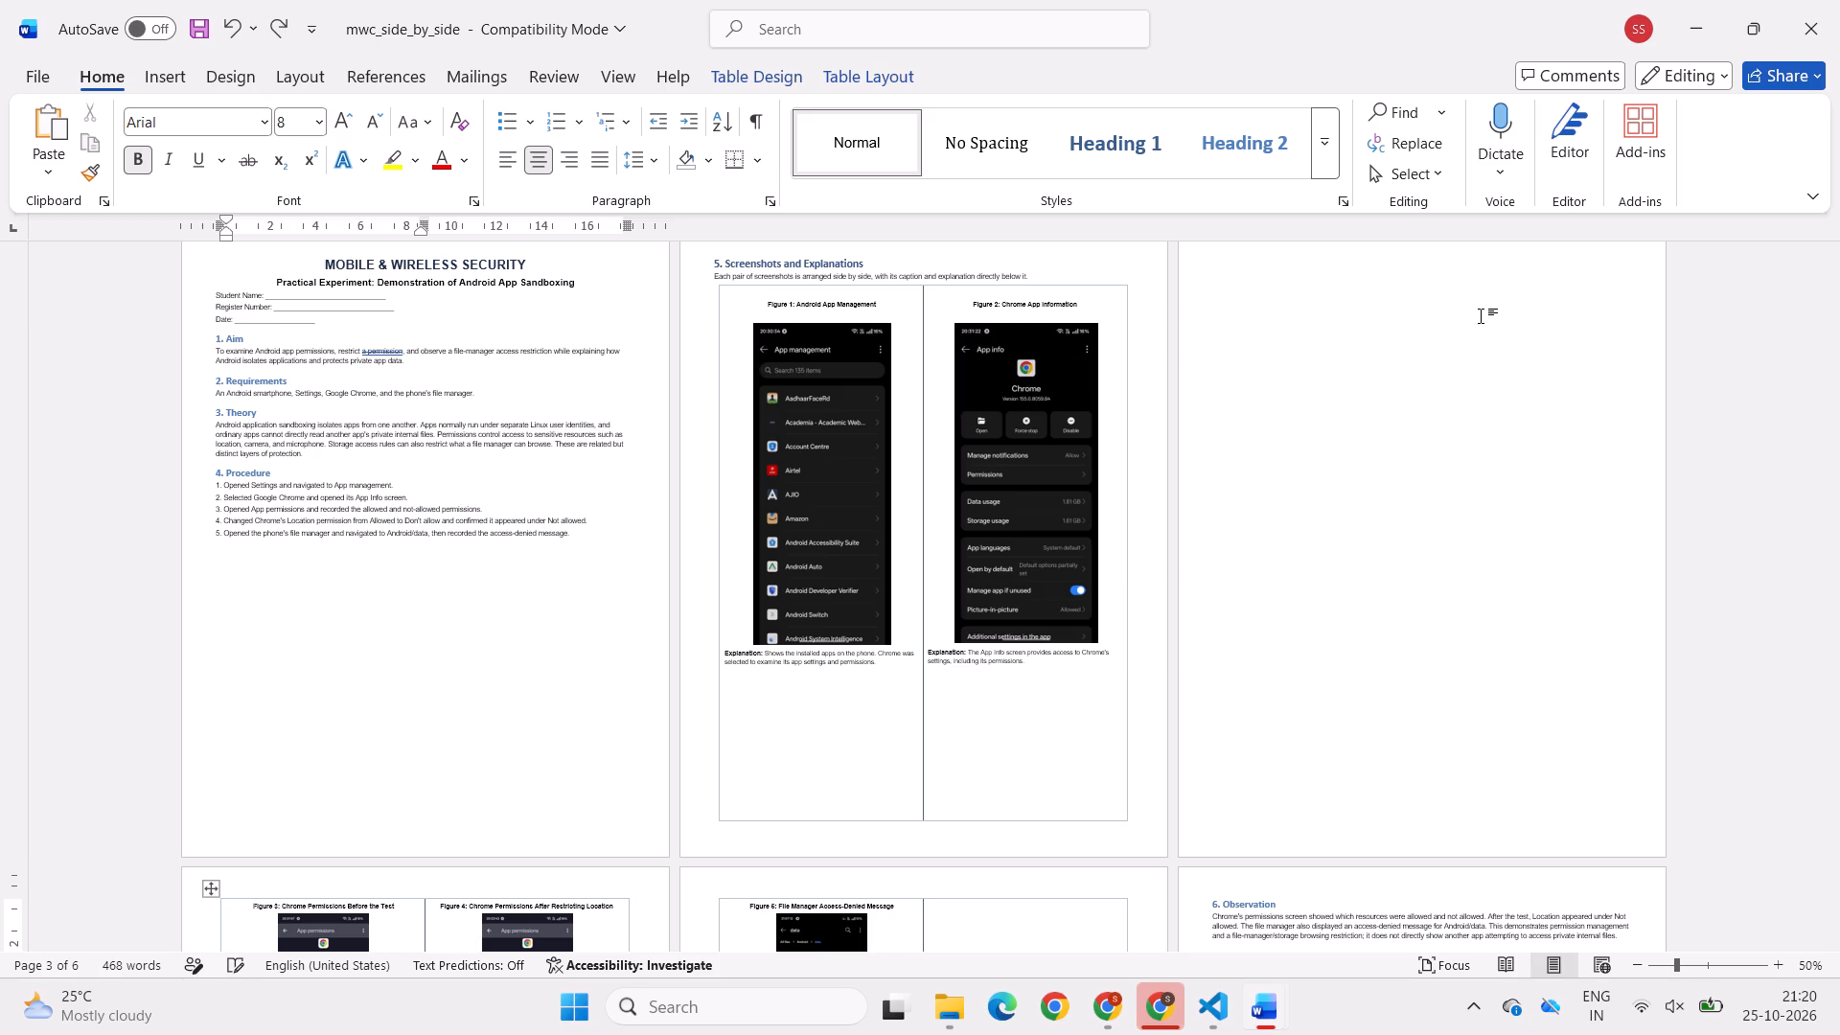
Try to select the empty content of the blank third page.
double_click(1446, 474)
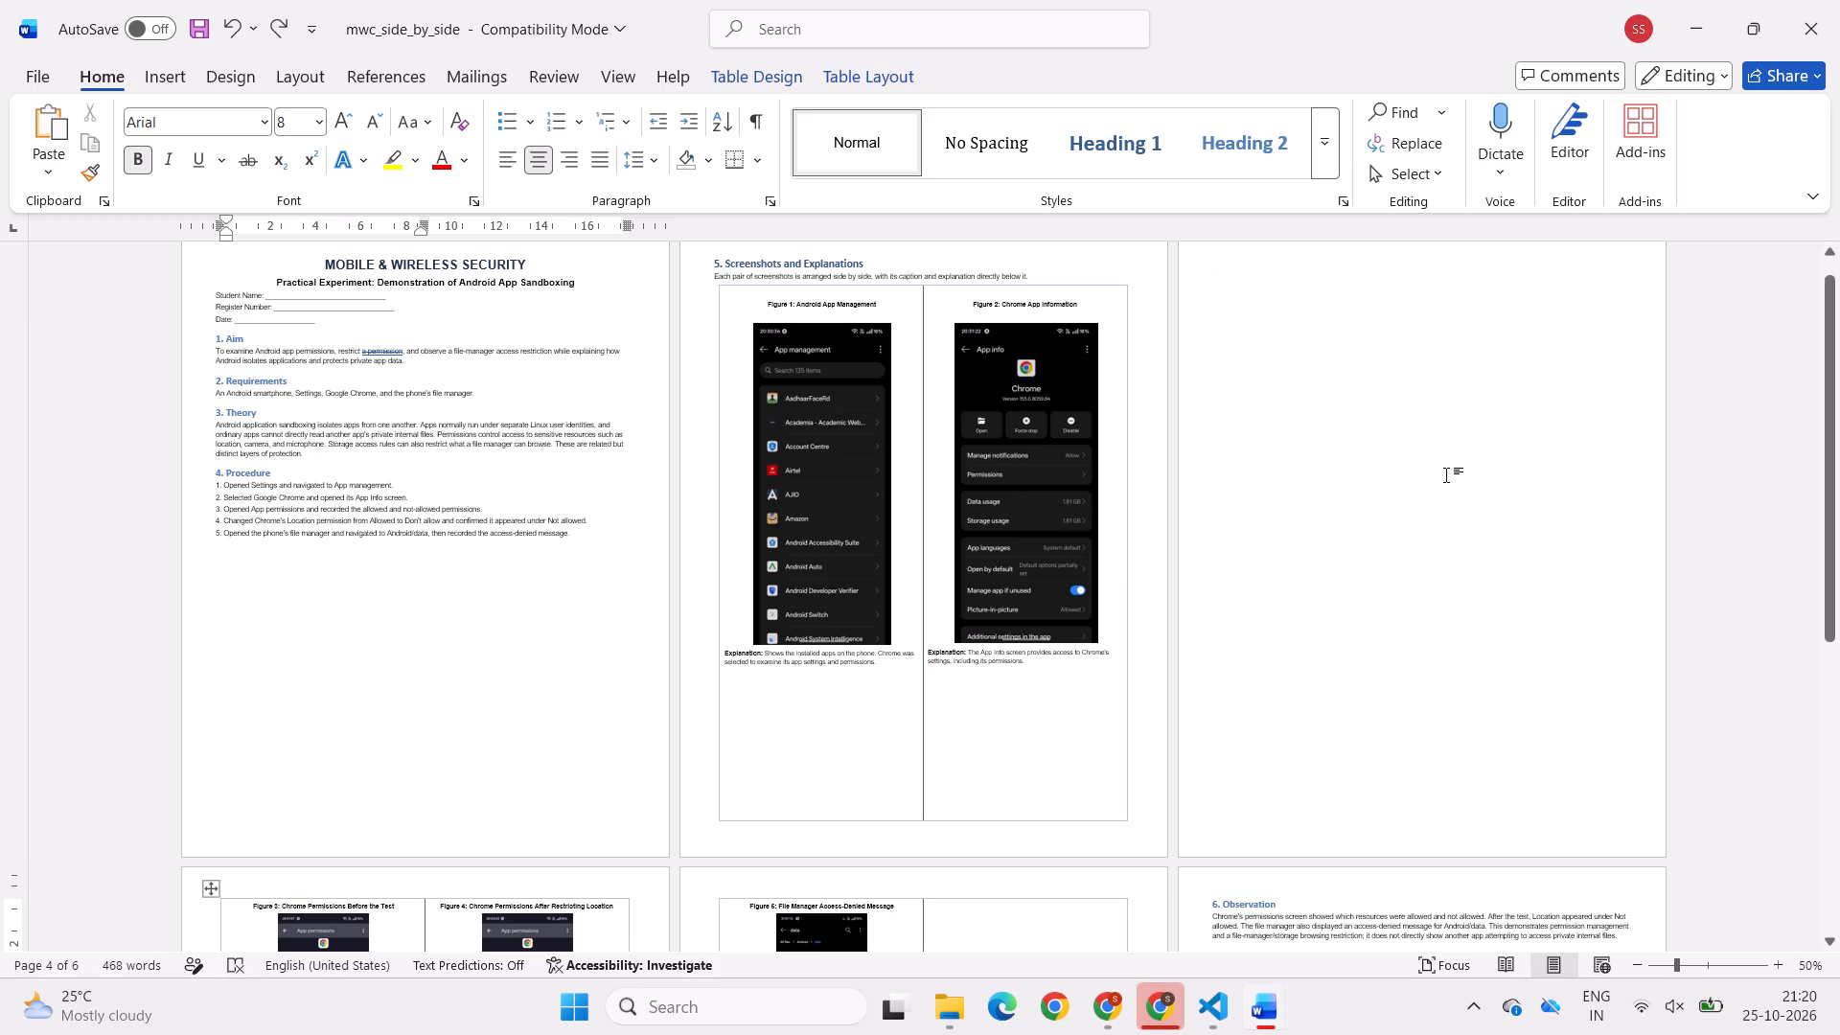
Shorten the Figure 1 and Figure 2 table row slightly to pull the paragraph from the blank page back beneath the table.
drag(948, 819, 948, 809)
drag(924, 814, 923, 794)
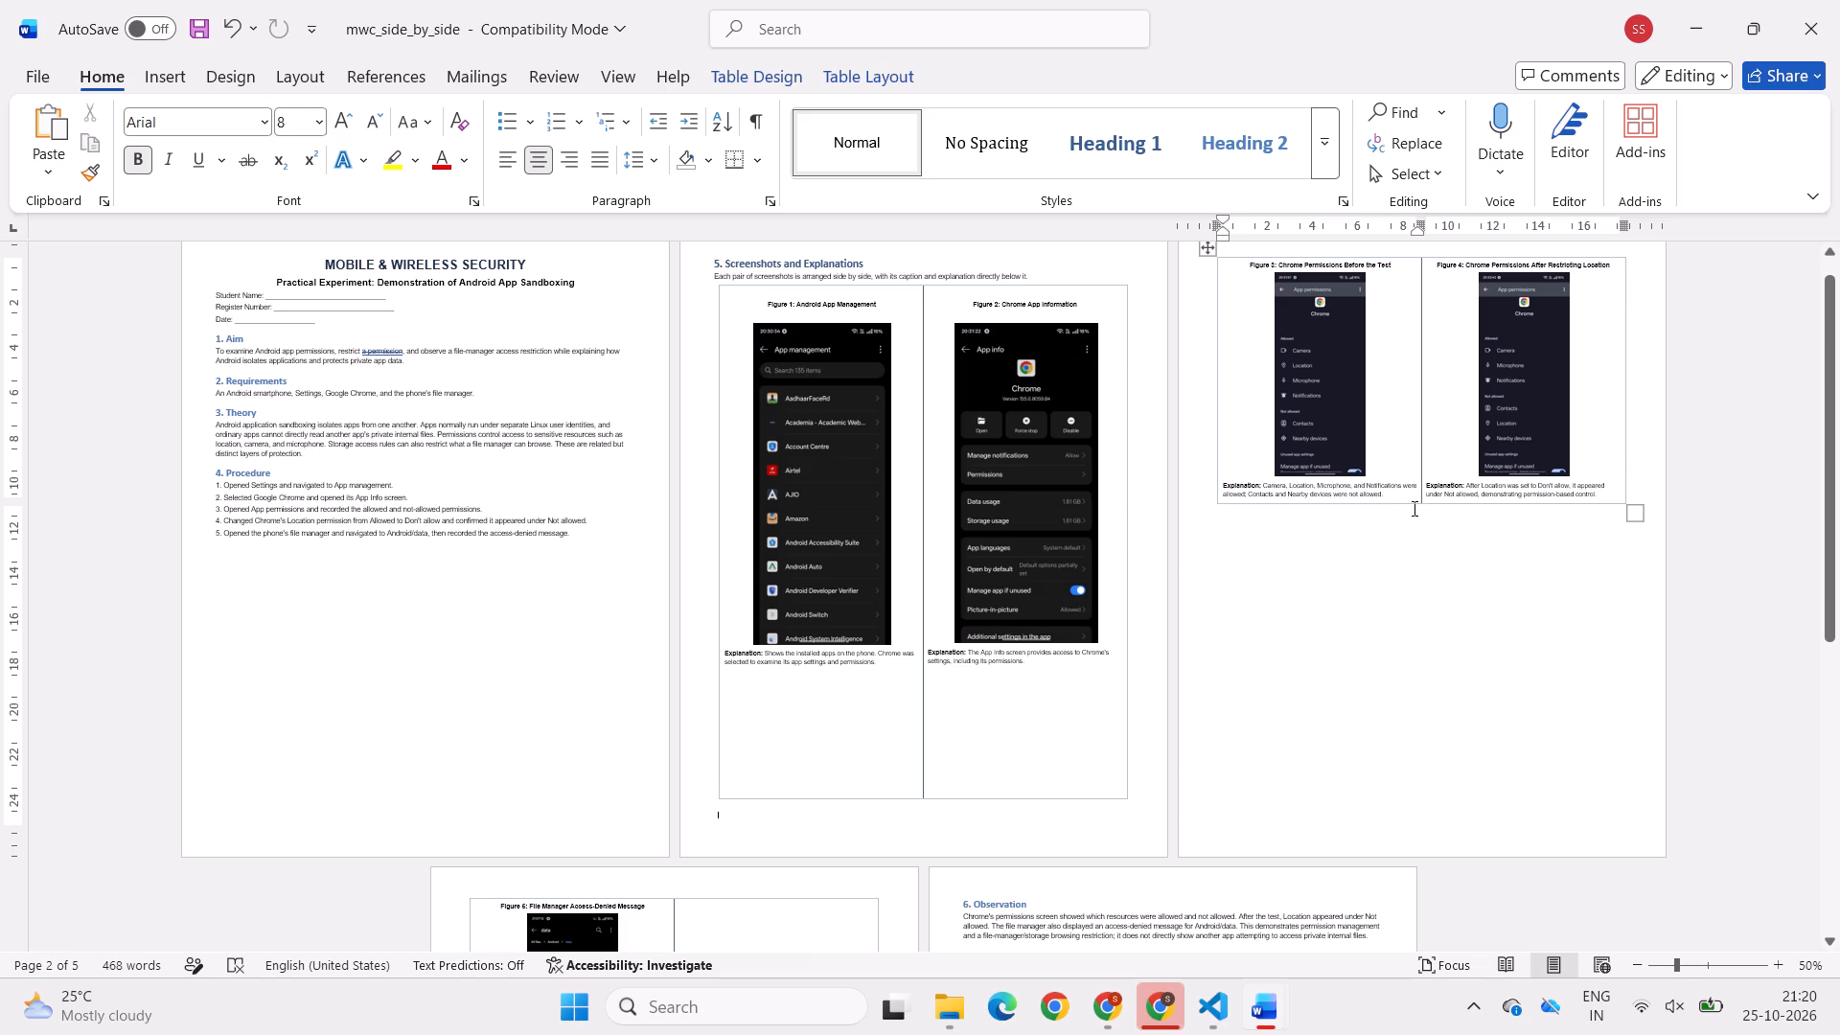
Extend the row height of the Figure 3 and Figure 4 table to the same bottom level as the Figure 1 and Figure 2 table.
drag(1403, 501, 1392, 688)
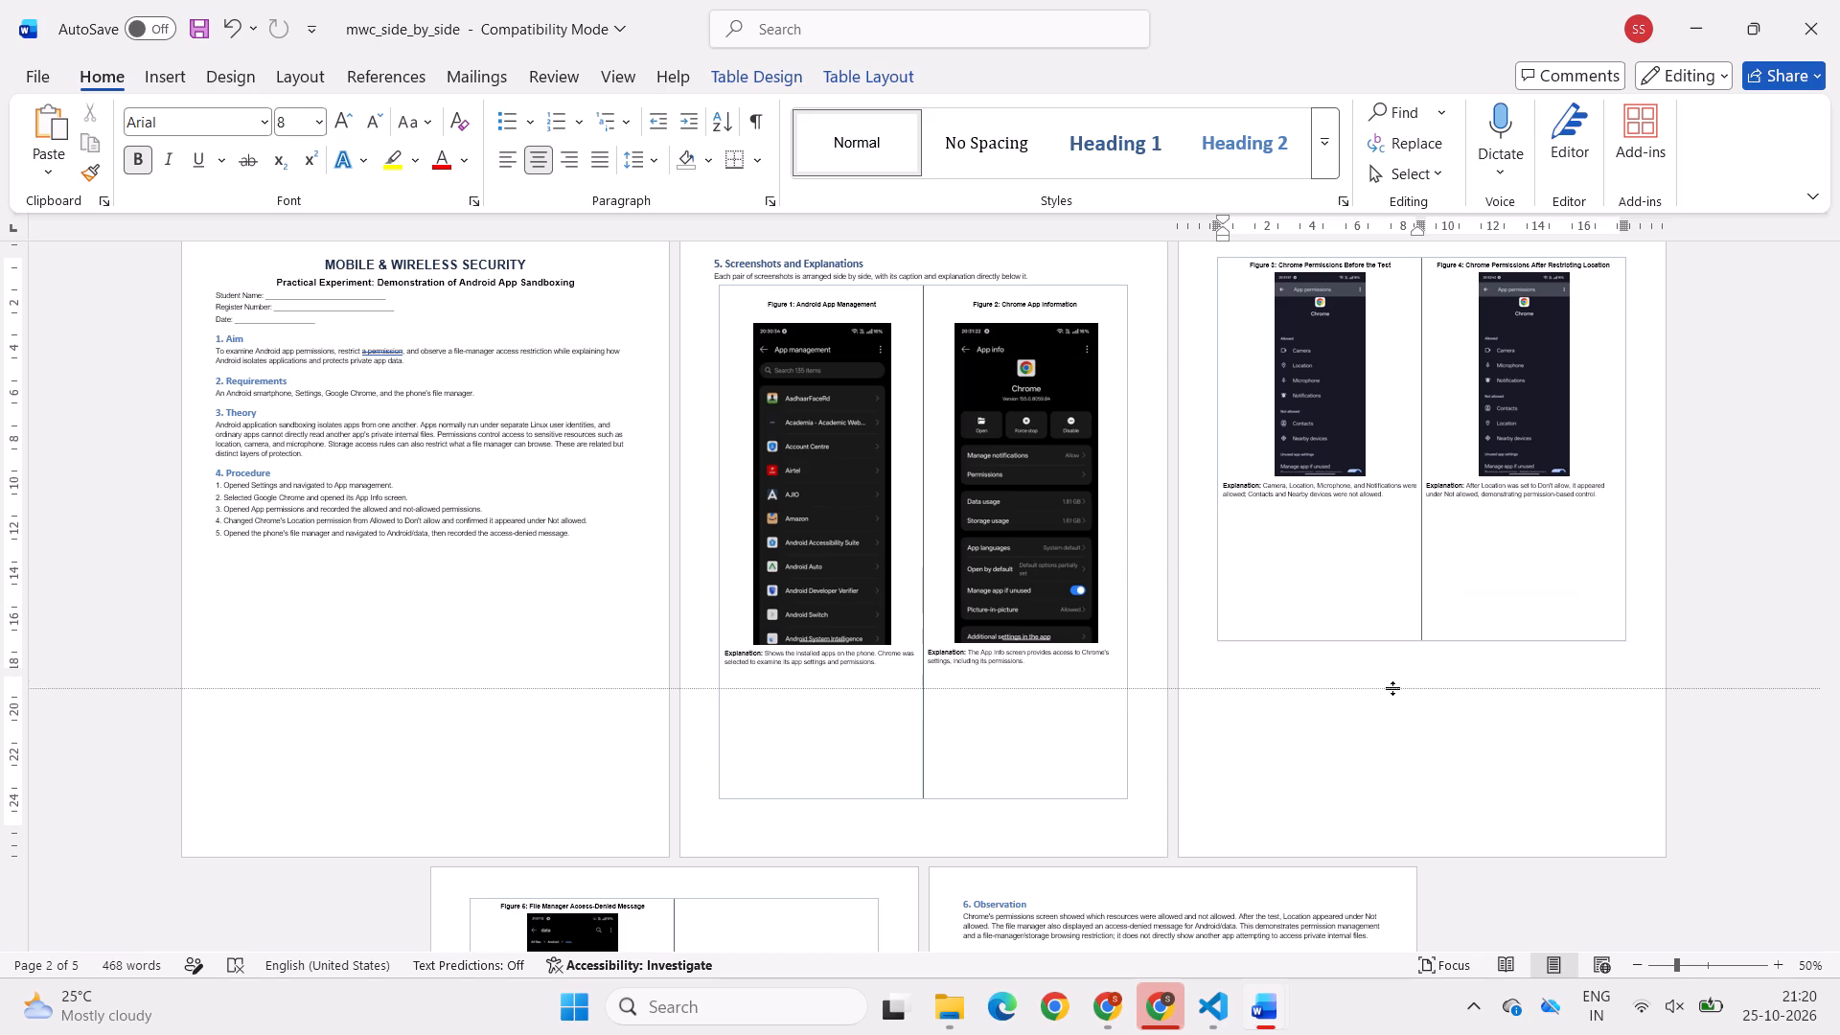
drag(1392, 688, 1387, 775)
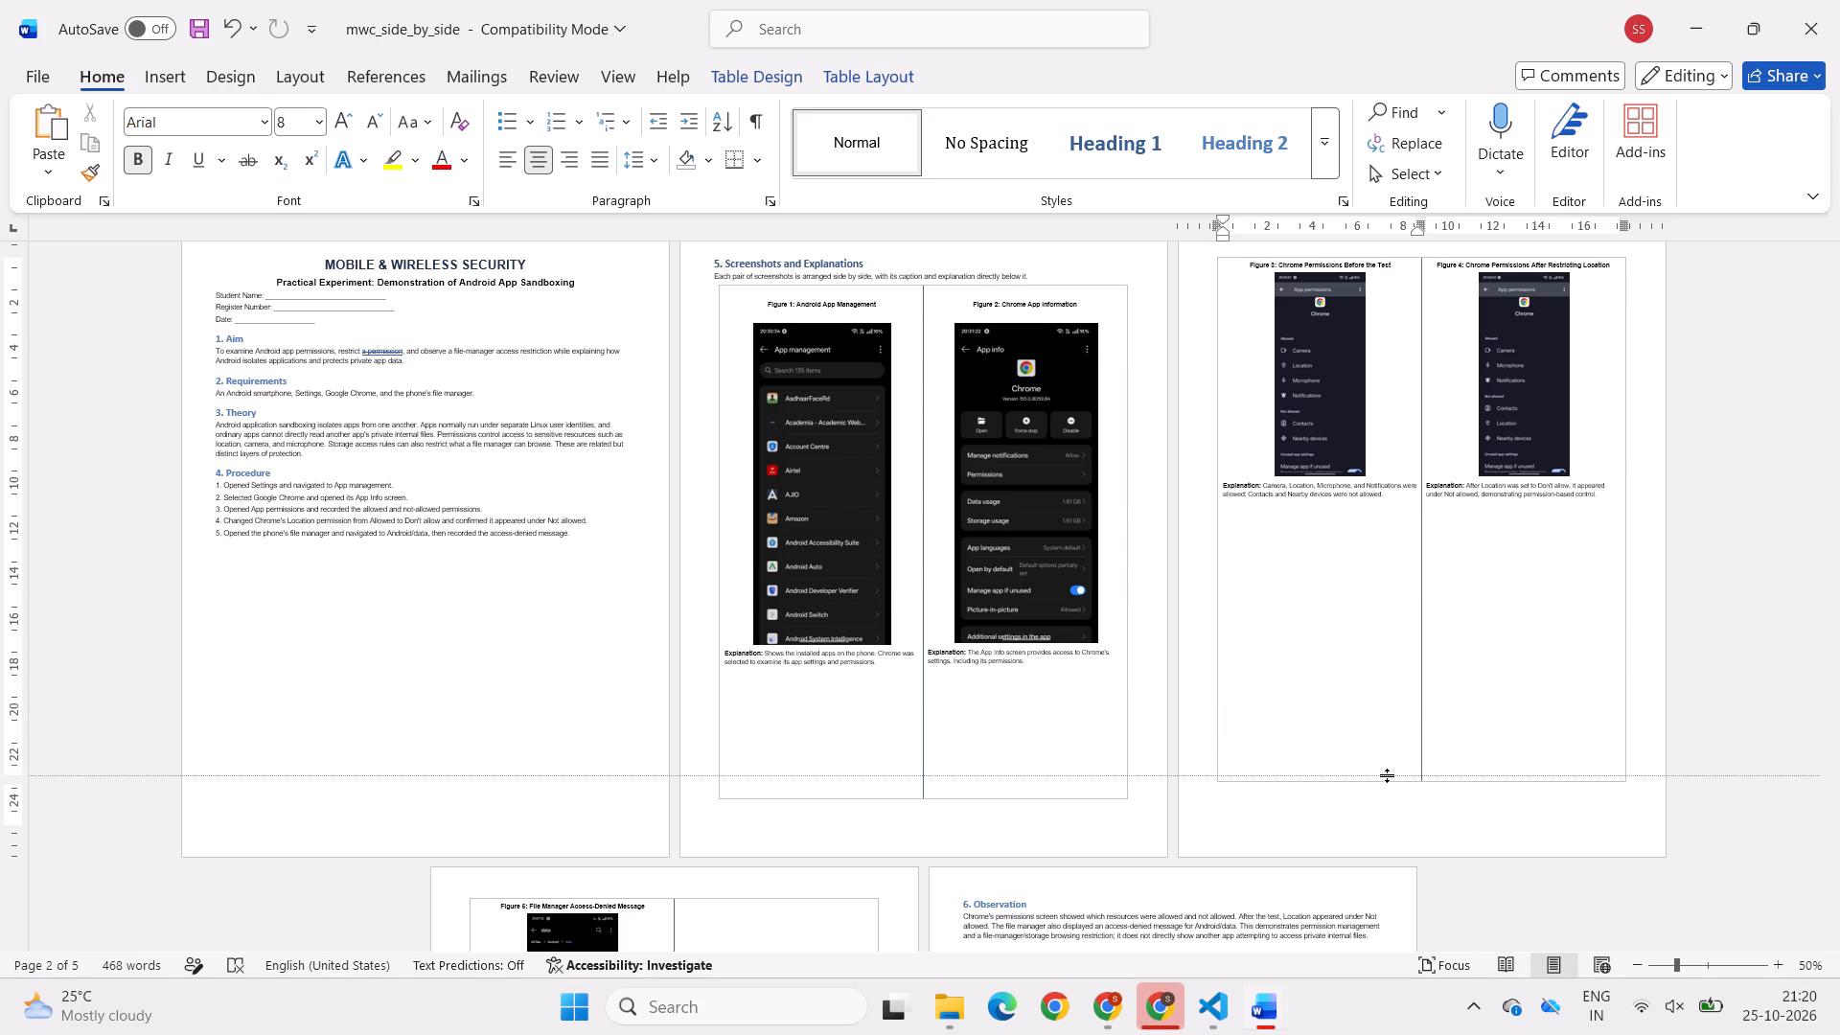
drag(1387, 775, 1383, 793)
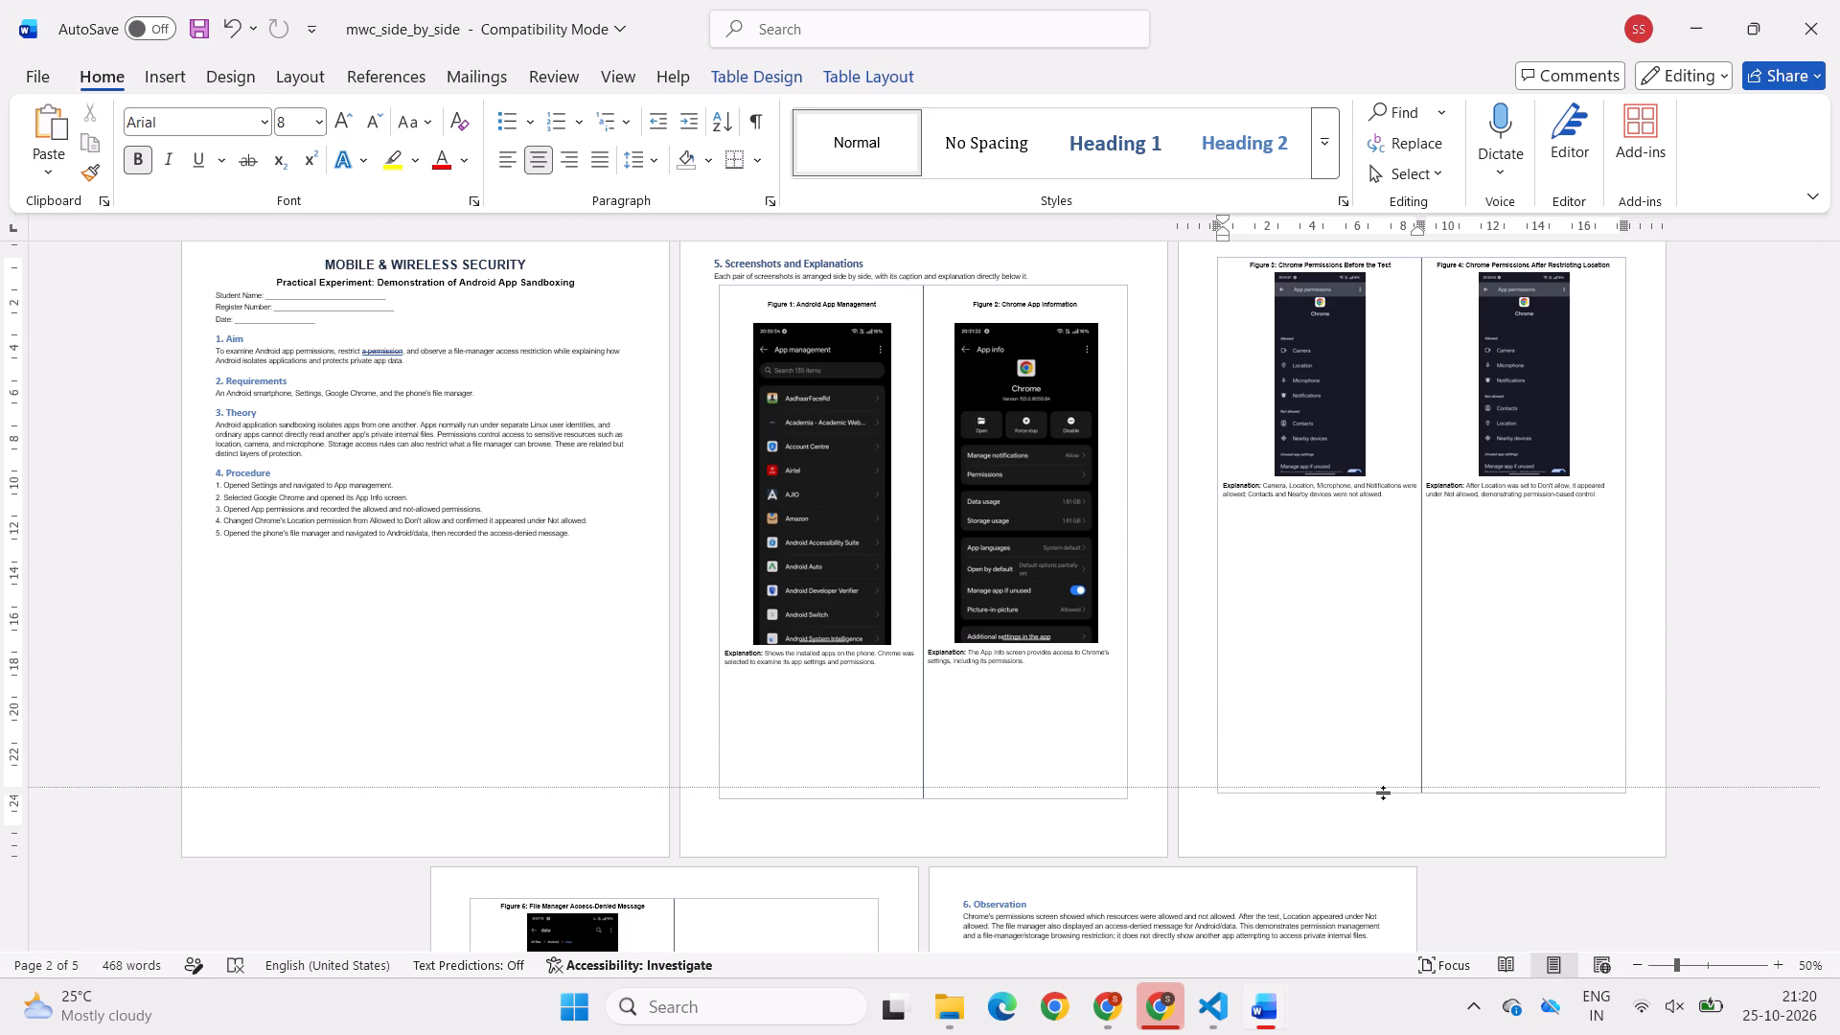
drag(1383, 793, 1381, 793)
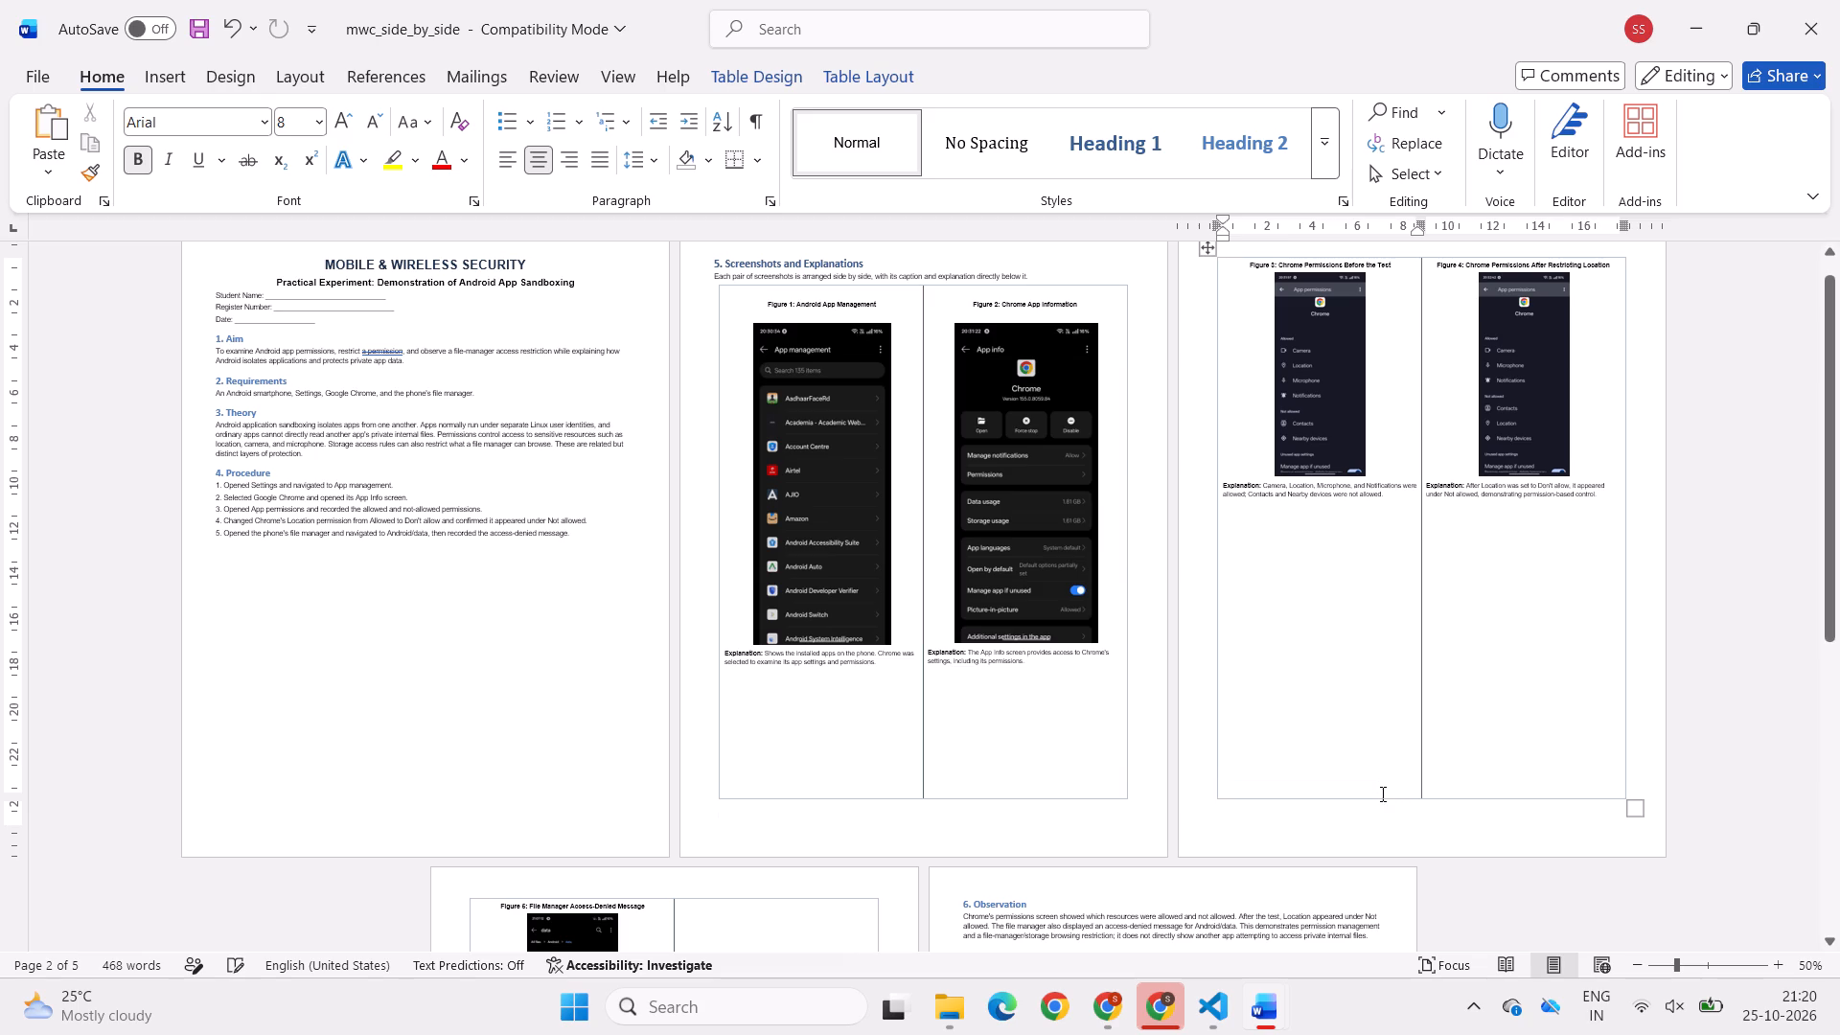
Insert a blank line above and another below the Figure 3: Chrome Permissions Before the Test caption.
scroll(1497, 543, up, 1)
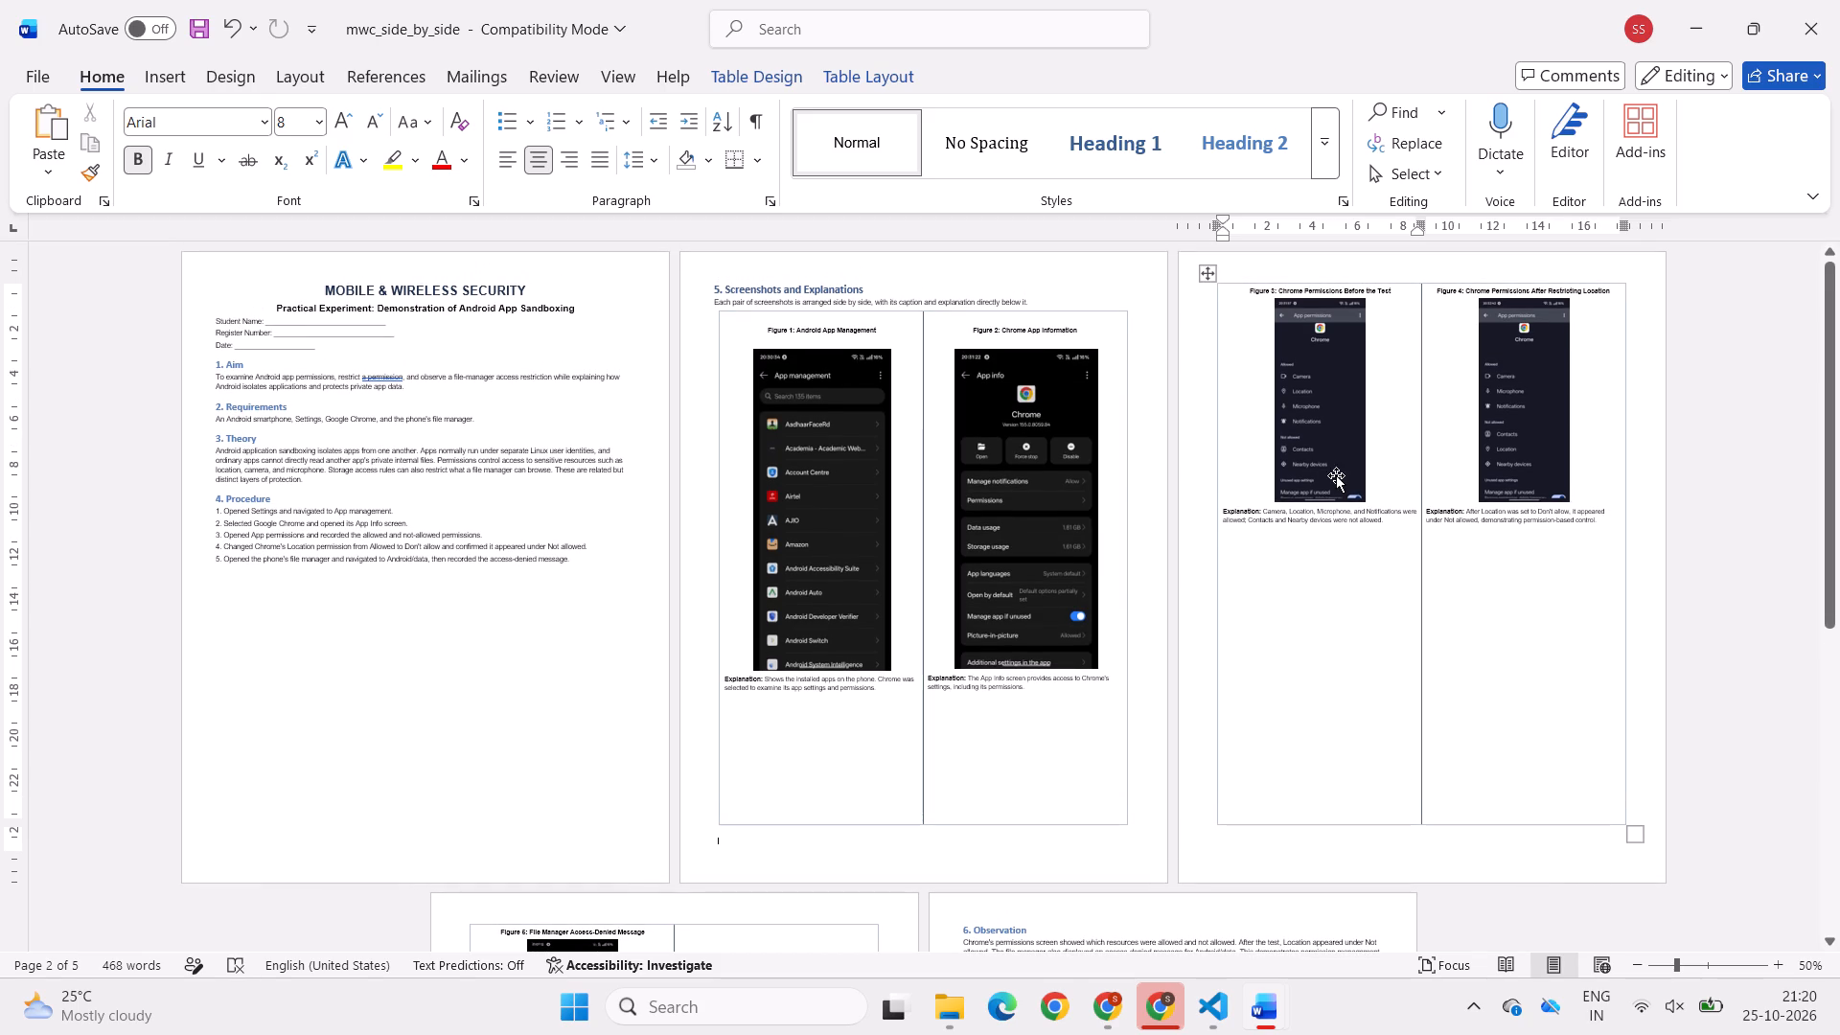
click(1249, 295)
key(Return)
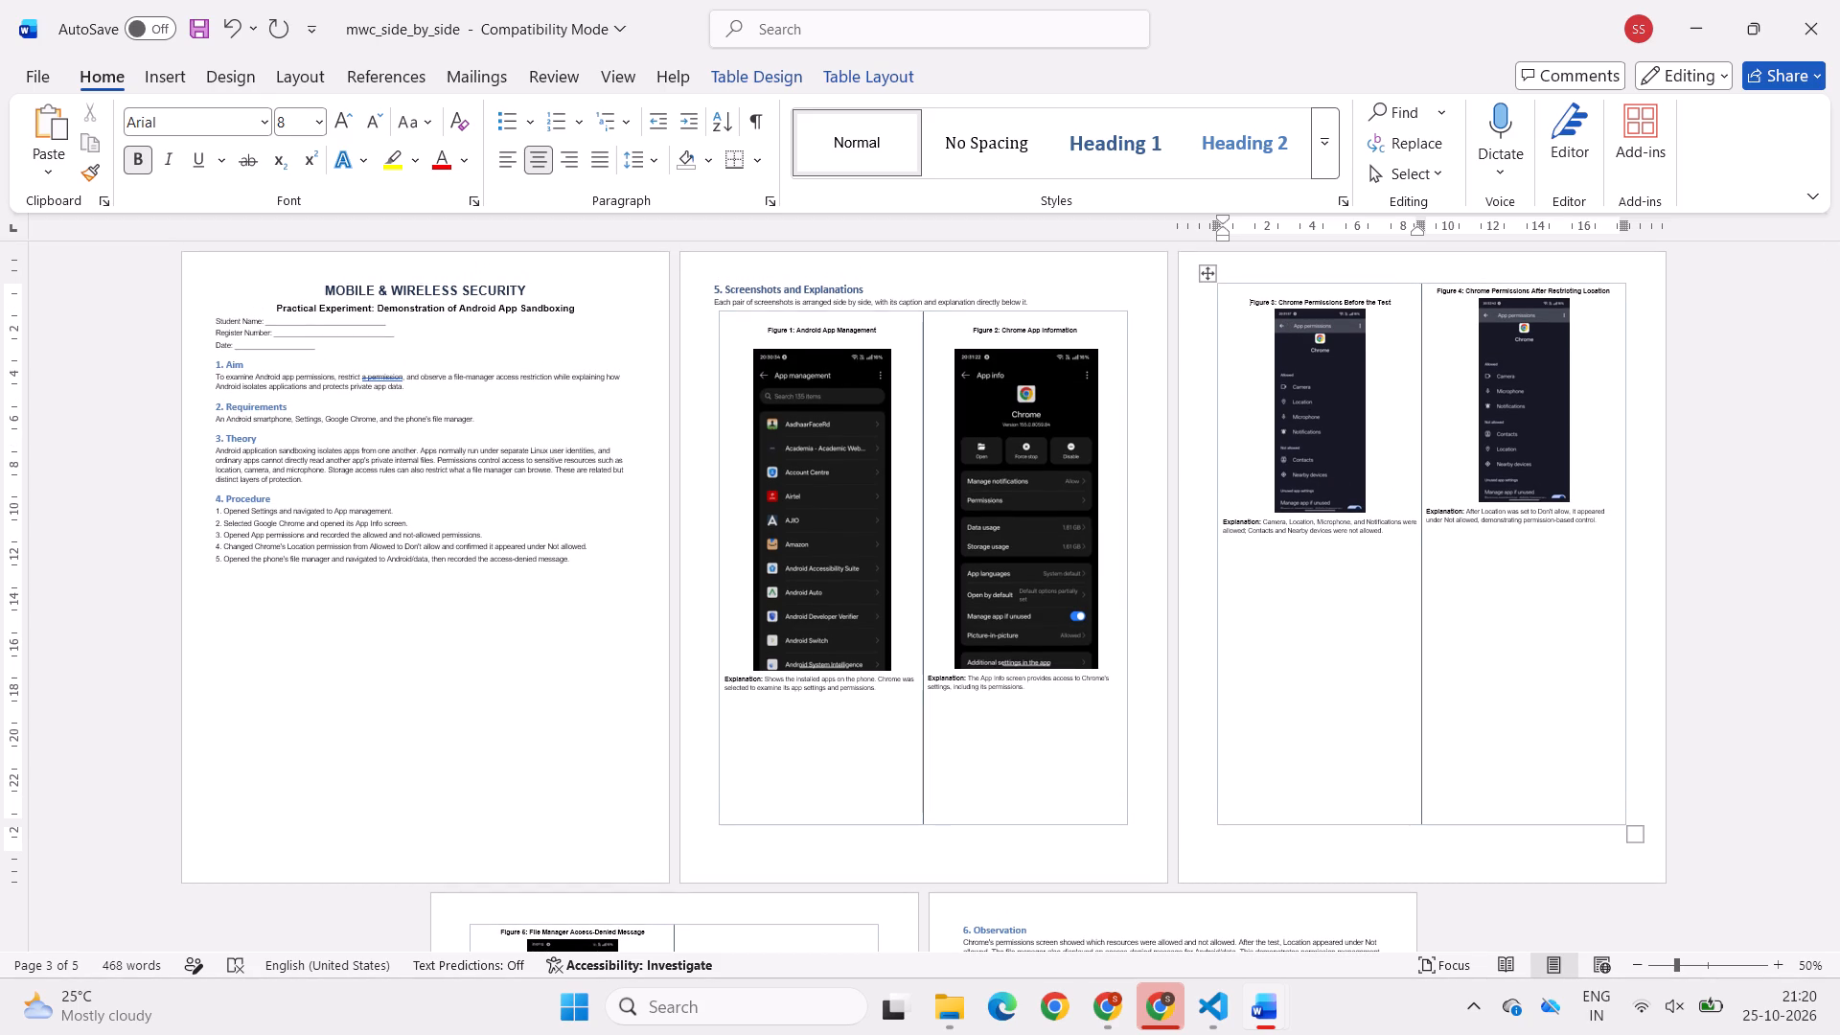
click(1402, 304)
key(Return)
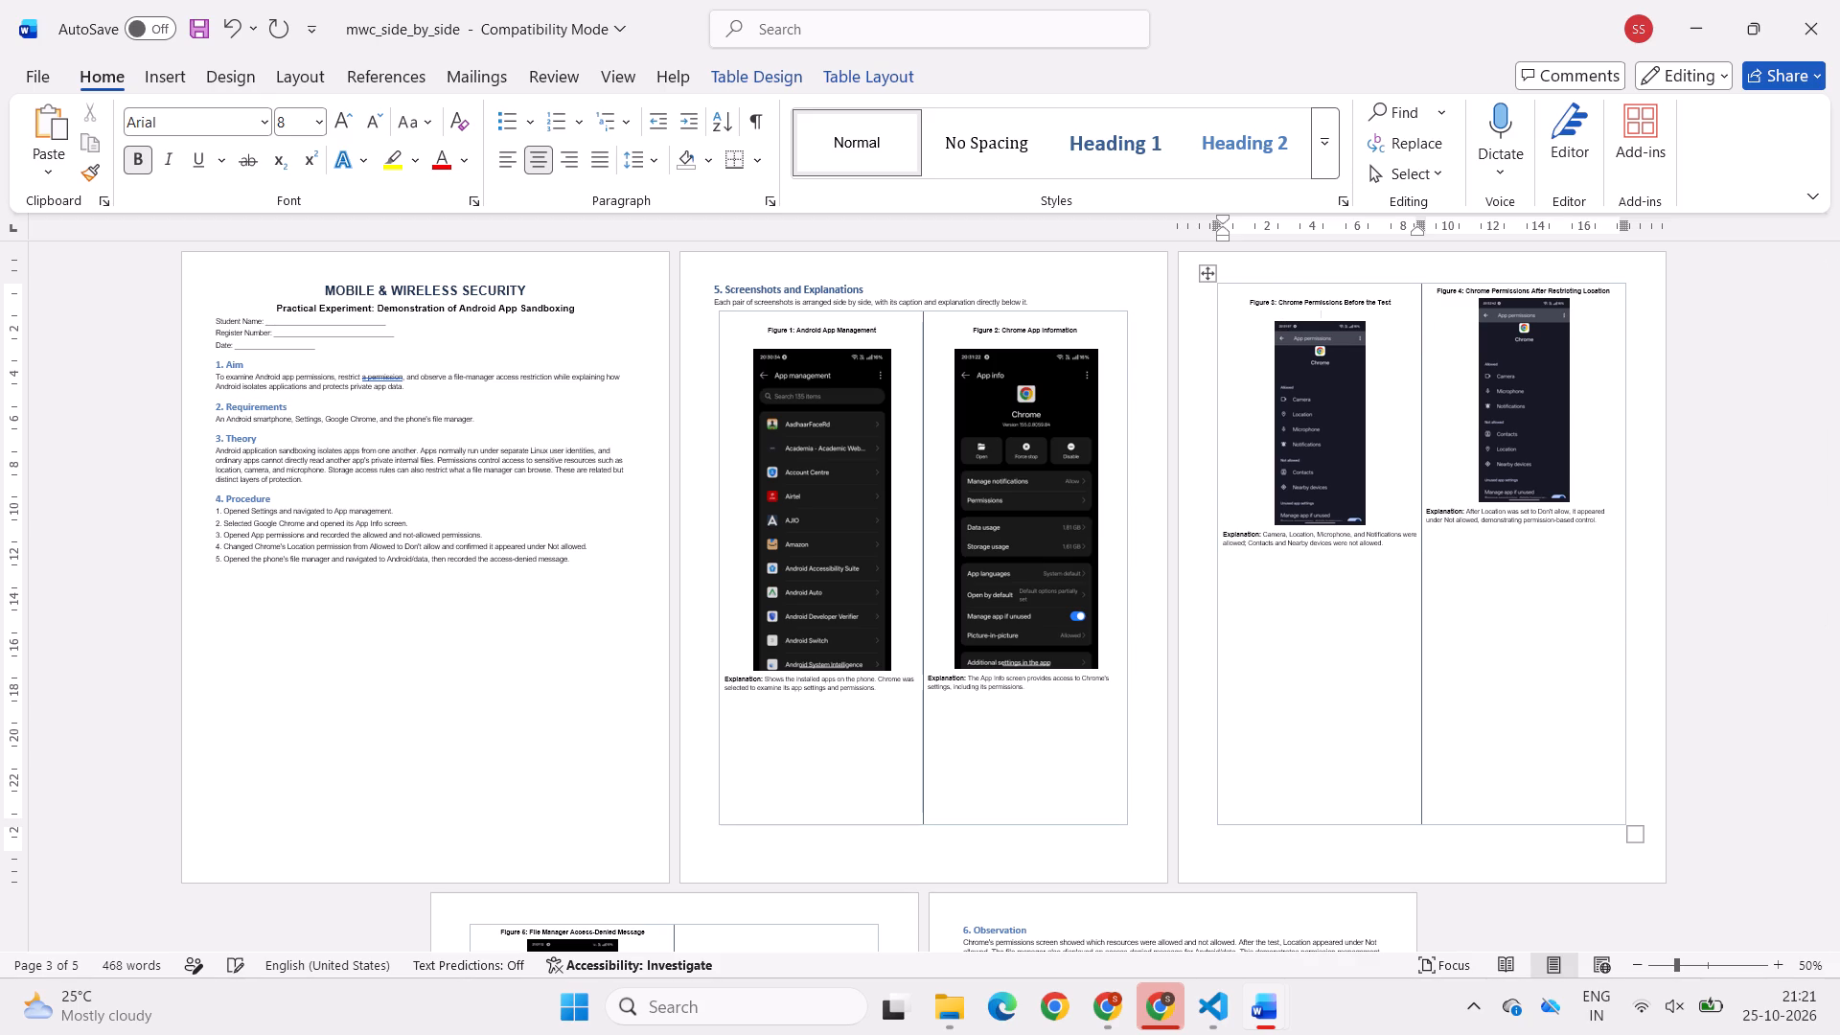
Enlarge the Figure 3 screenshot, stretching its height and width to nearly fill its table column.
click(1330, 508)
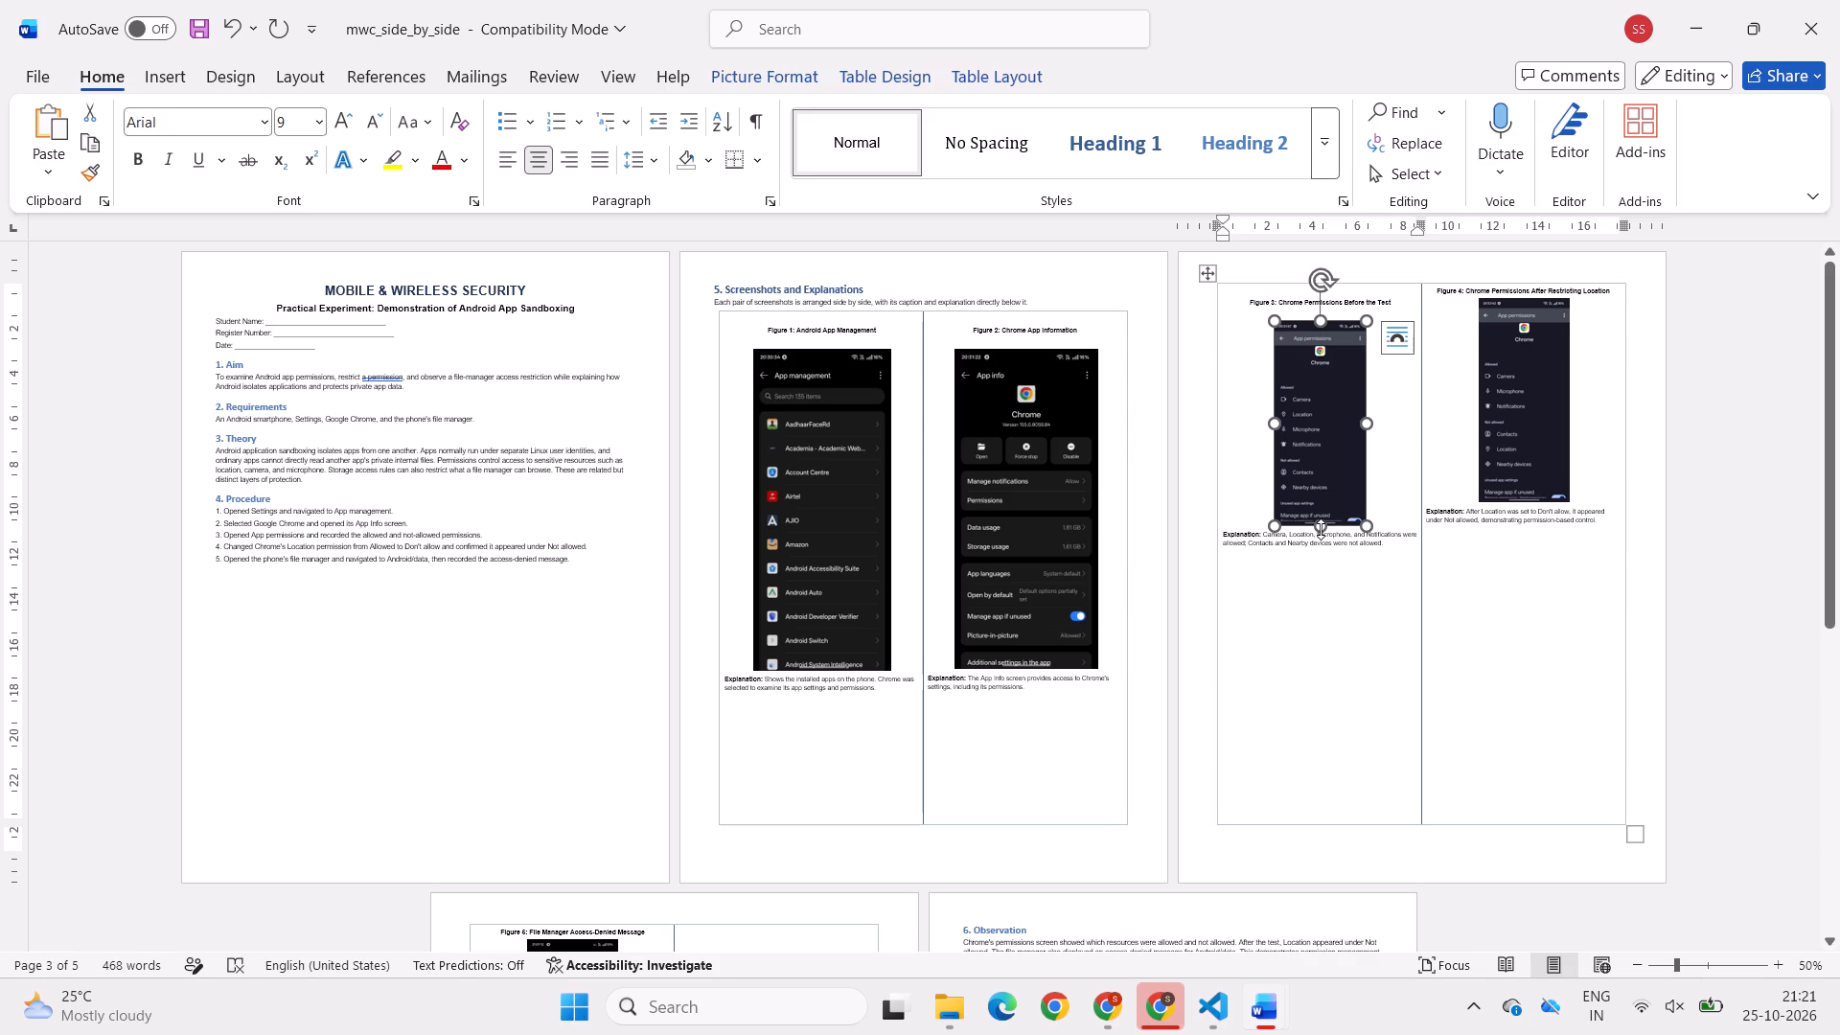
drag(1321, 529, 1333, 646)
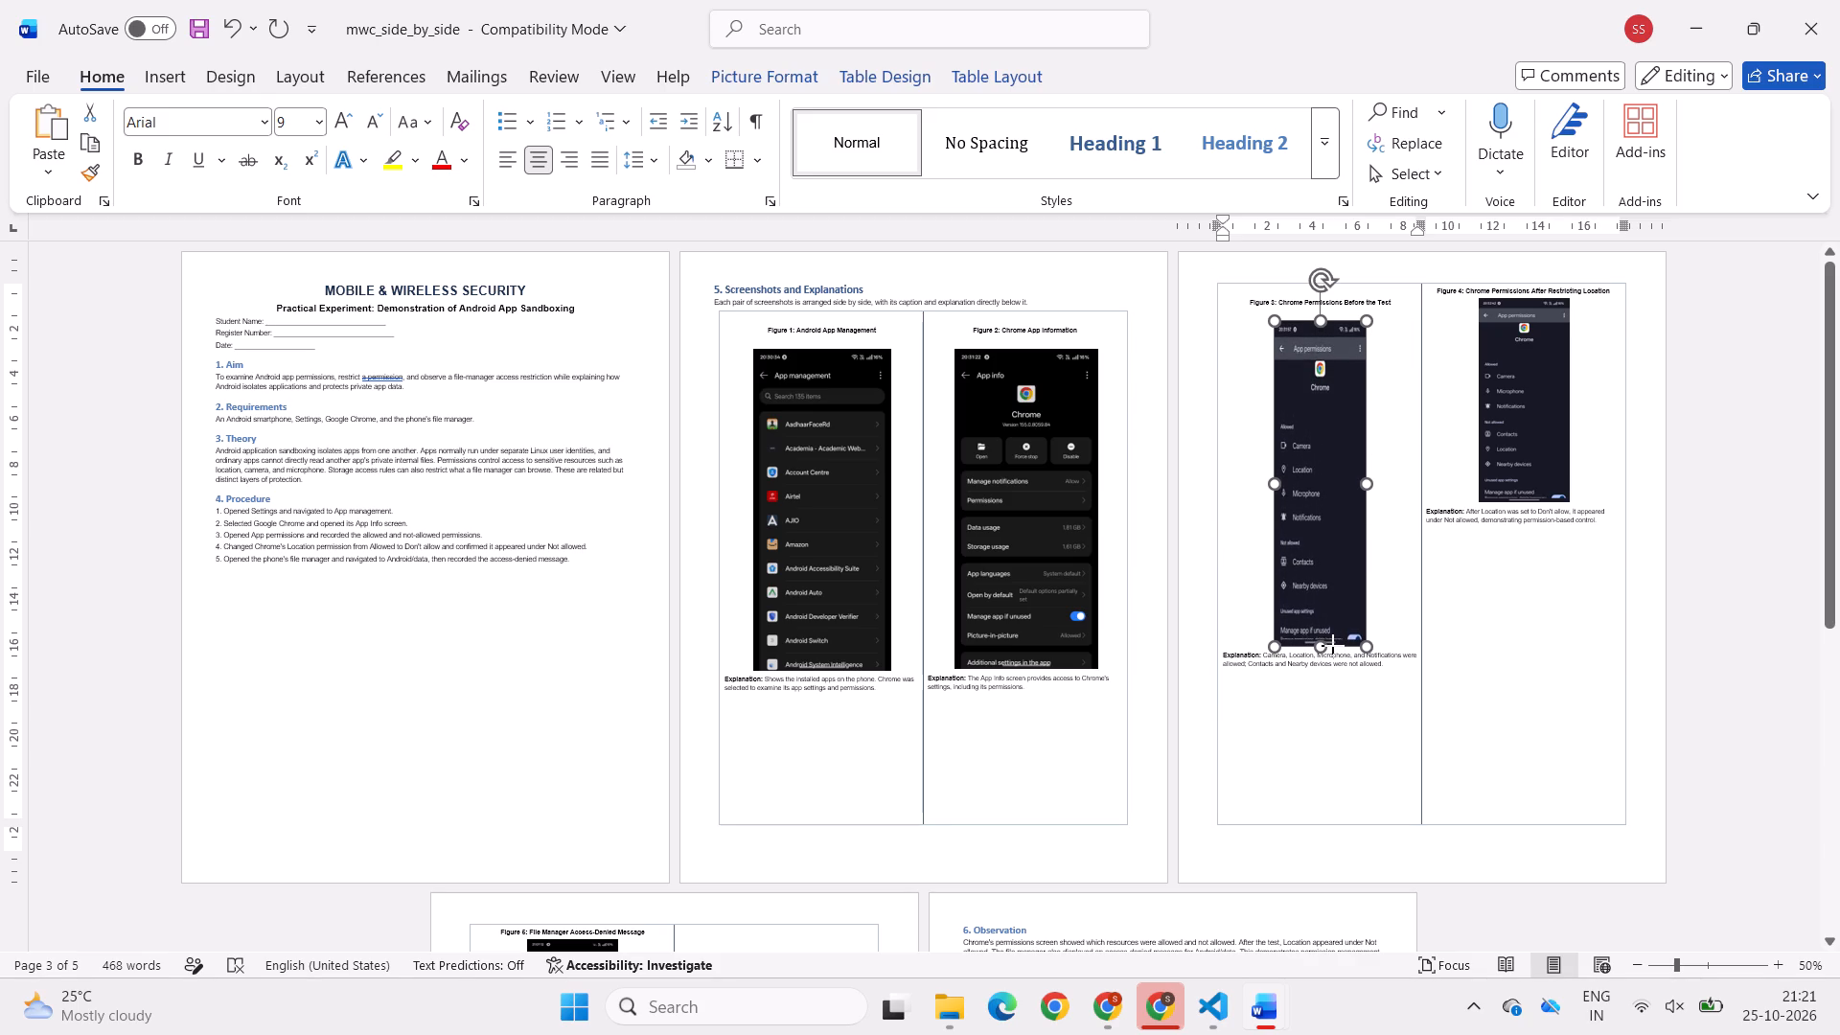
drag(1333, 646, 1328, 643)
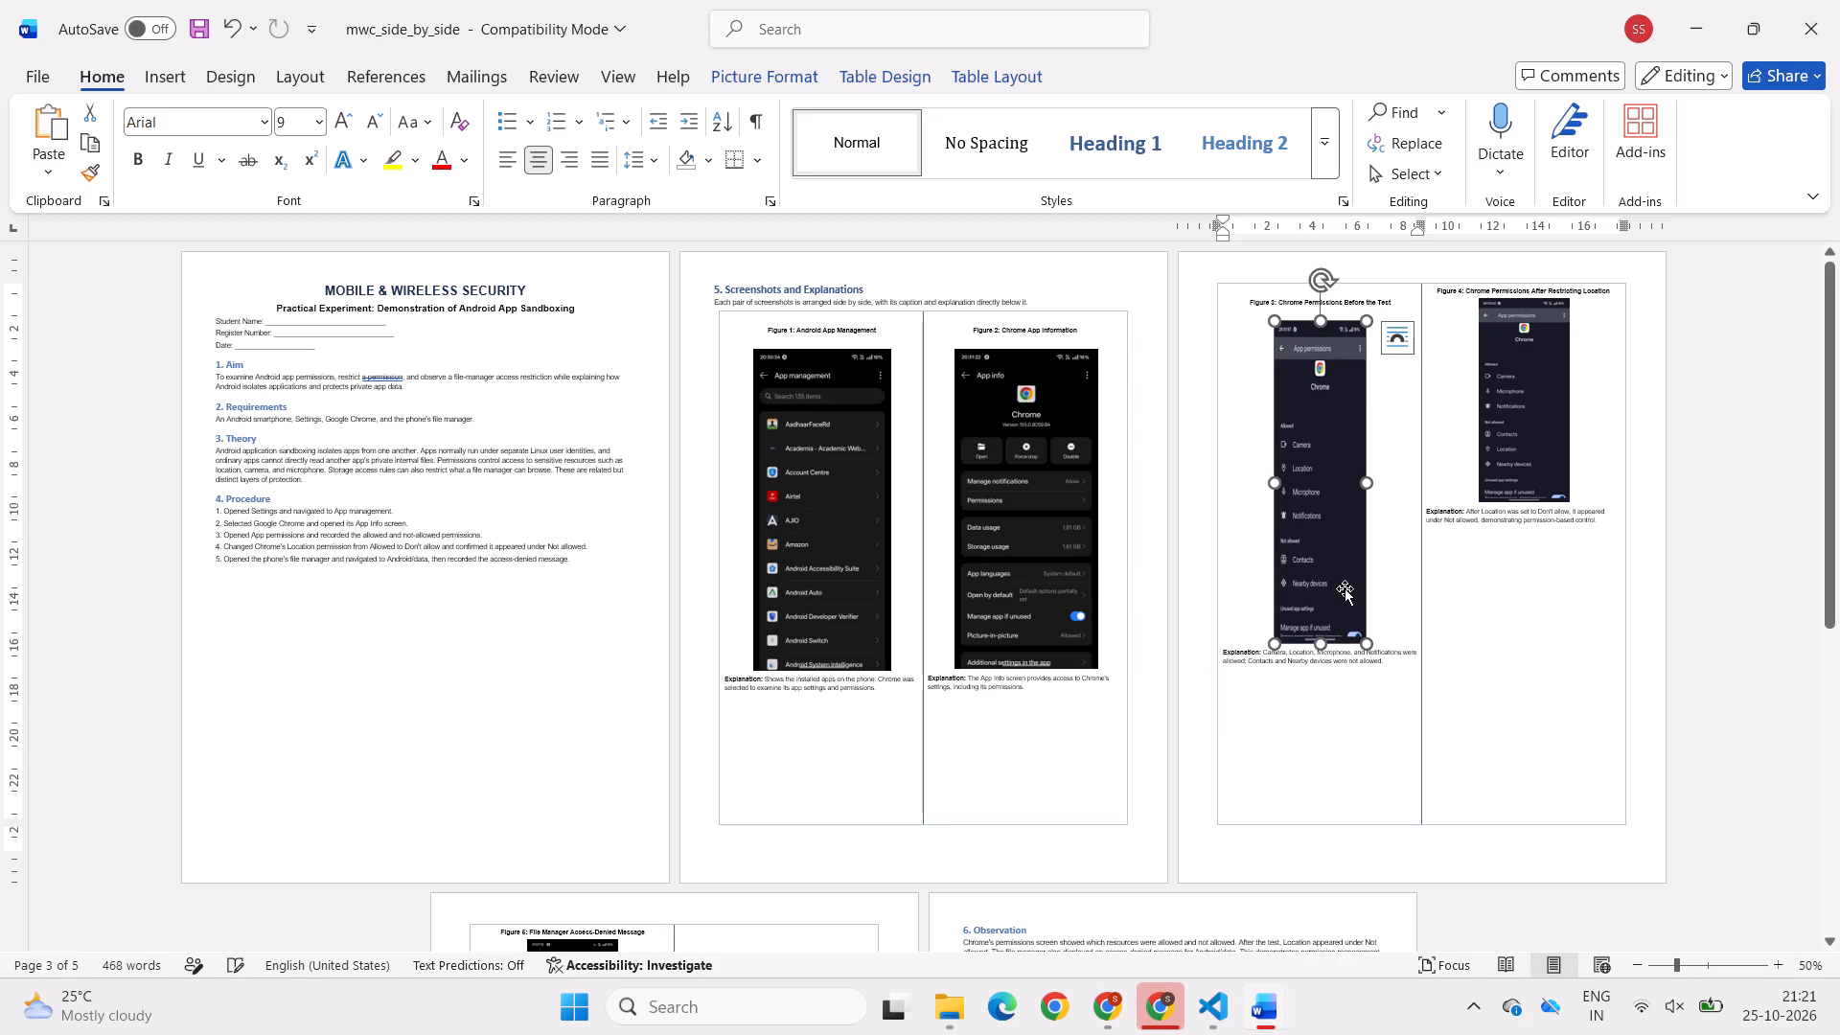
drag(1368, 484, 1403, 481)
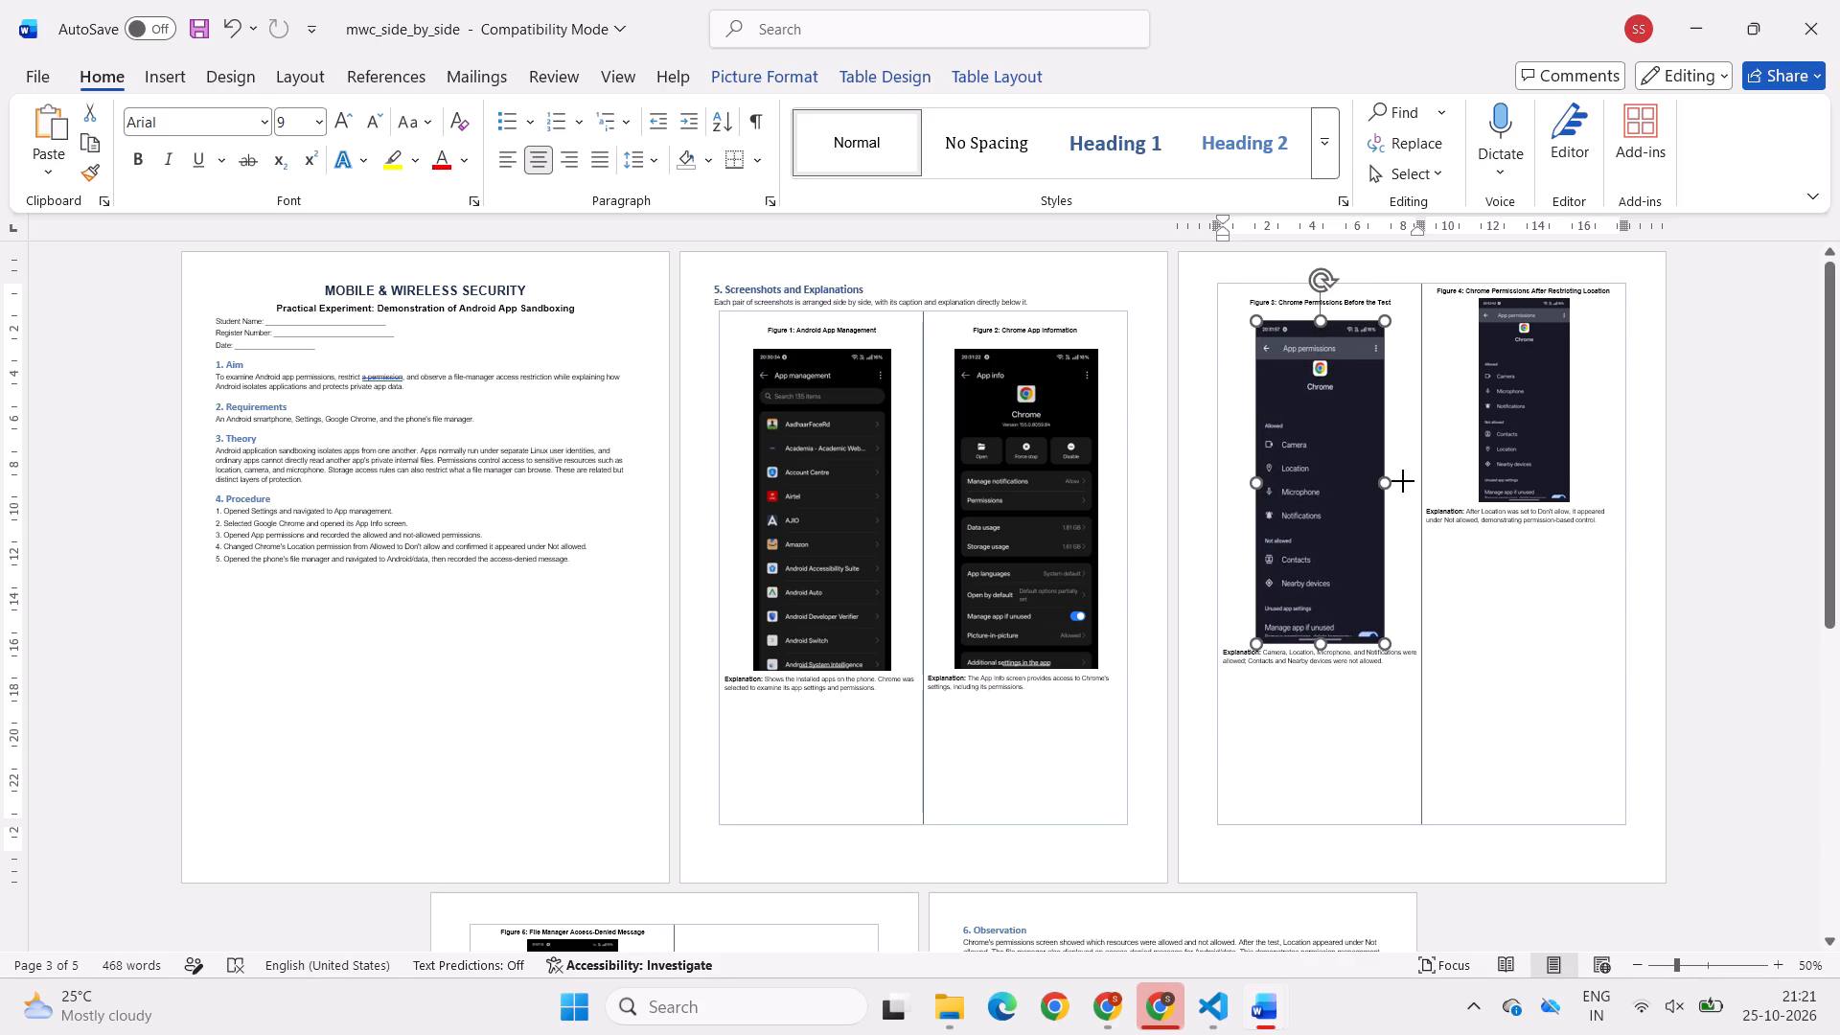
drag(1403, 481, 1420, 481)
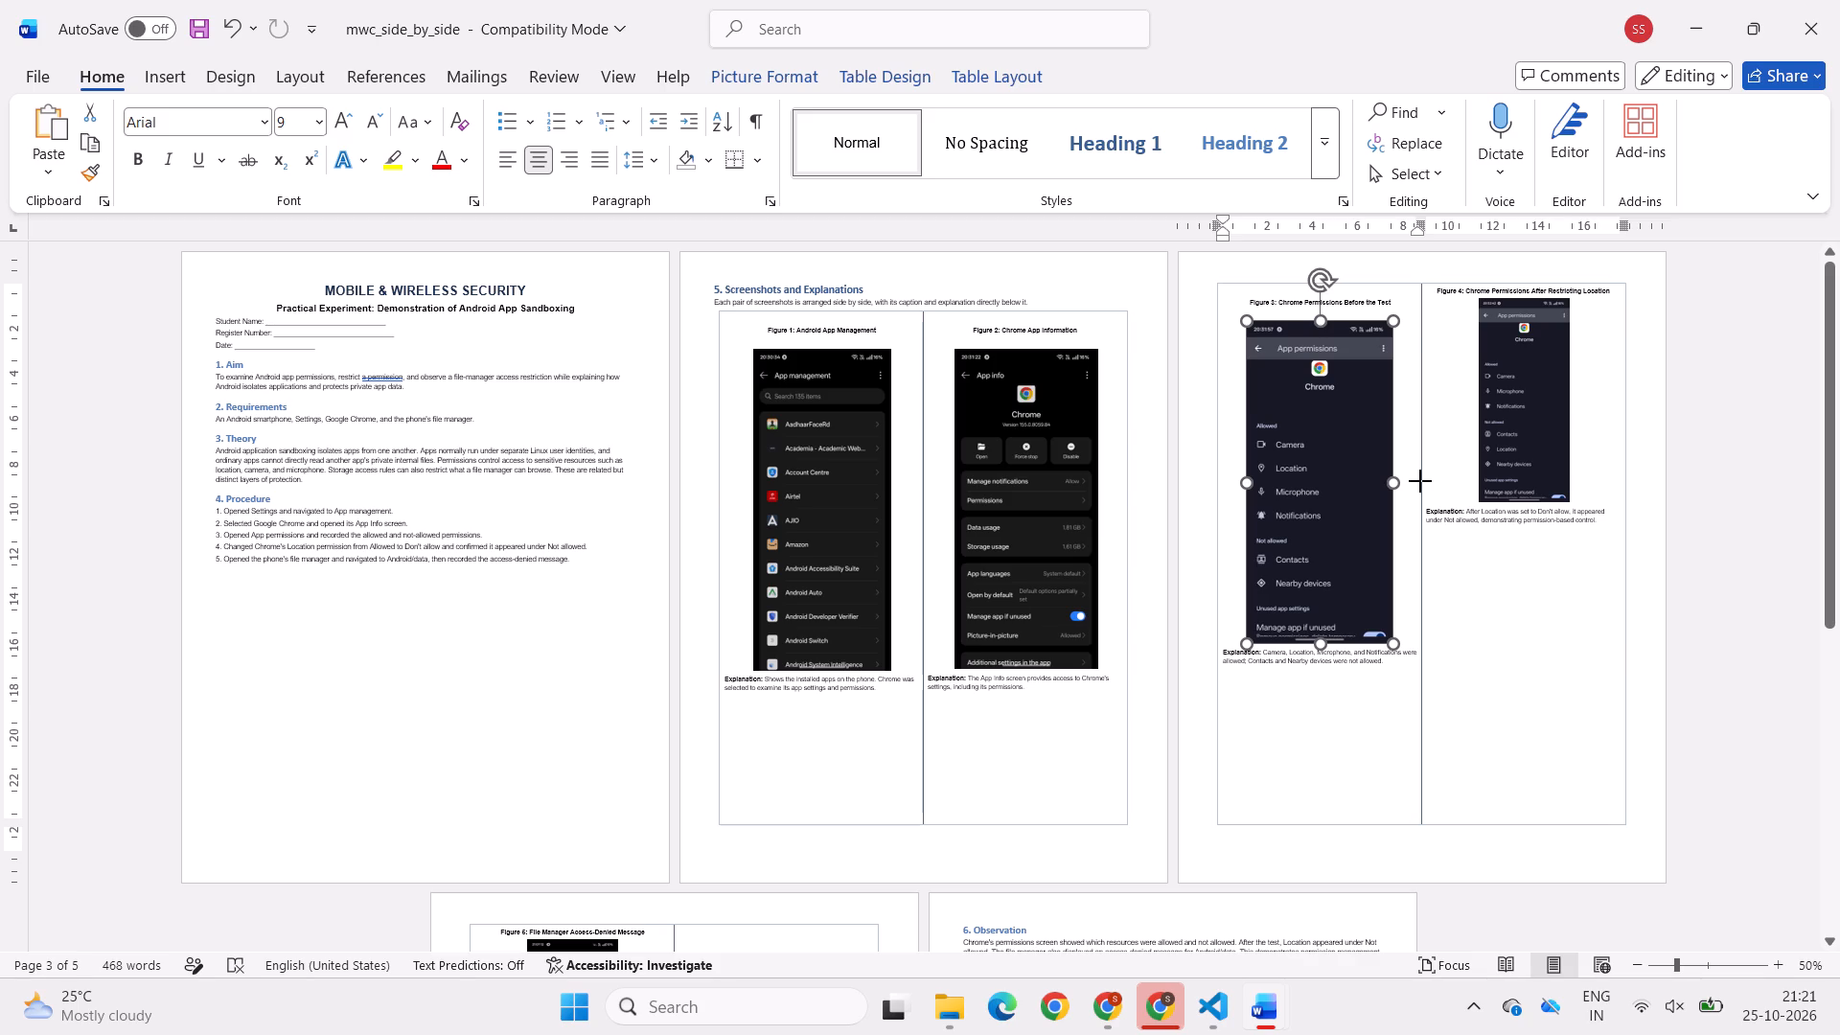
Insert a blank line above and another below the Figure 4: Chrome Permissions After Restricting Location caption.
click(1435, 293)
key(Return)
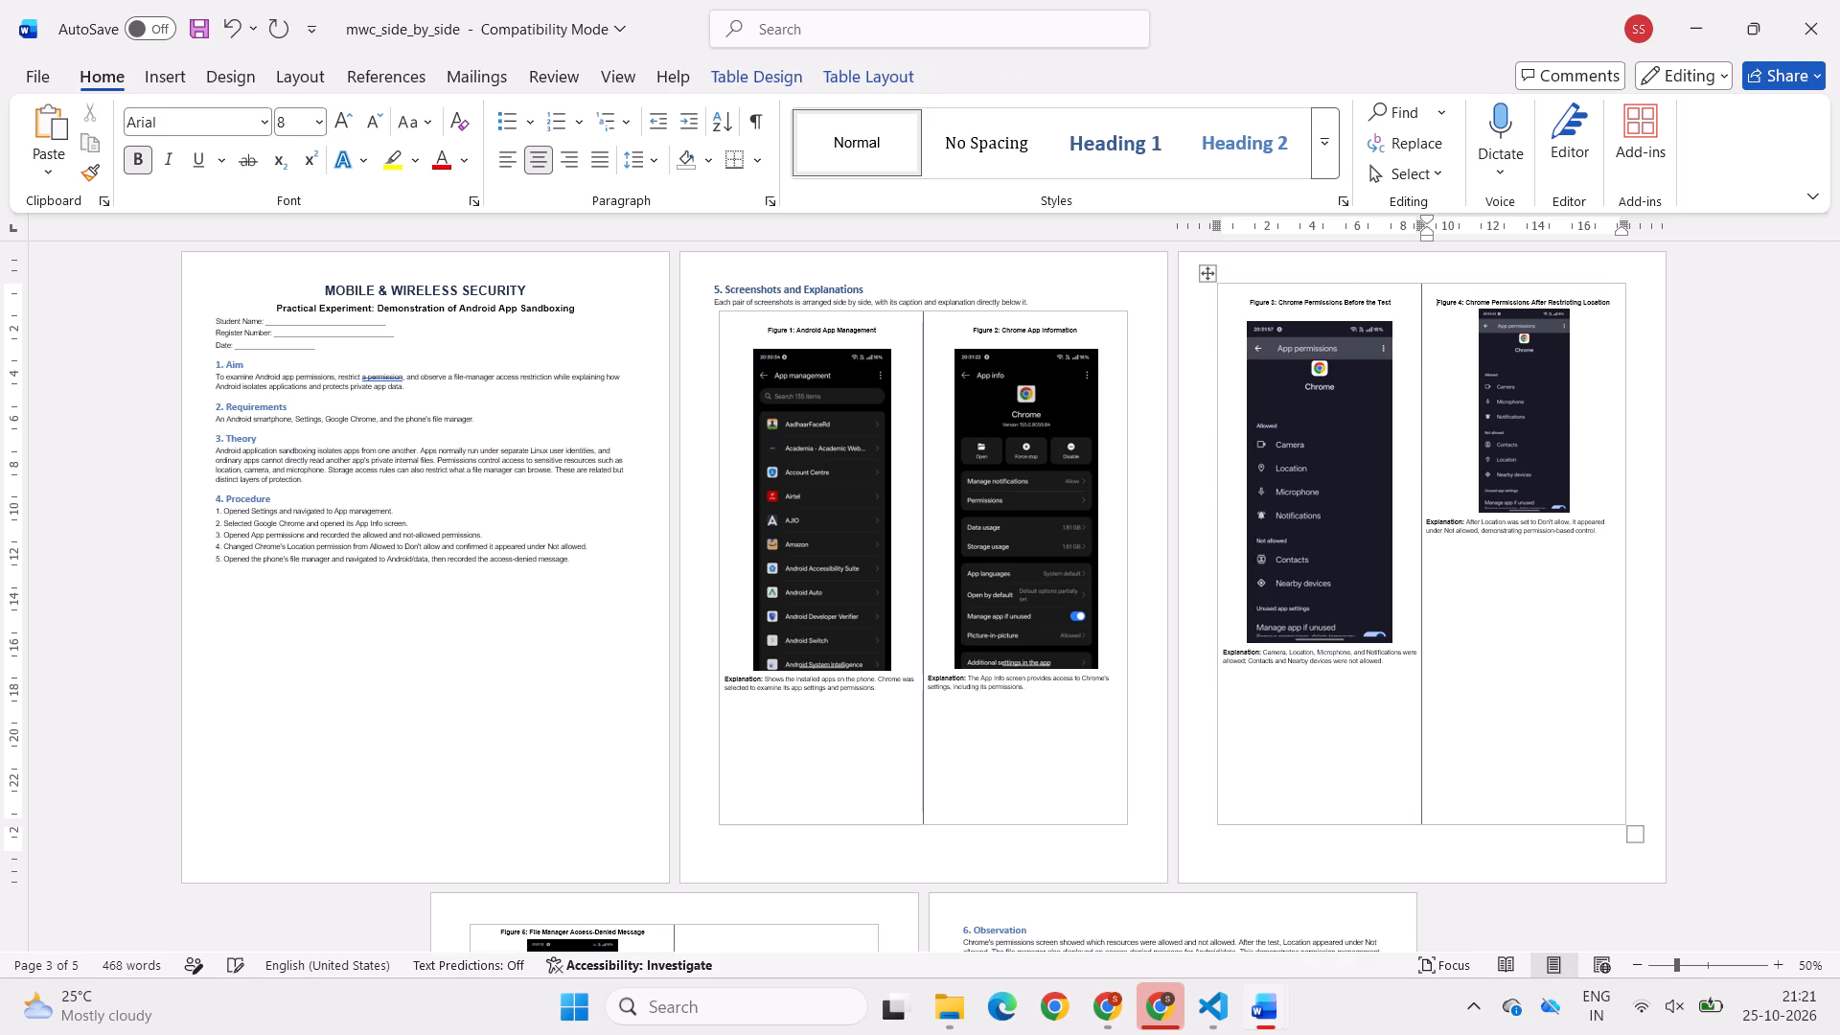
click(1611, 297)
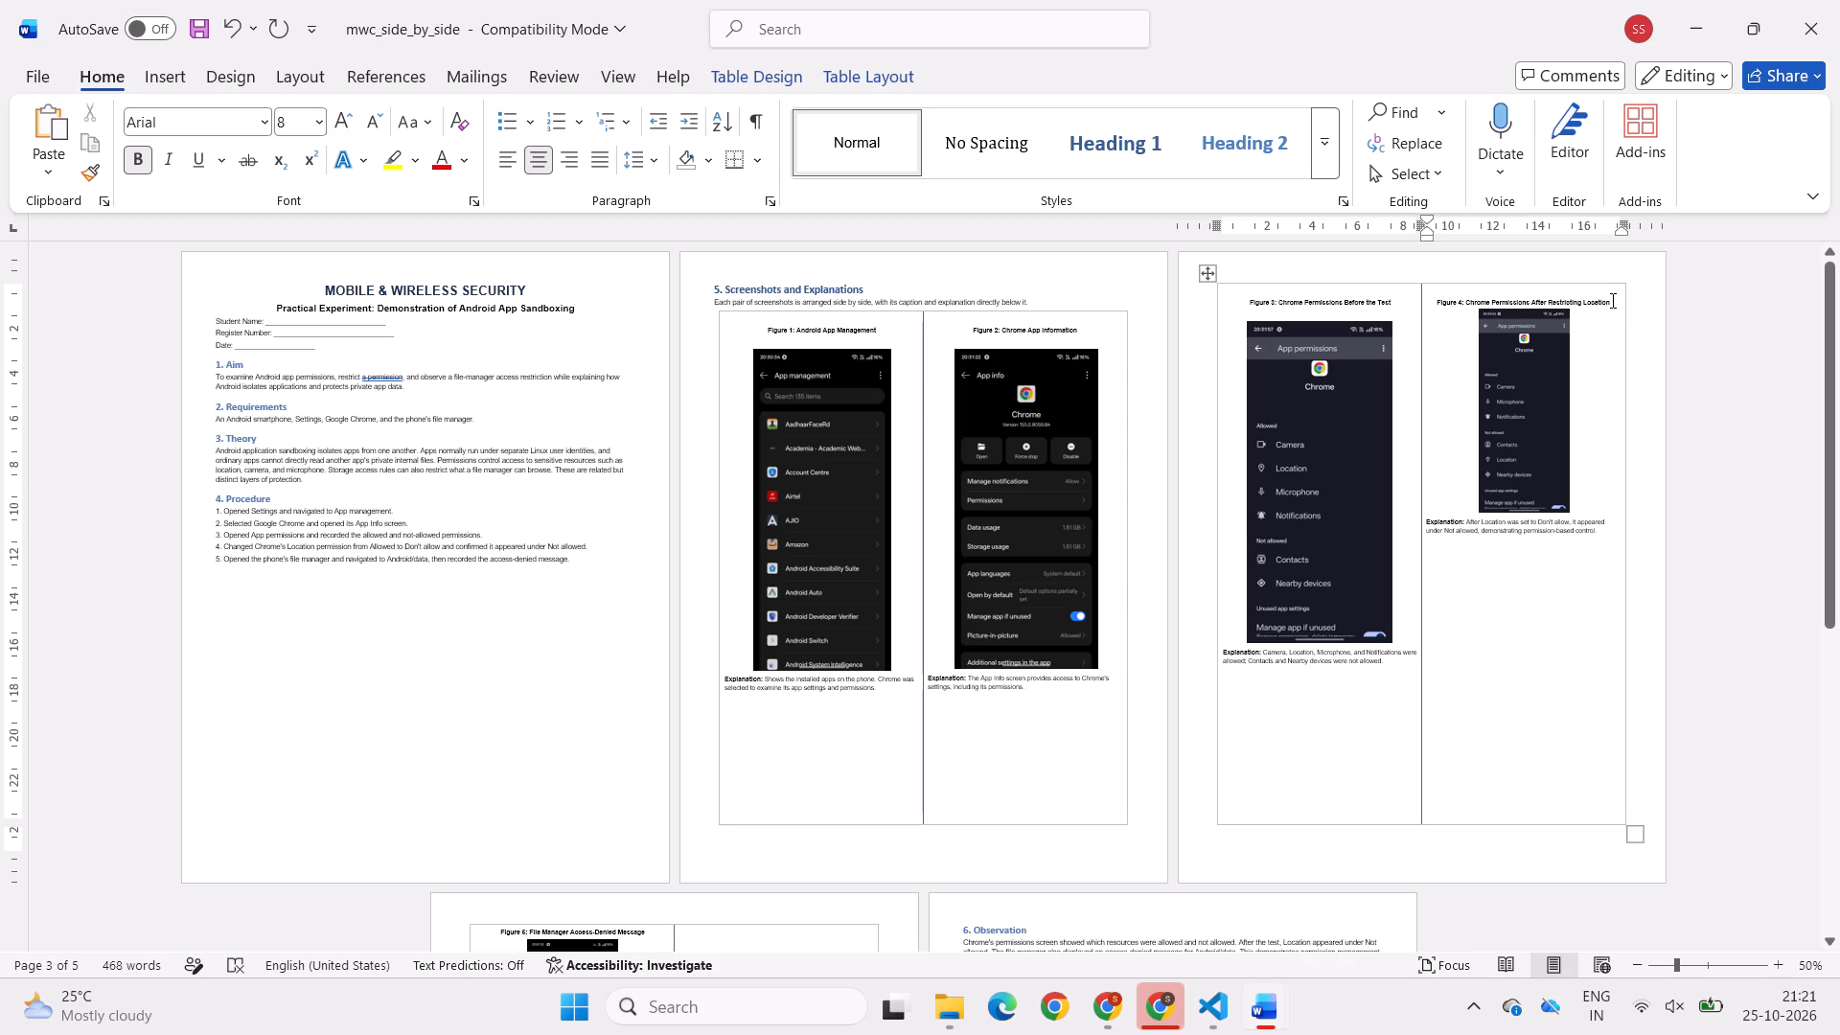
click(1611, 300)
key(Return)
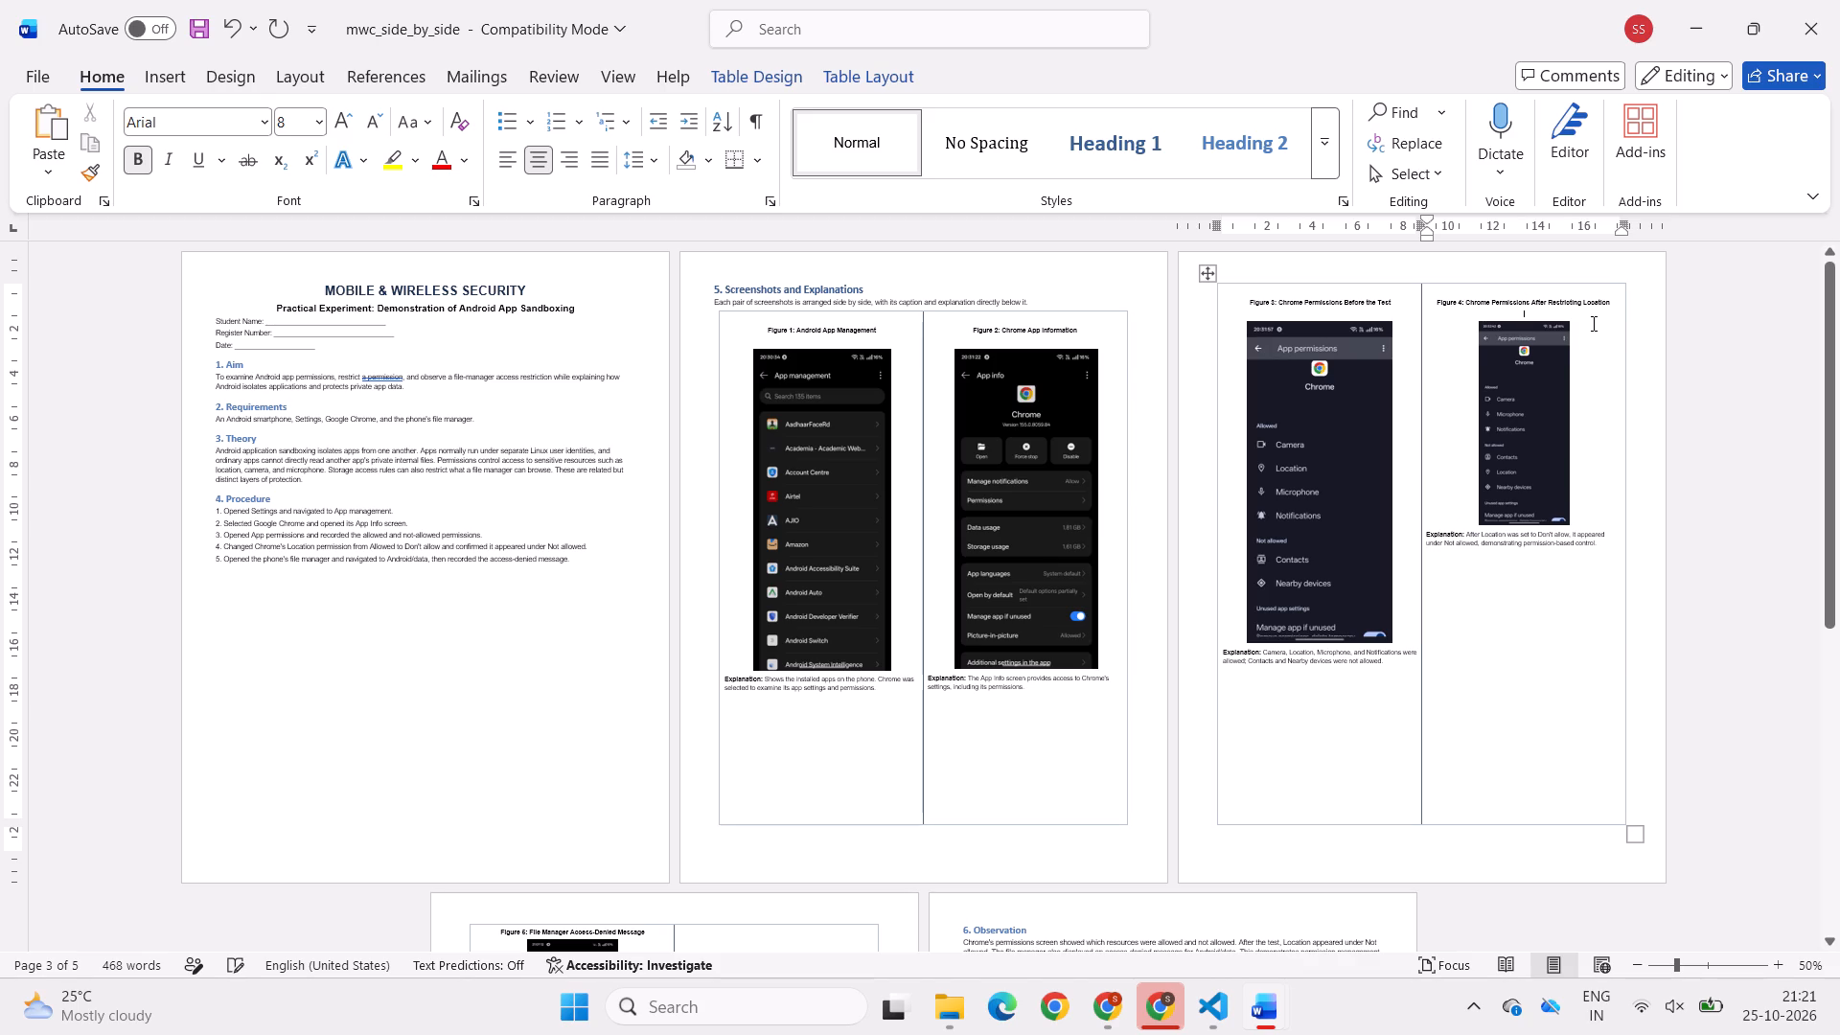
Enlarge the Figure 4 screenshot in height and width to match the Figure 3 screenshot beside it.
click(1533, 449)
click(1533, 449)
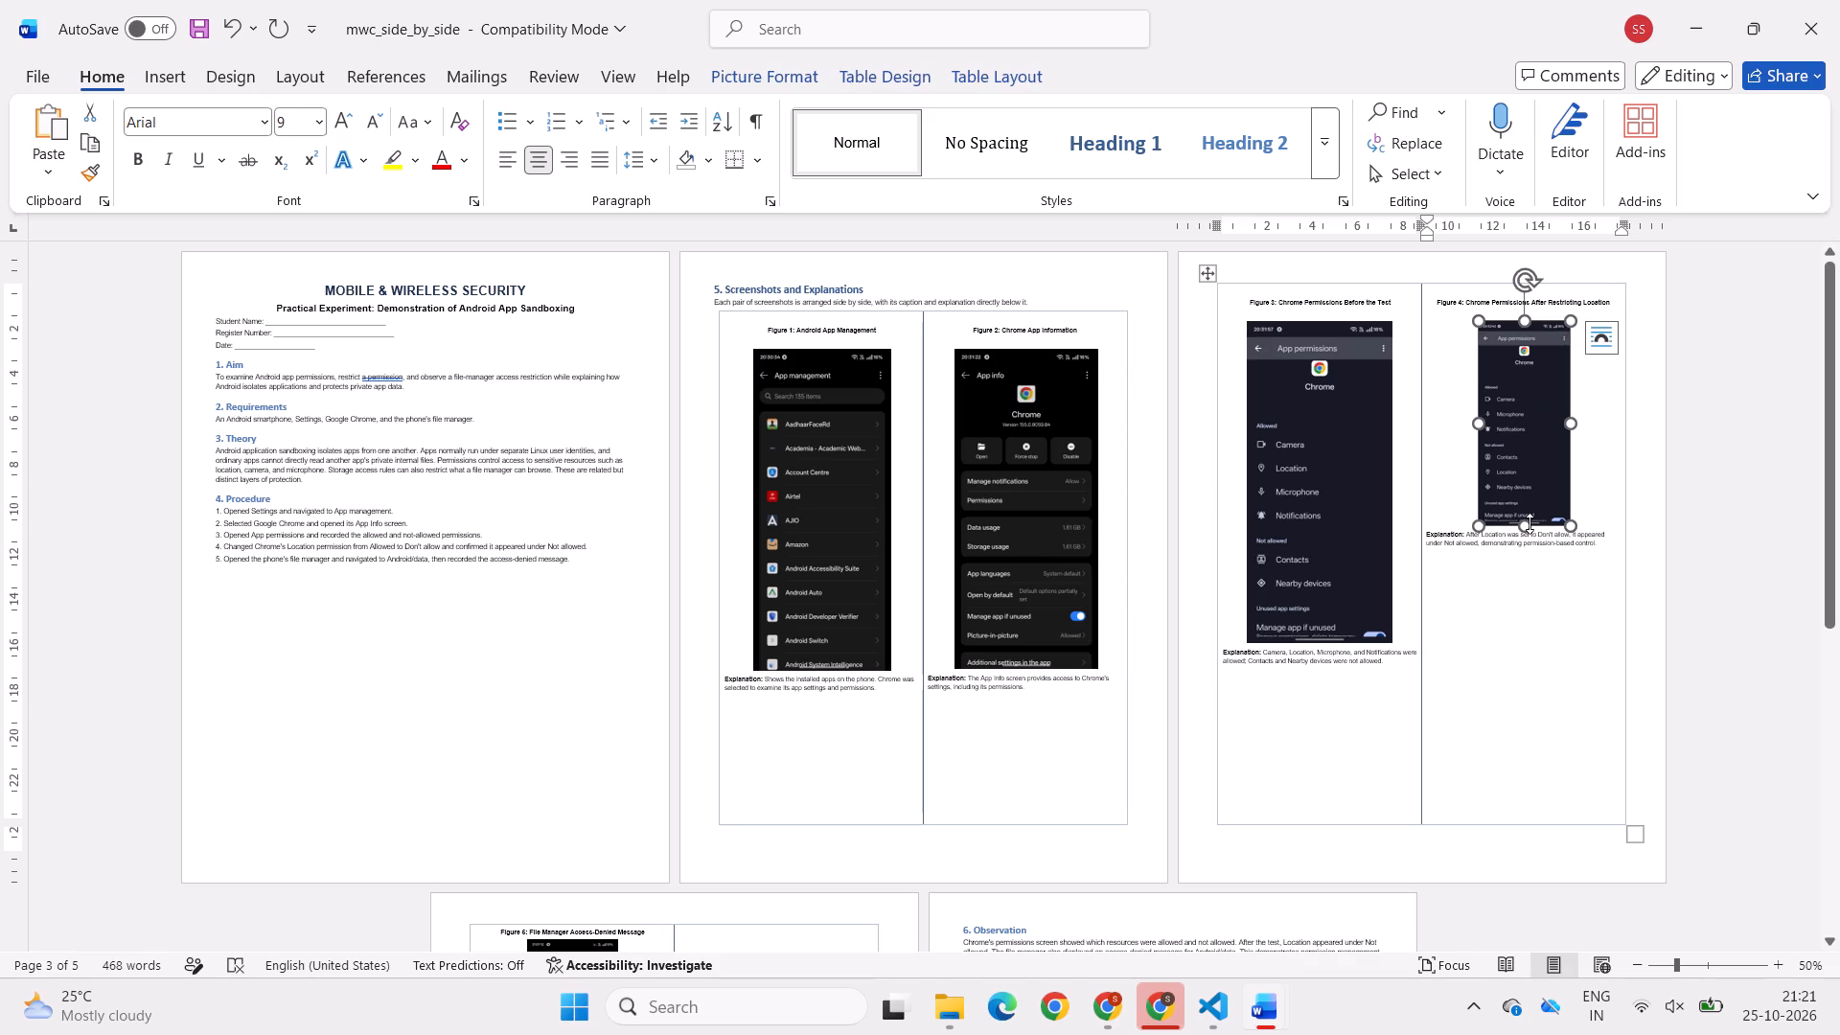
drag(1527, 529, 1532, 632)
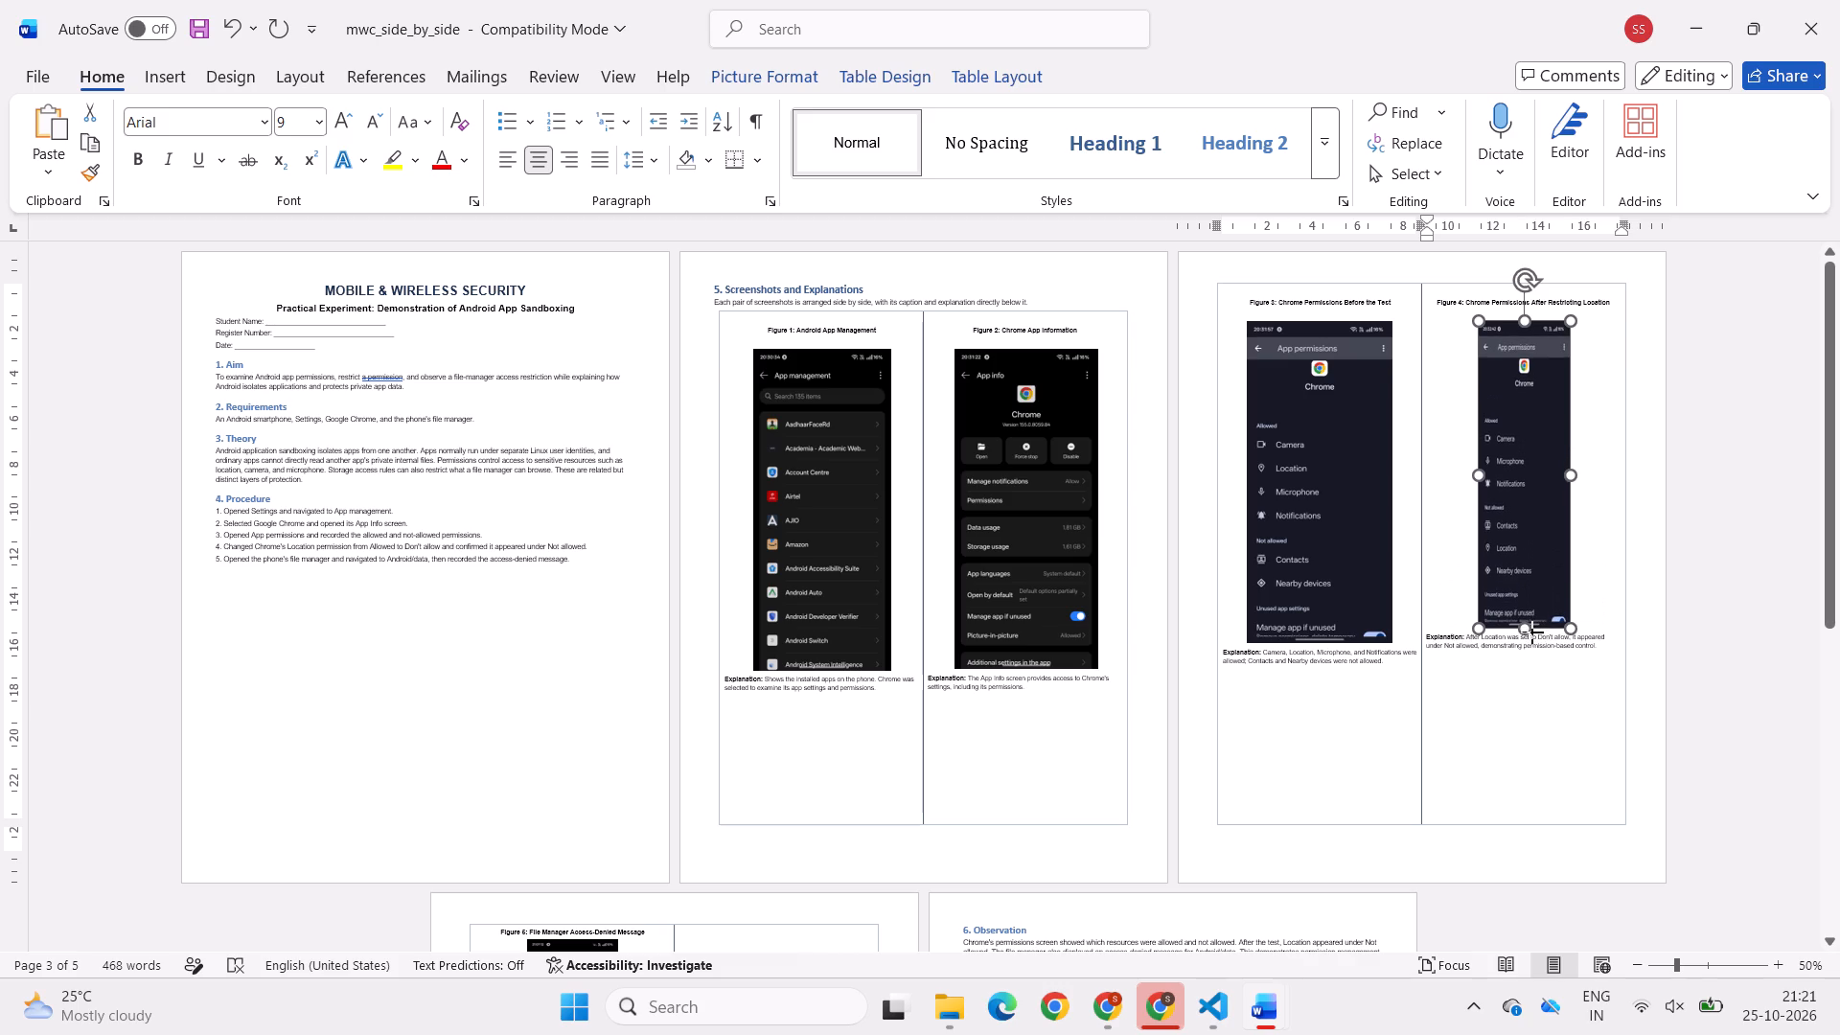
drag(1532, 632, 1529, 637)
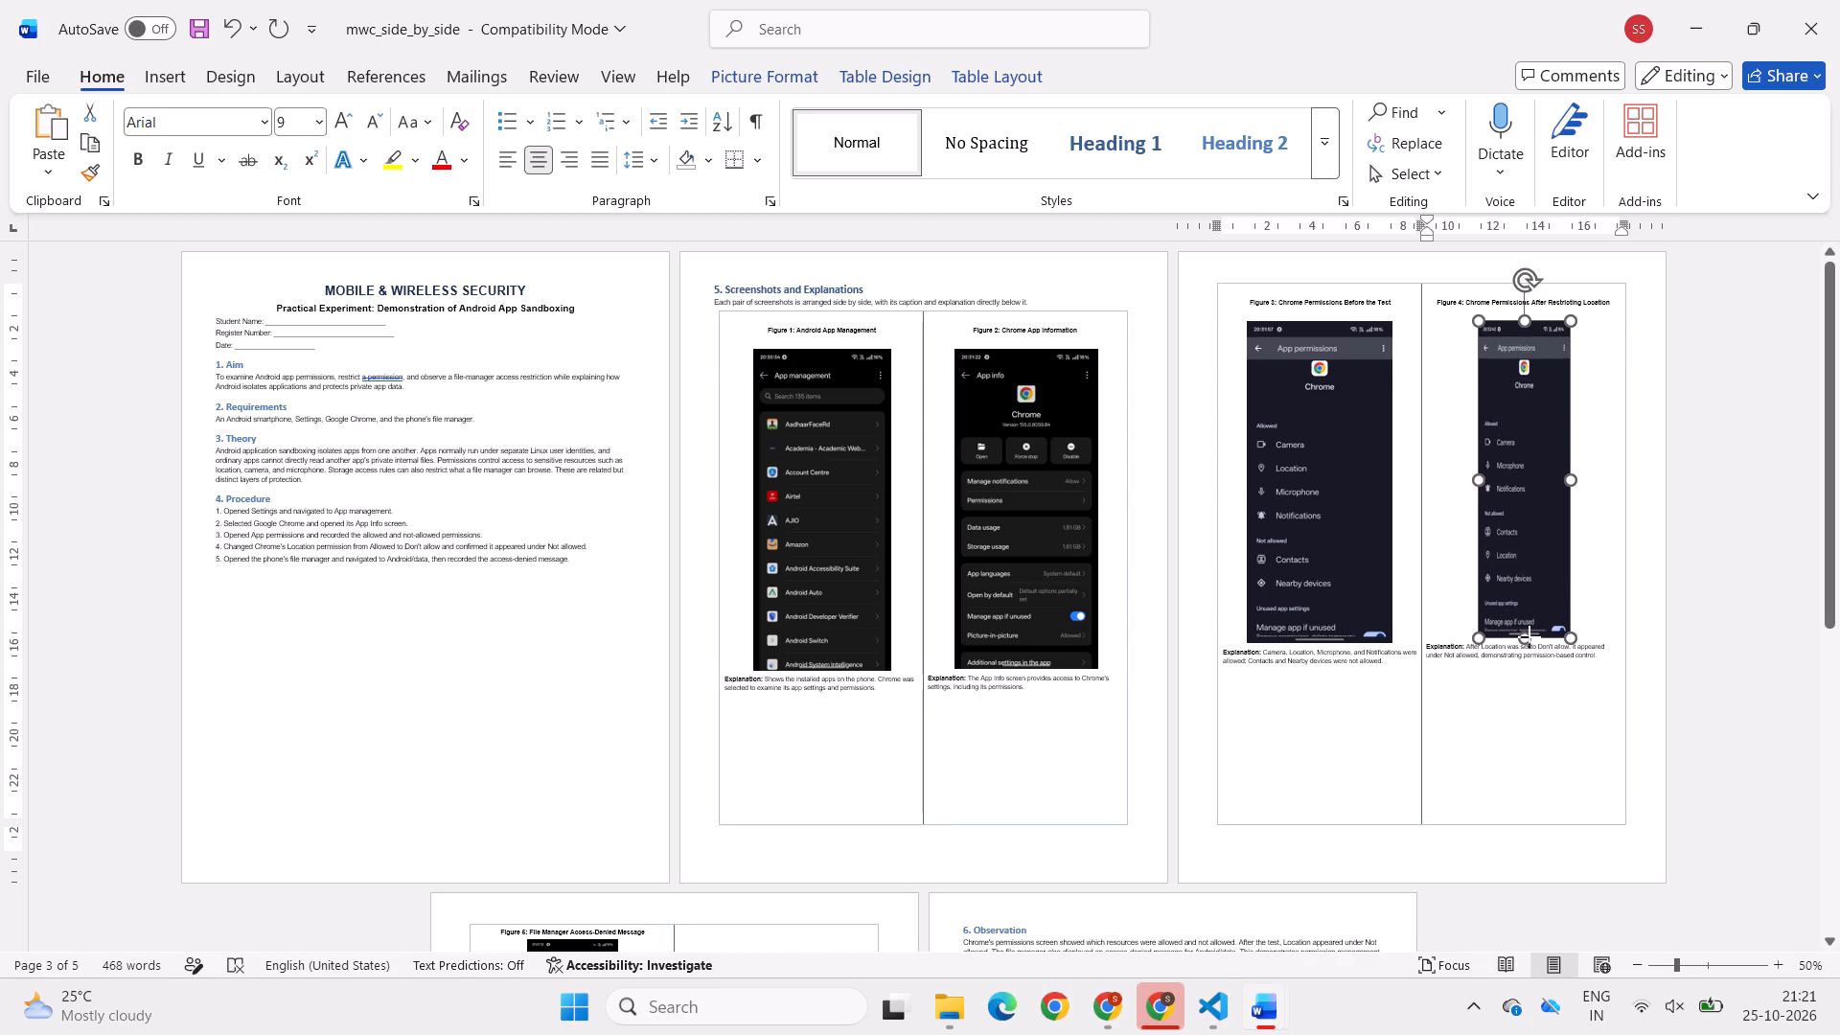
drag(1529, 637, 1529, 643)
drag(1573, 482, 1620, 456)
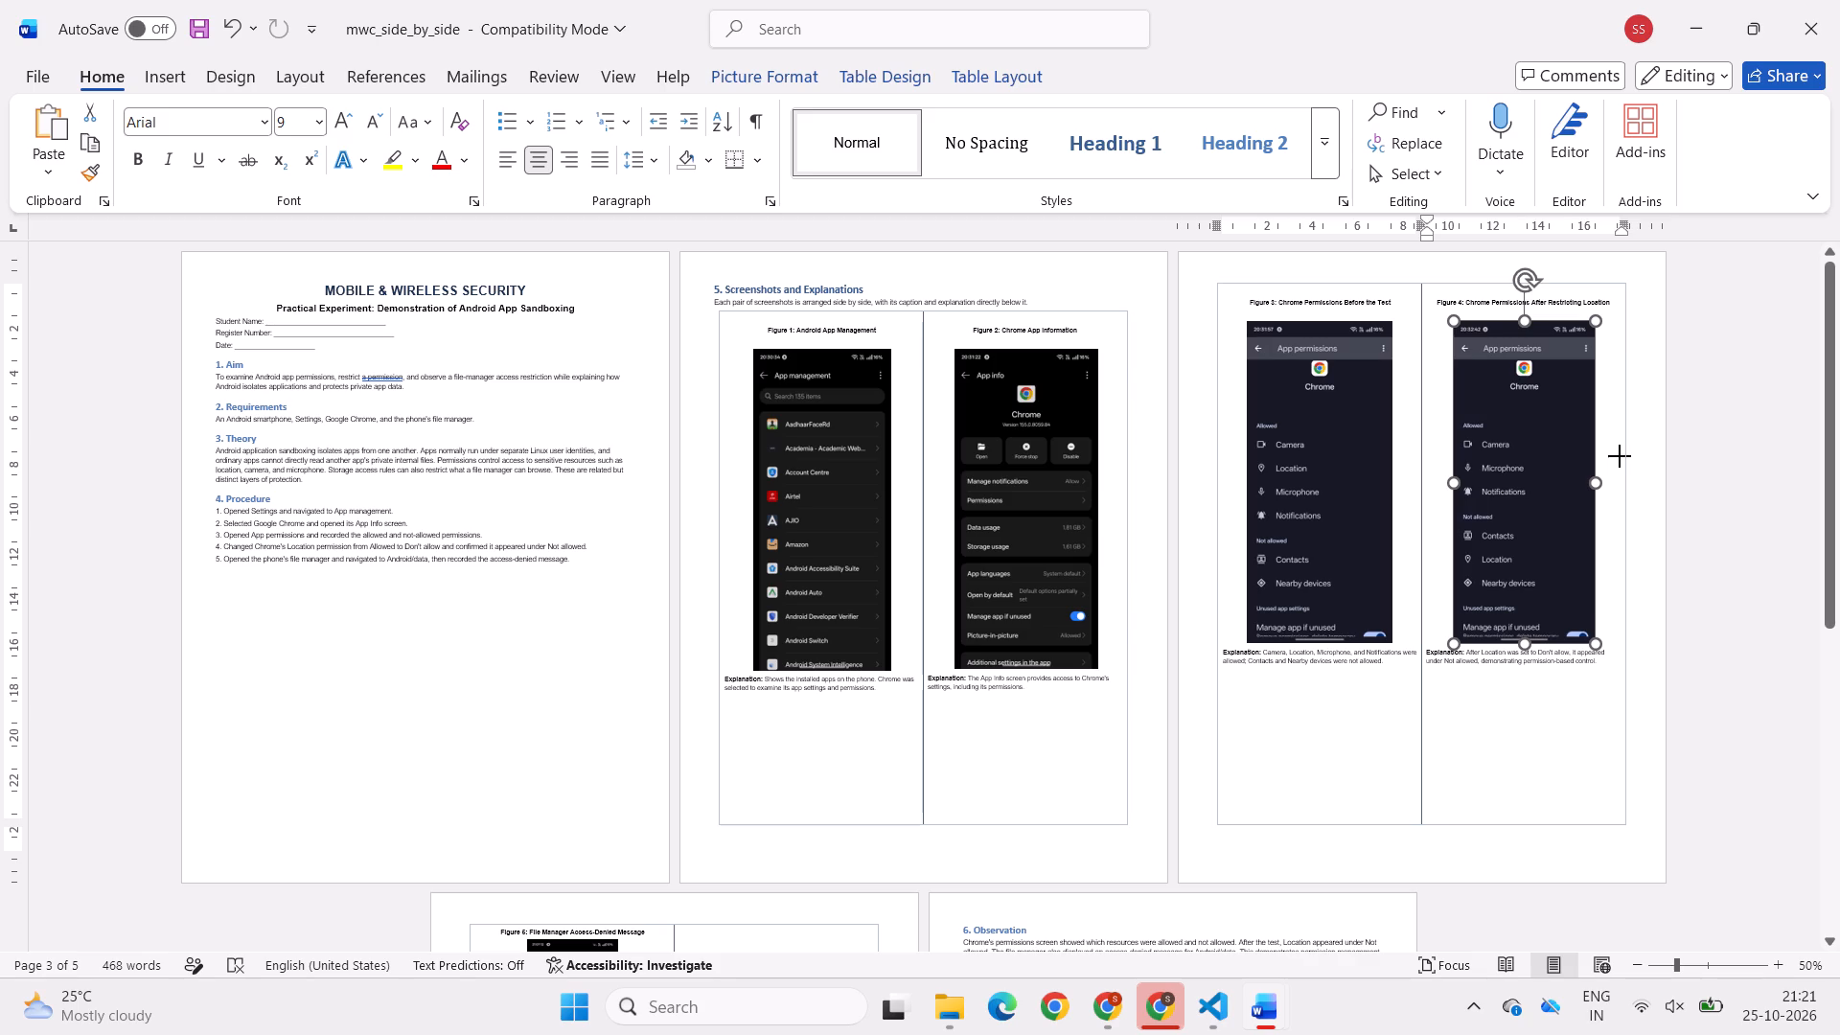
drag(1620, 456, 1627, 451)
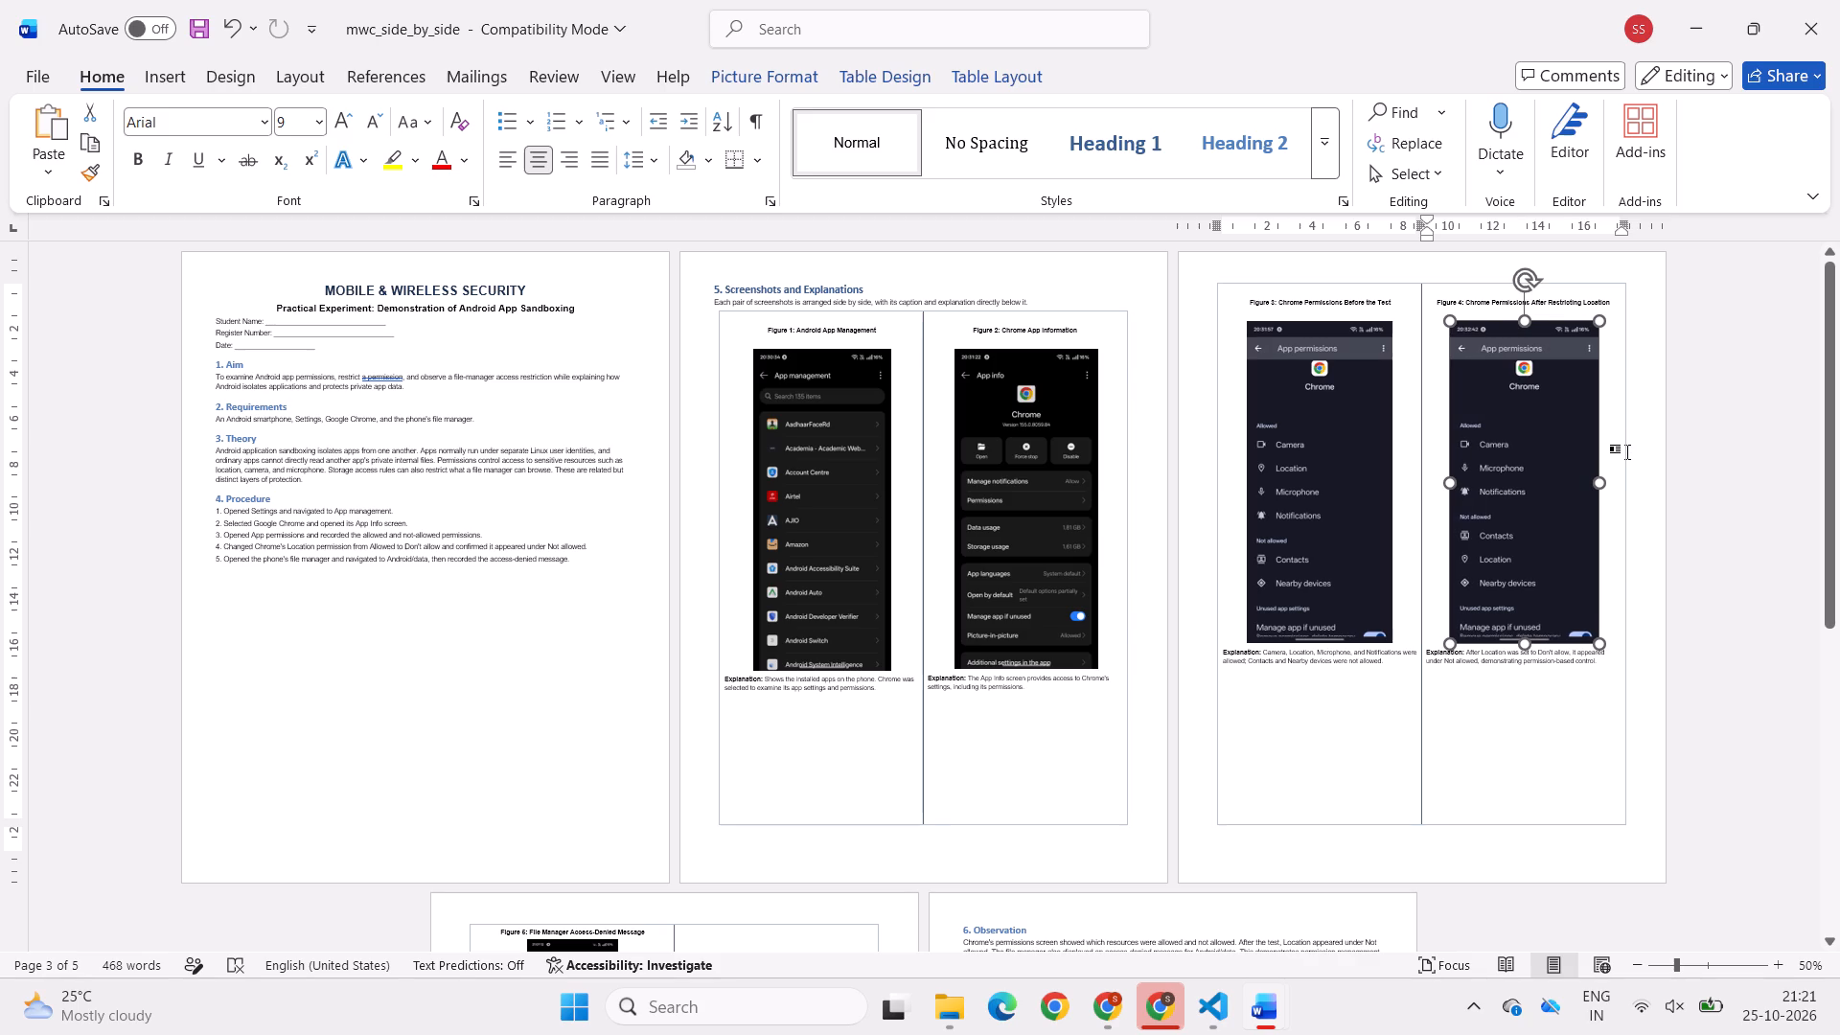
click(1695, 489)
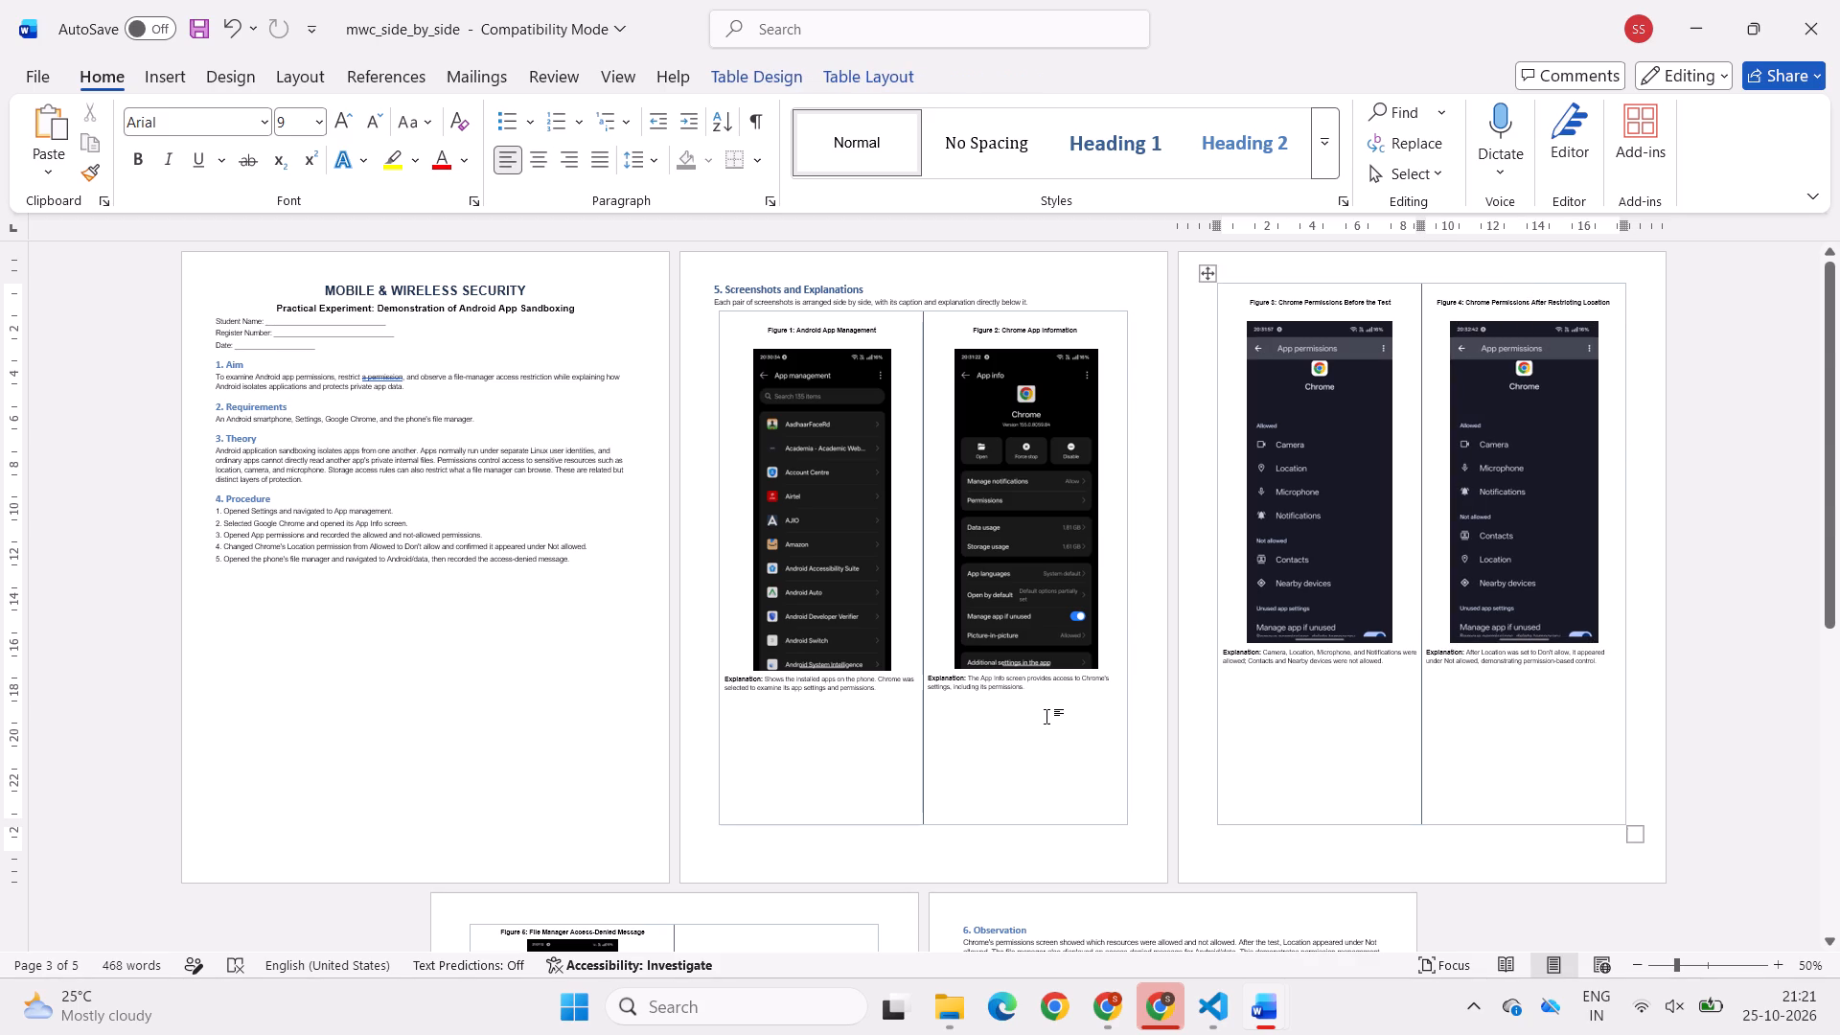
Extend the row height of the File Manager Access-Denied Message table, leaving space for text at the bottom of its page.
scroll(1046, 716, down, 4)
click(557, 587)
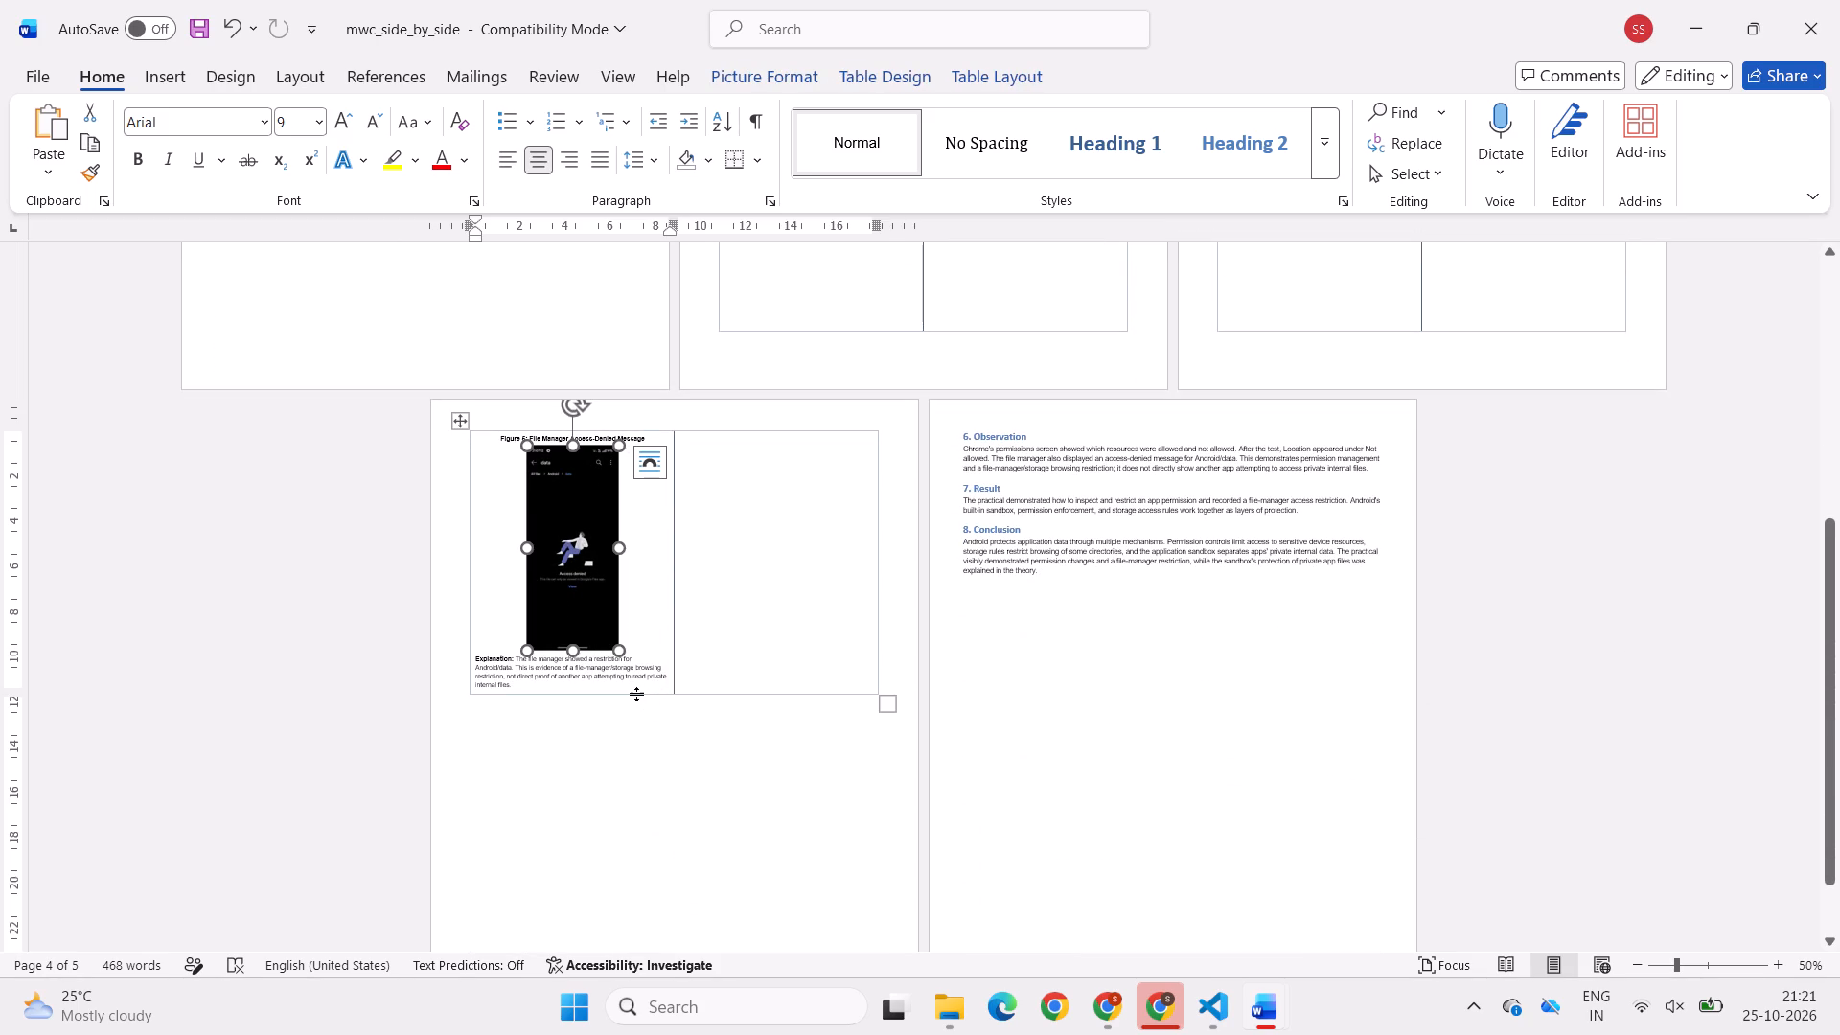
drag(636, 694, 629, 785)
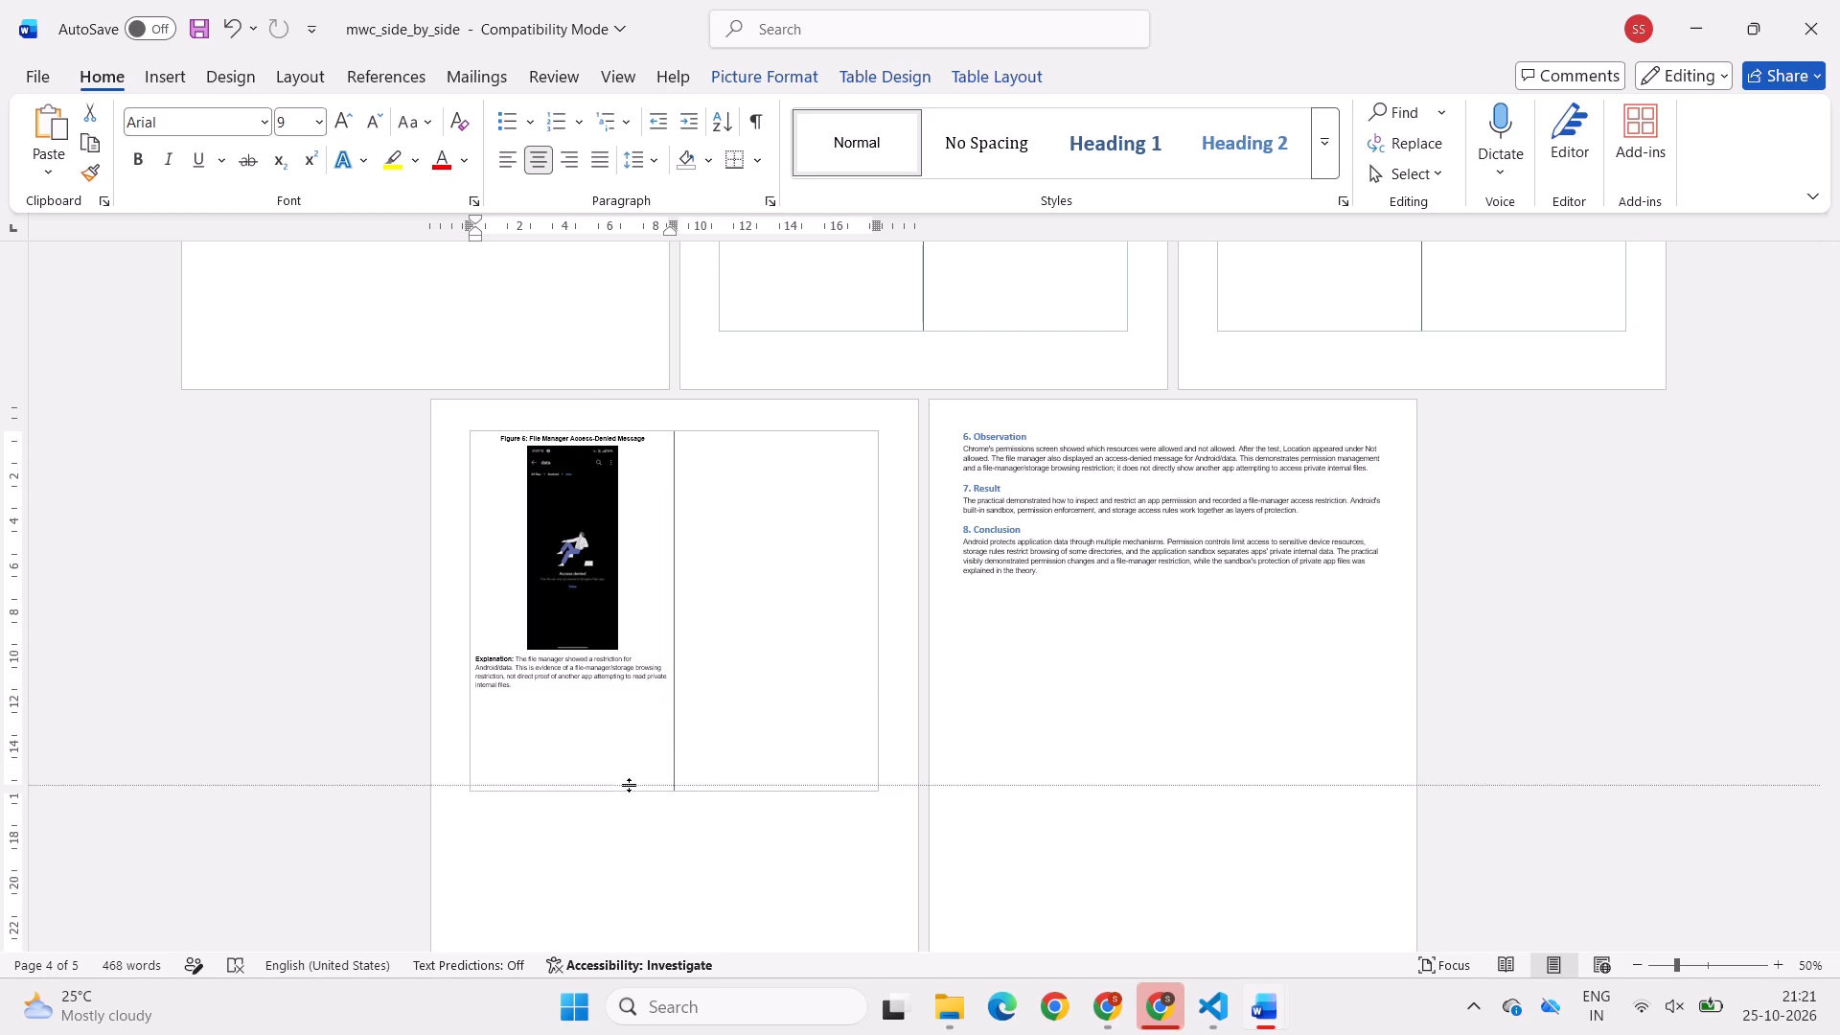
drag(629, 785, 616, 860)
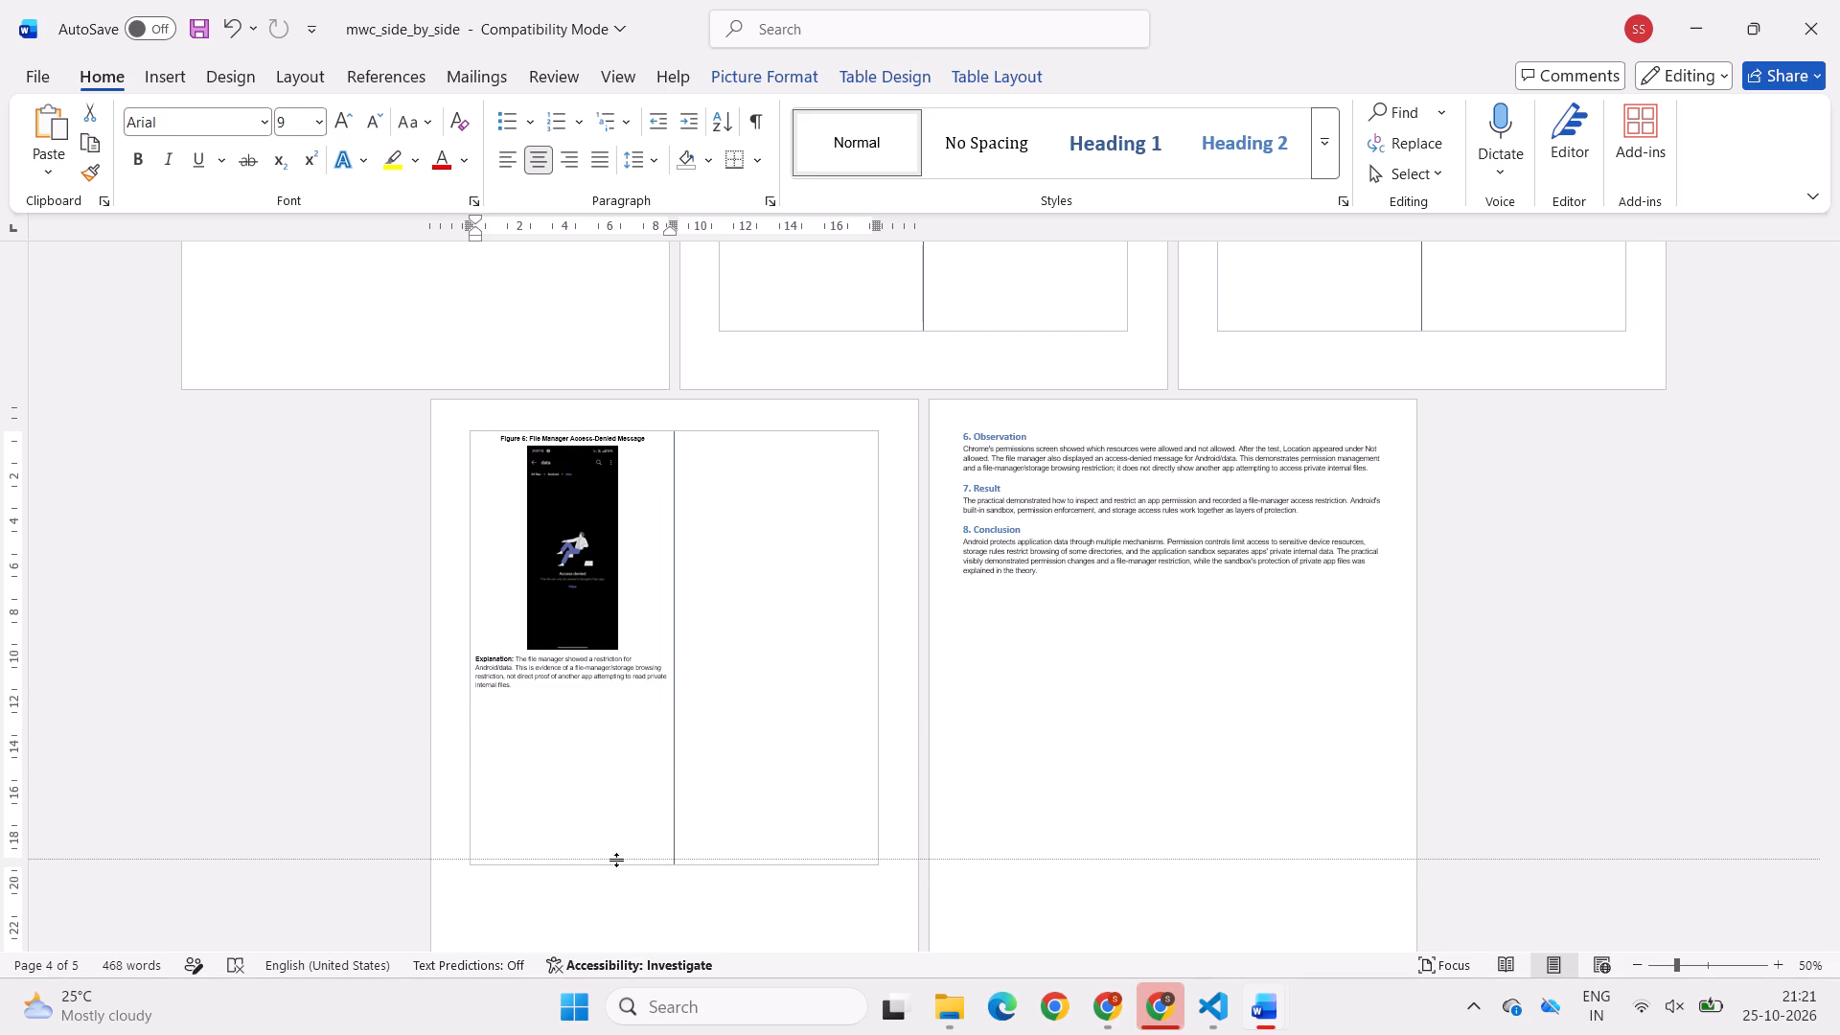
drag(616, 860, 623, 846)
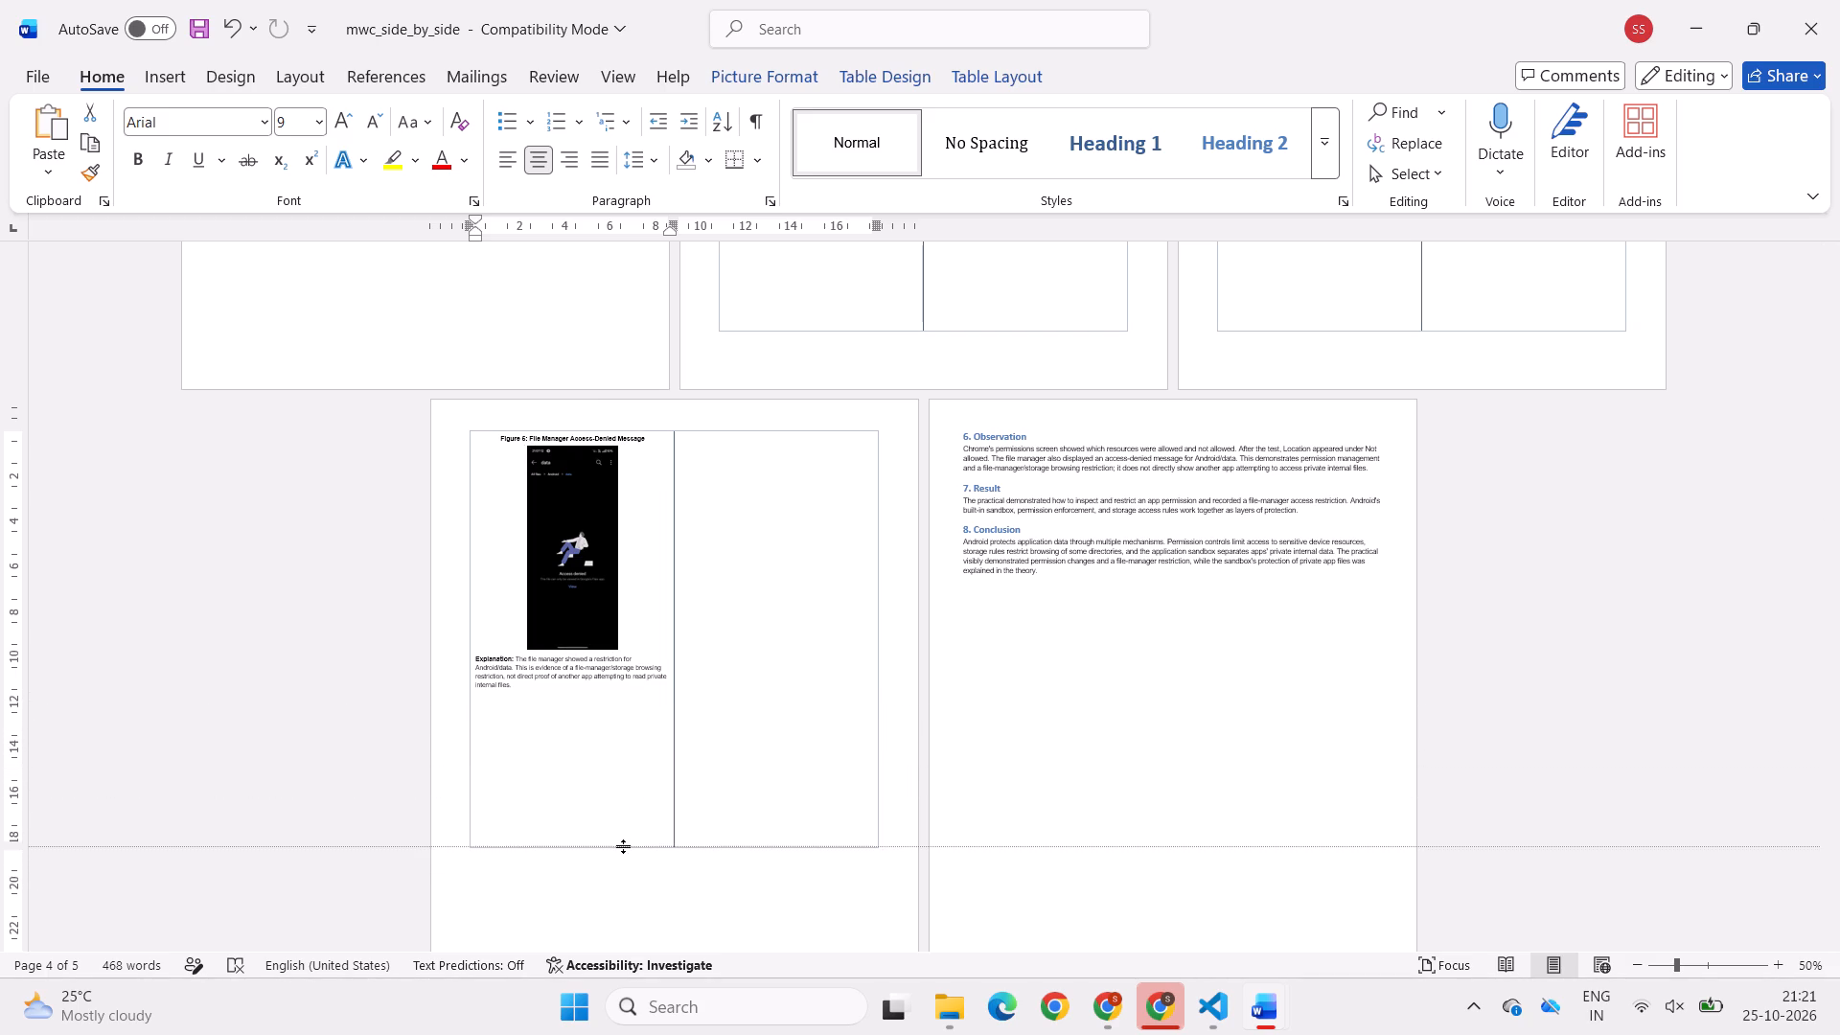
drag(623, 846, 625, 825)
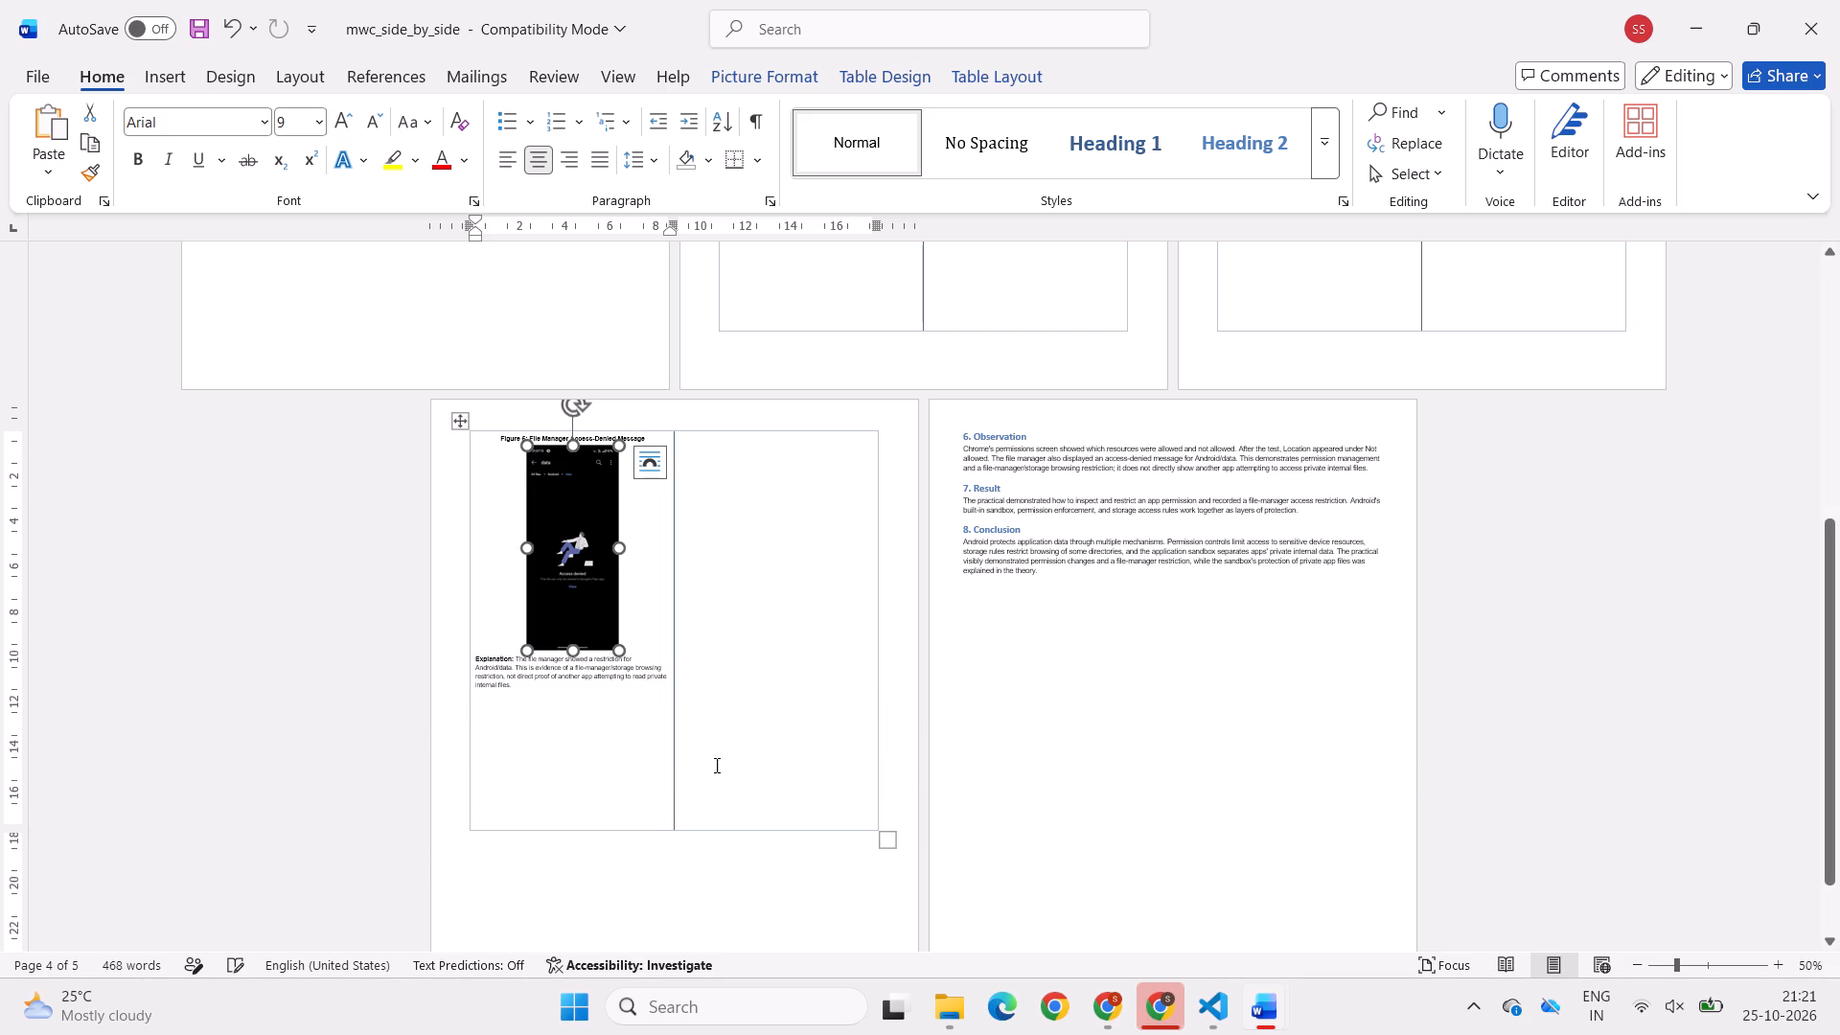
Copy the complete Observation, Result and Conclusion sections from the last page.
click(651, 918)
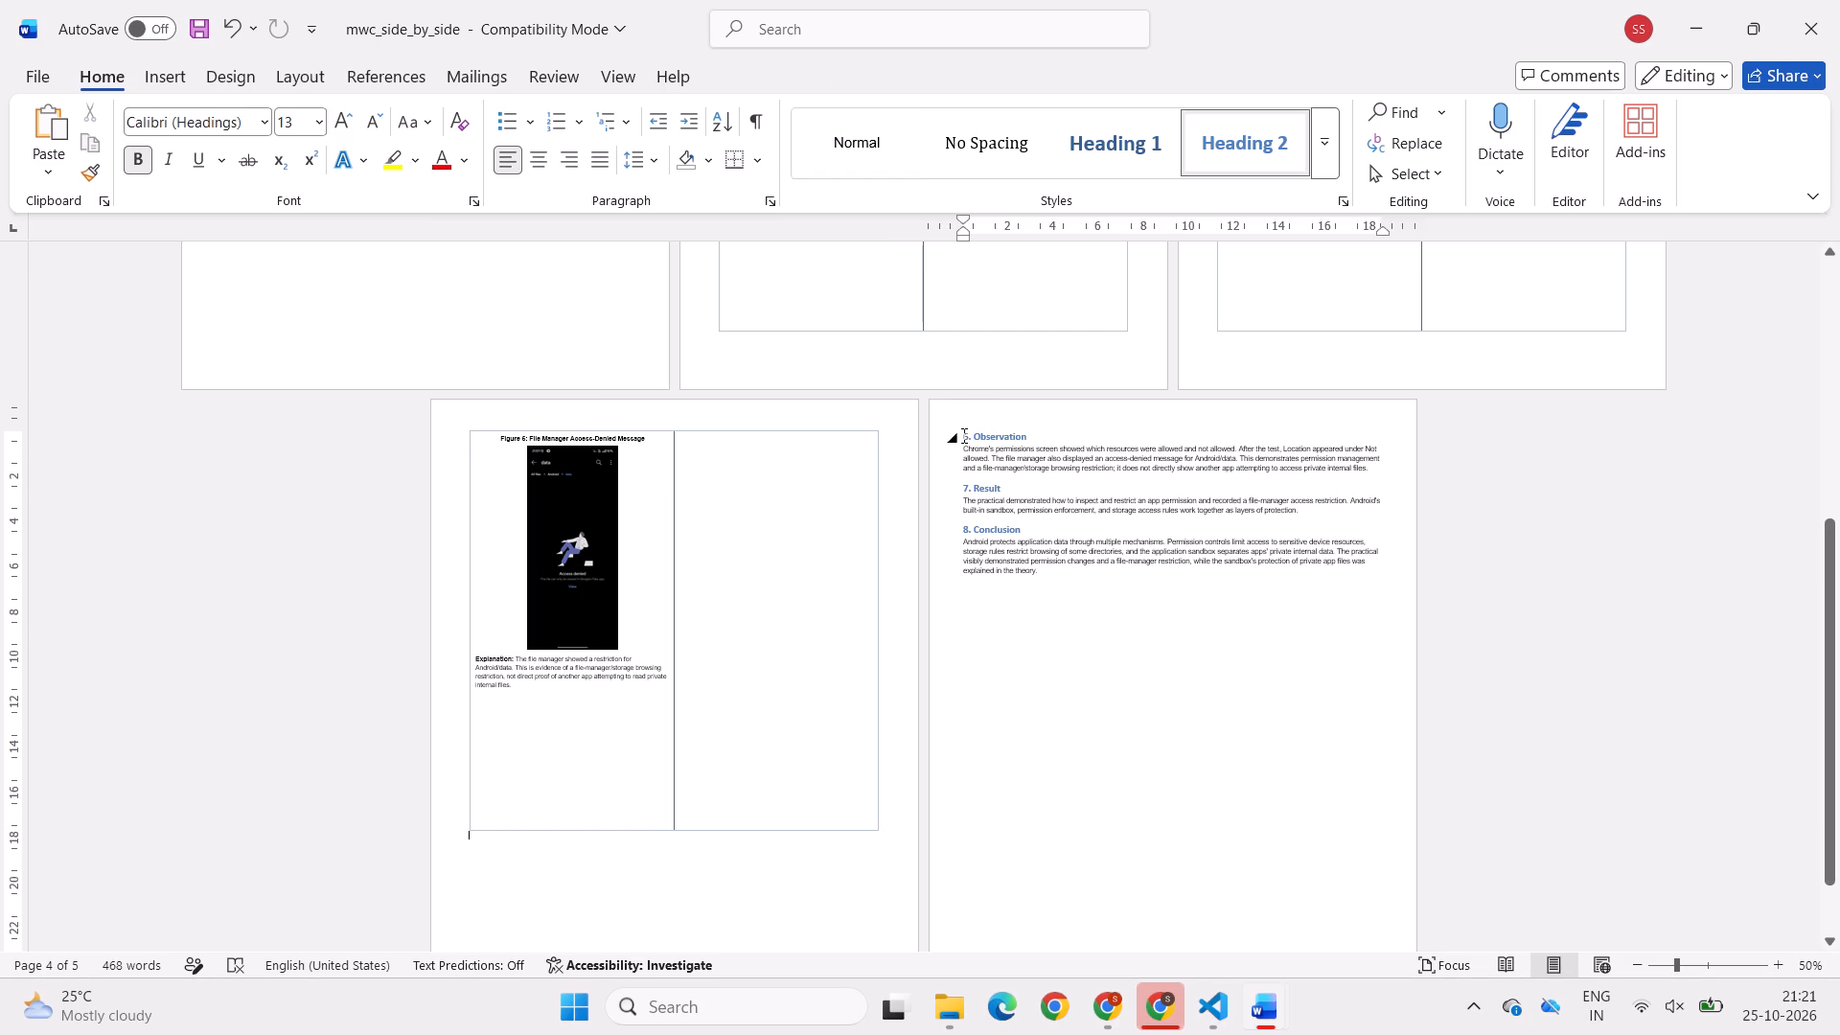
drag(963, 435, 1091, 565)
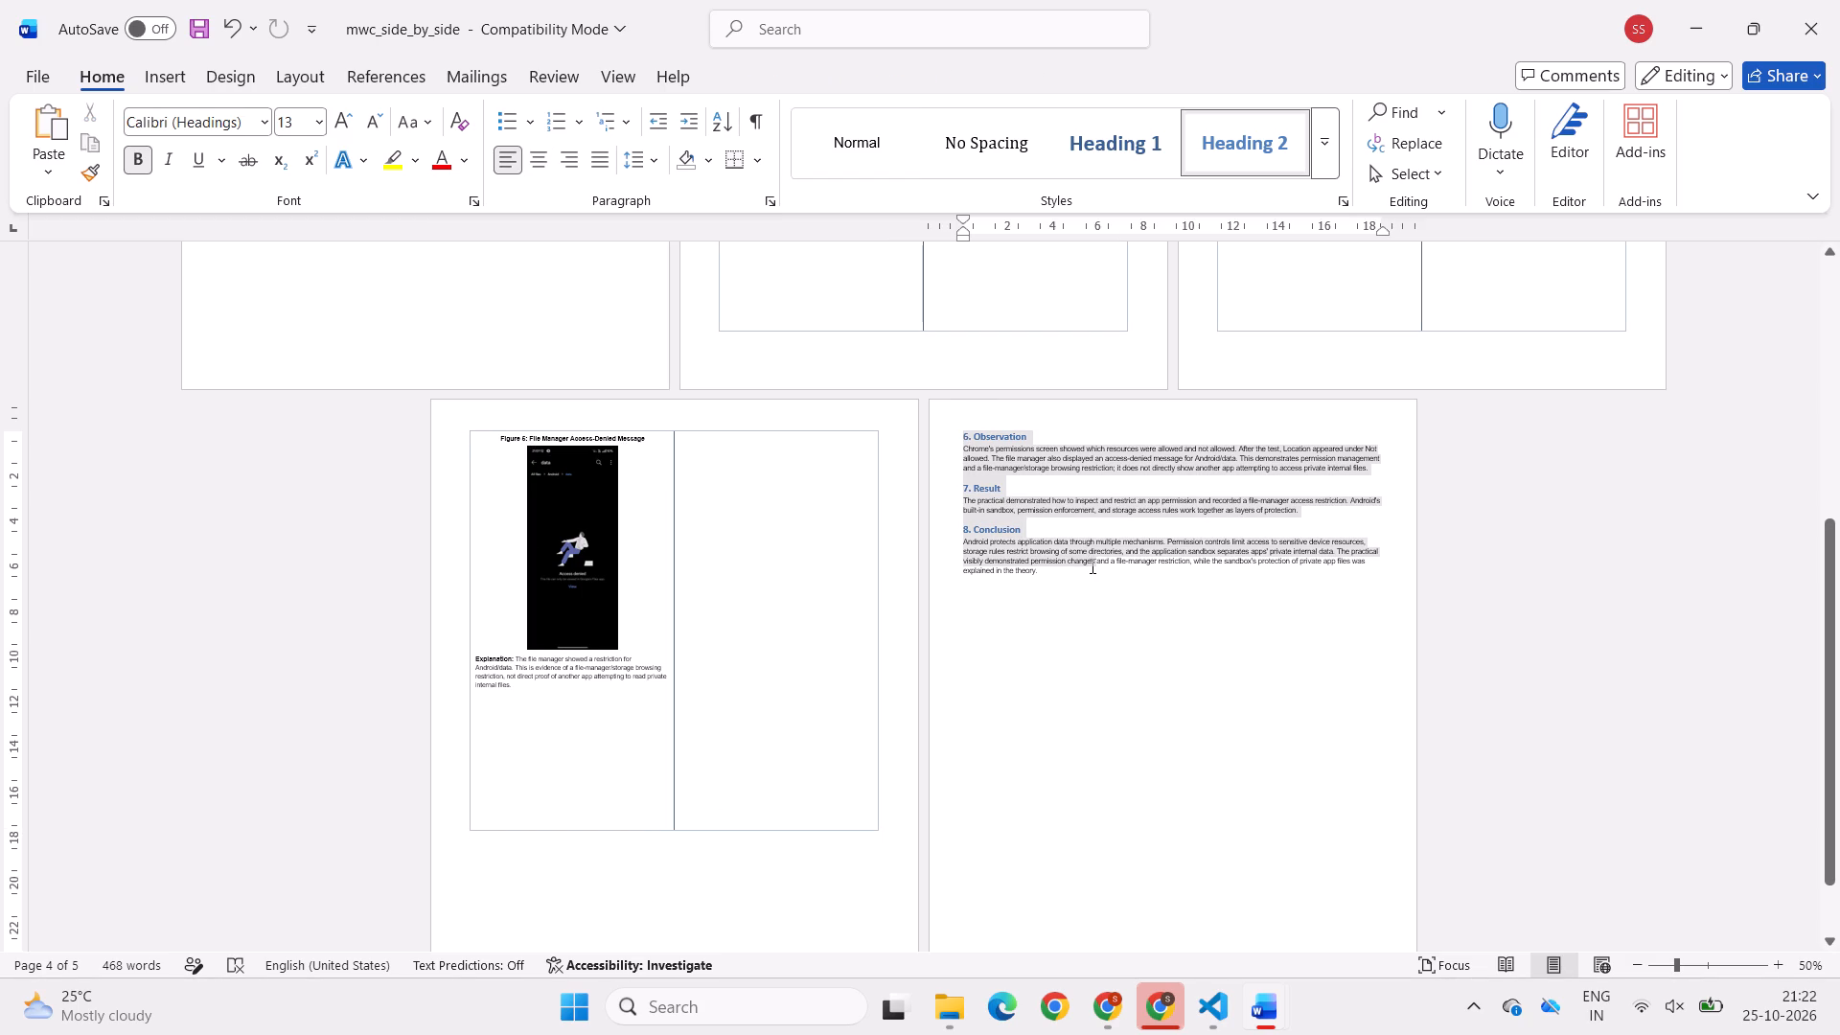
drag(1091, 565, 1095, 573)
key(ctrl+c)
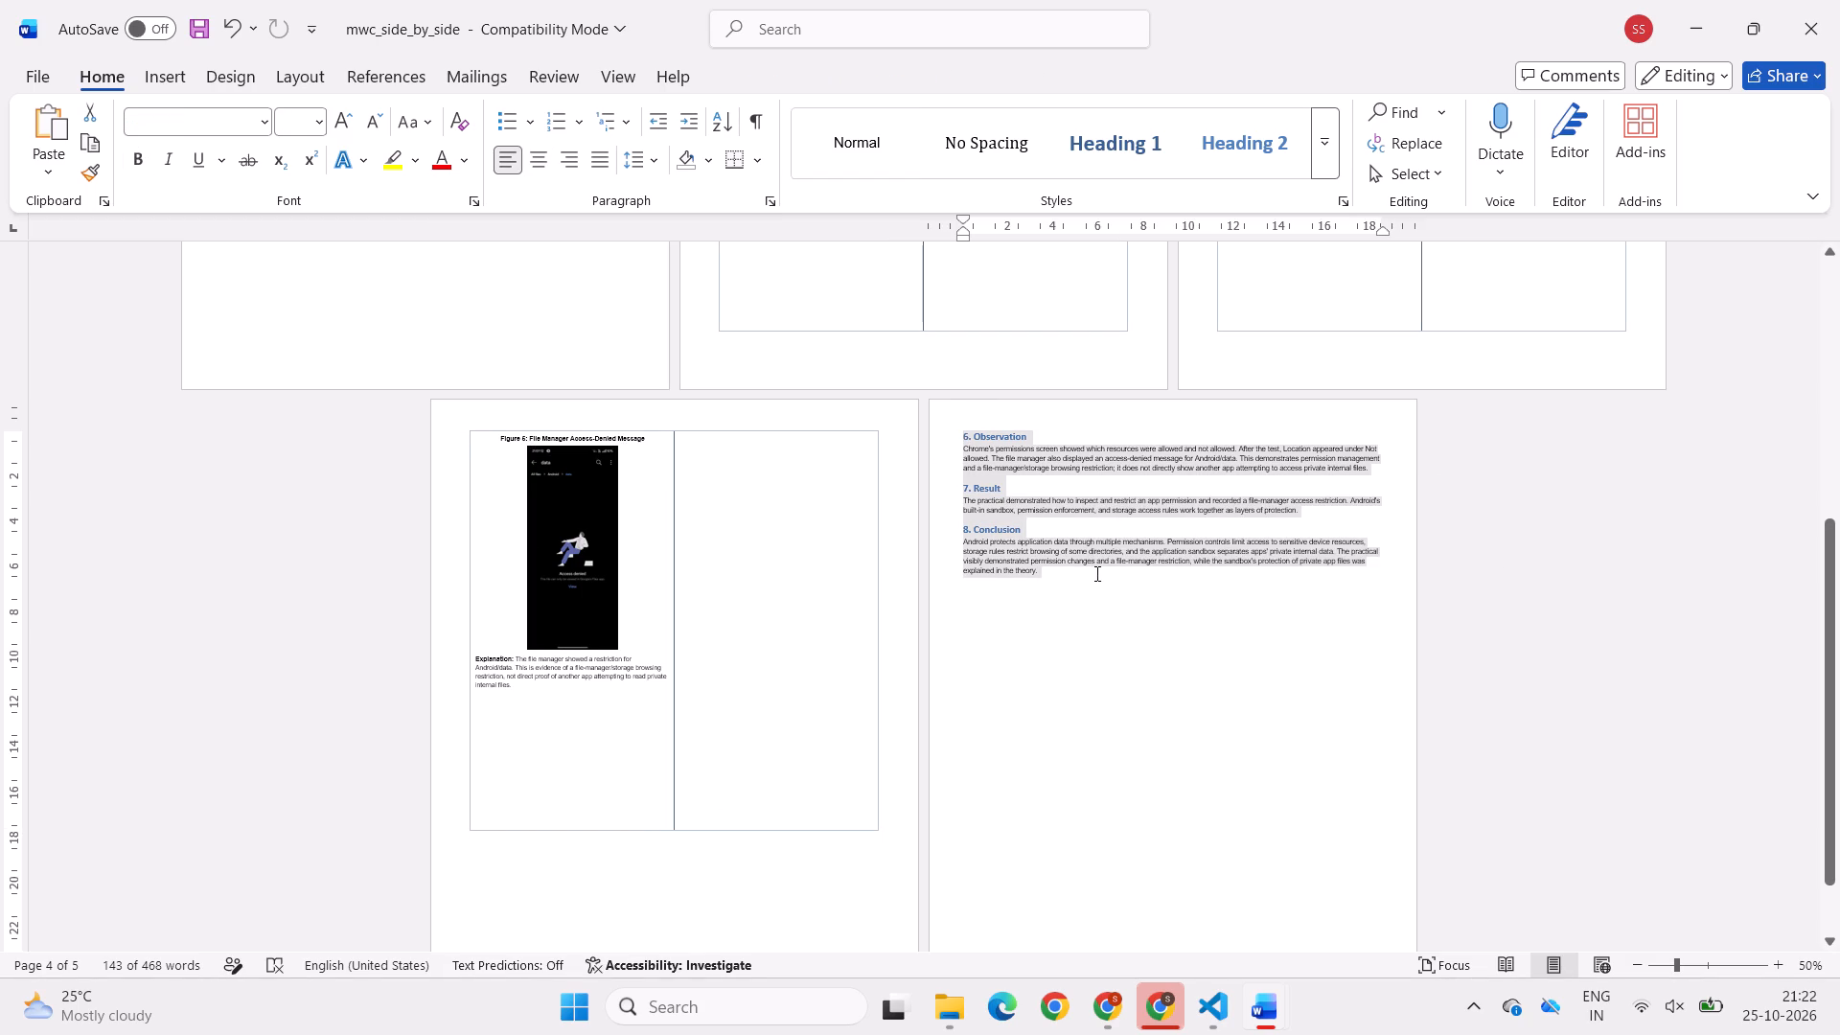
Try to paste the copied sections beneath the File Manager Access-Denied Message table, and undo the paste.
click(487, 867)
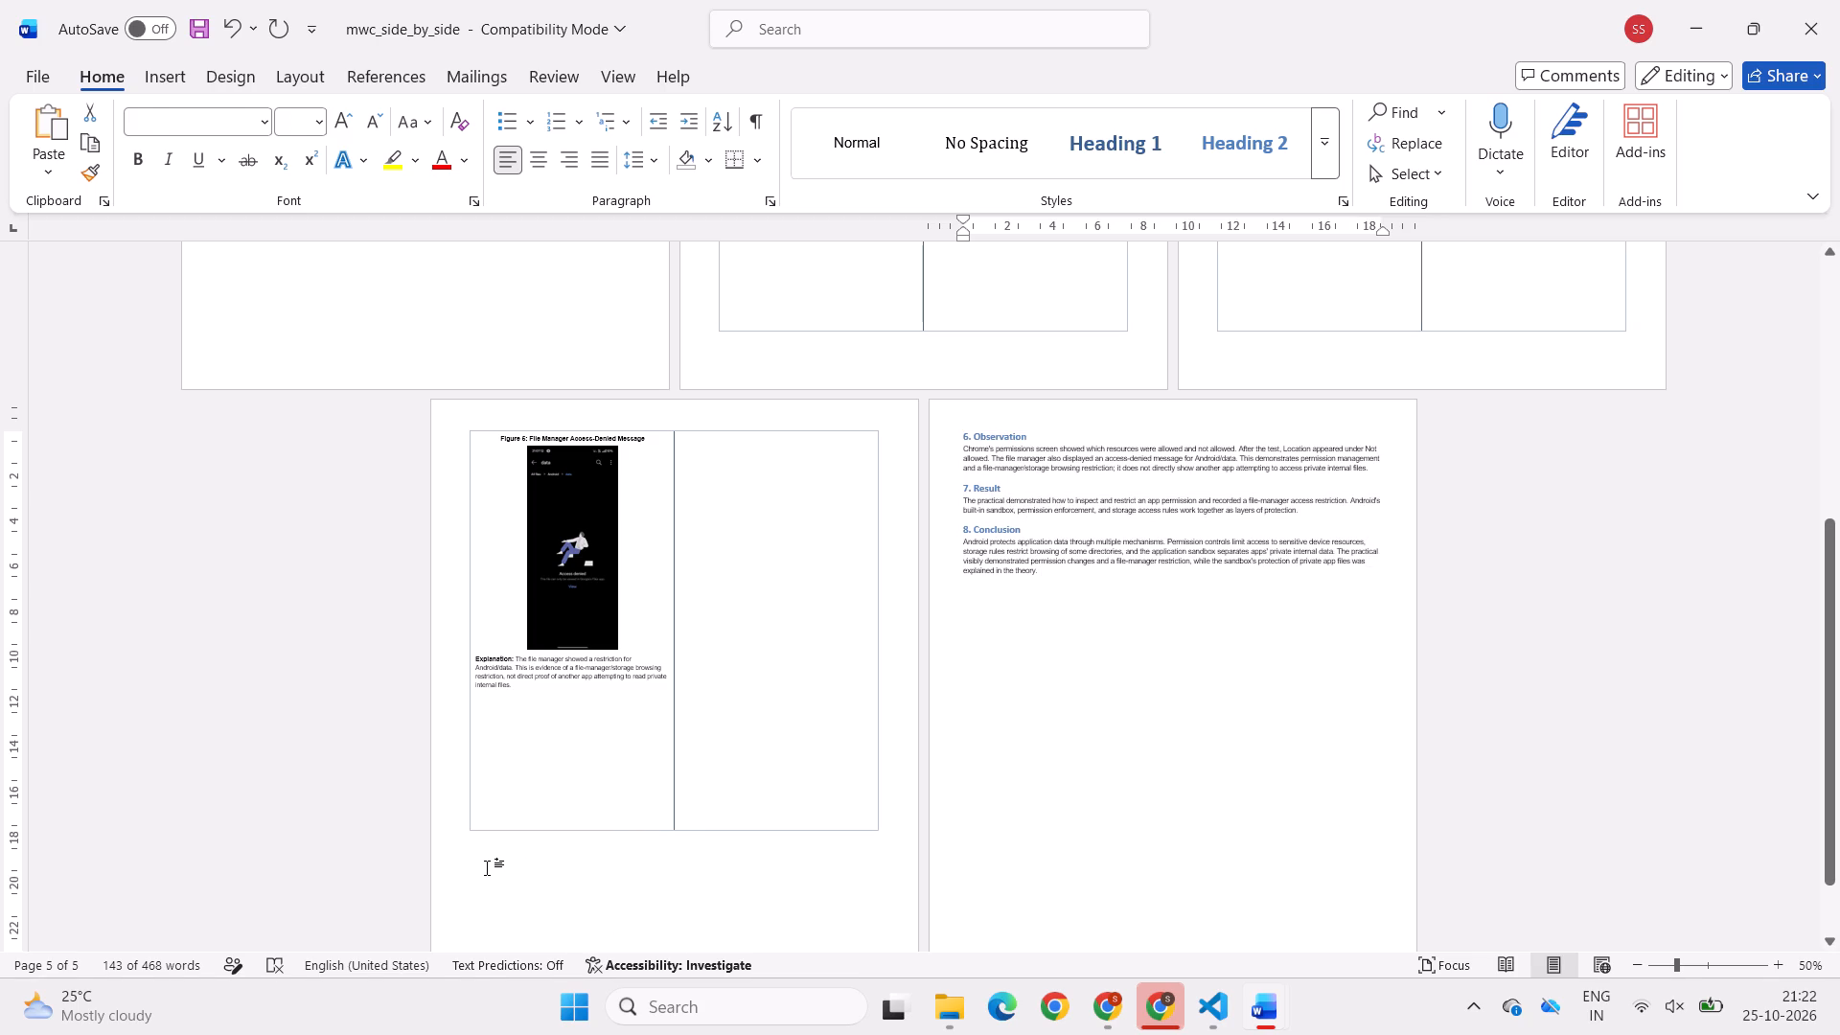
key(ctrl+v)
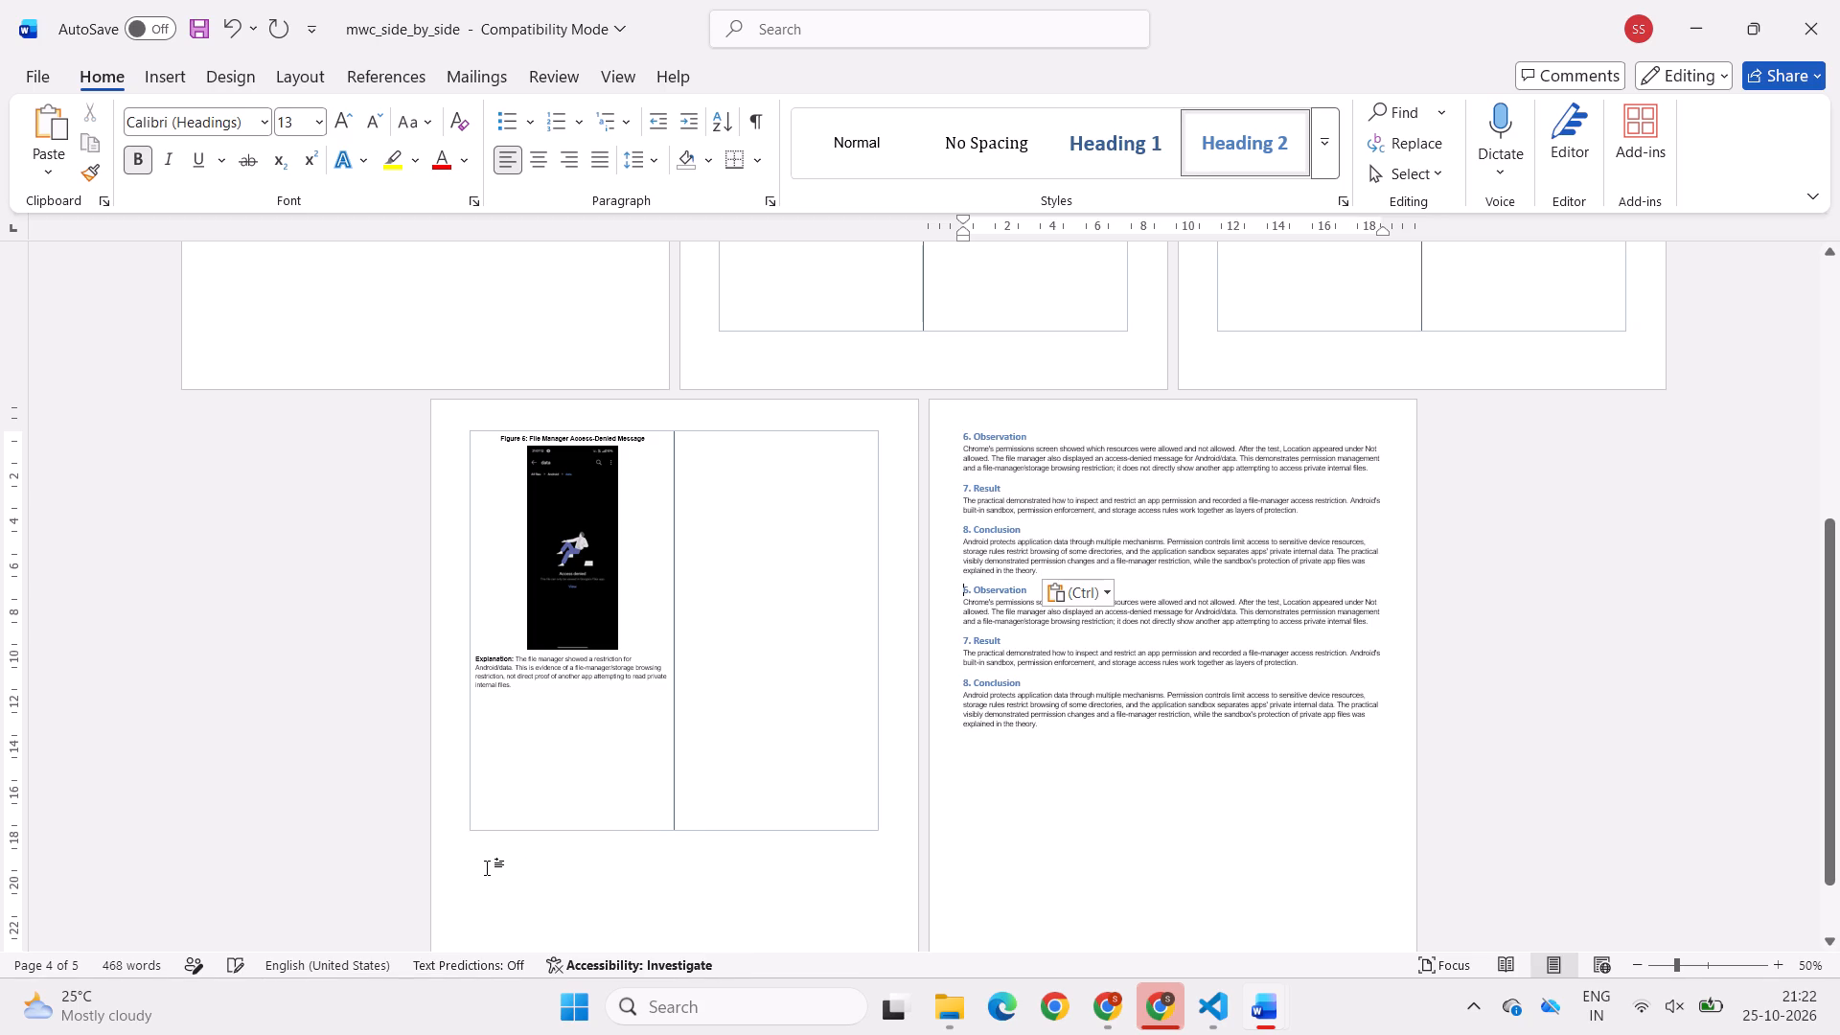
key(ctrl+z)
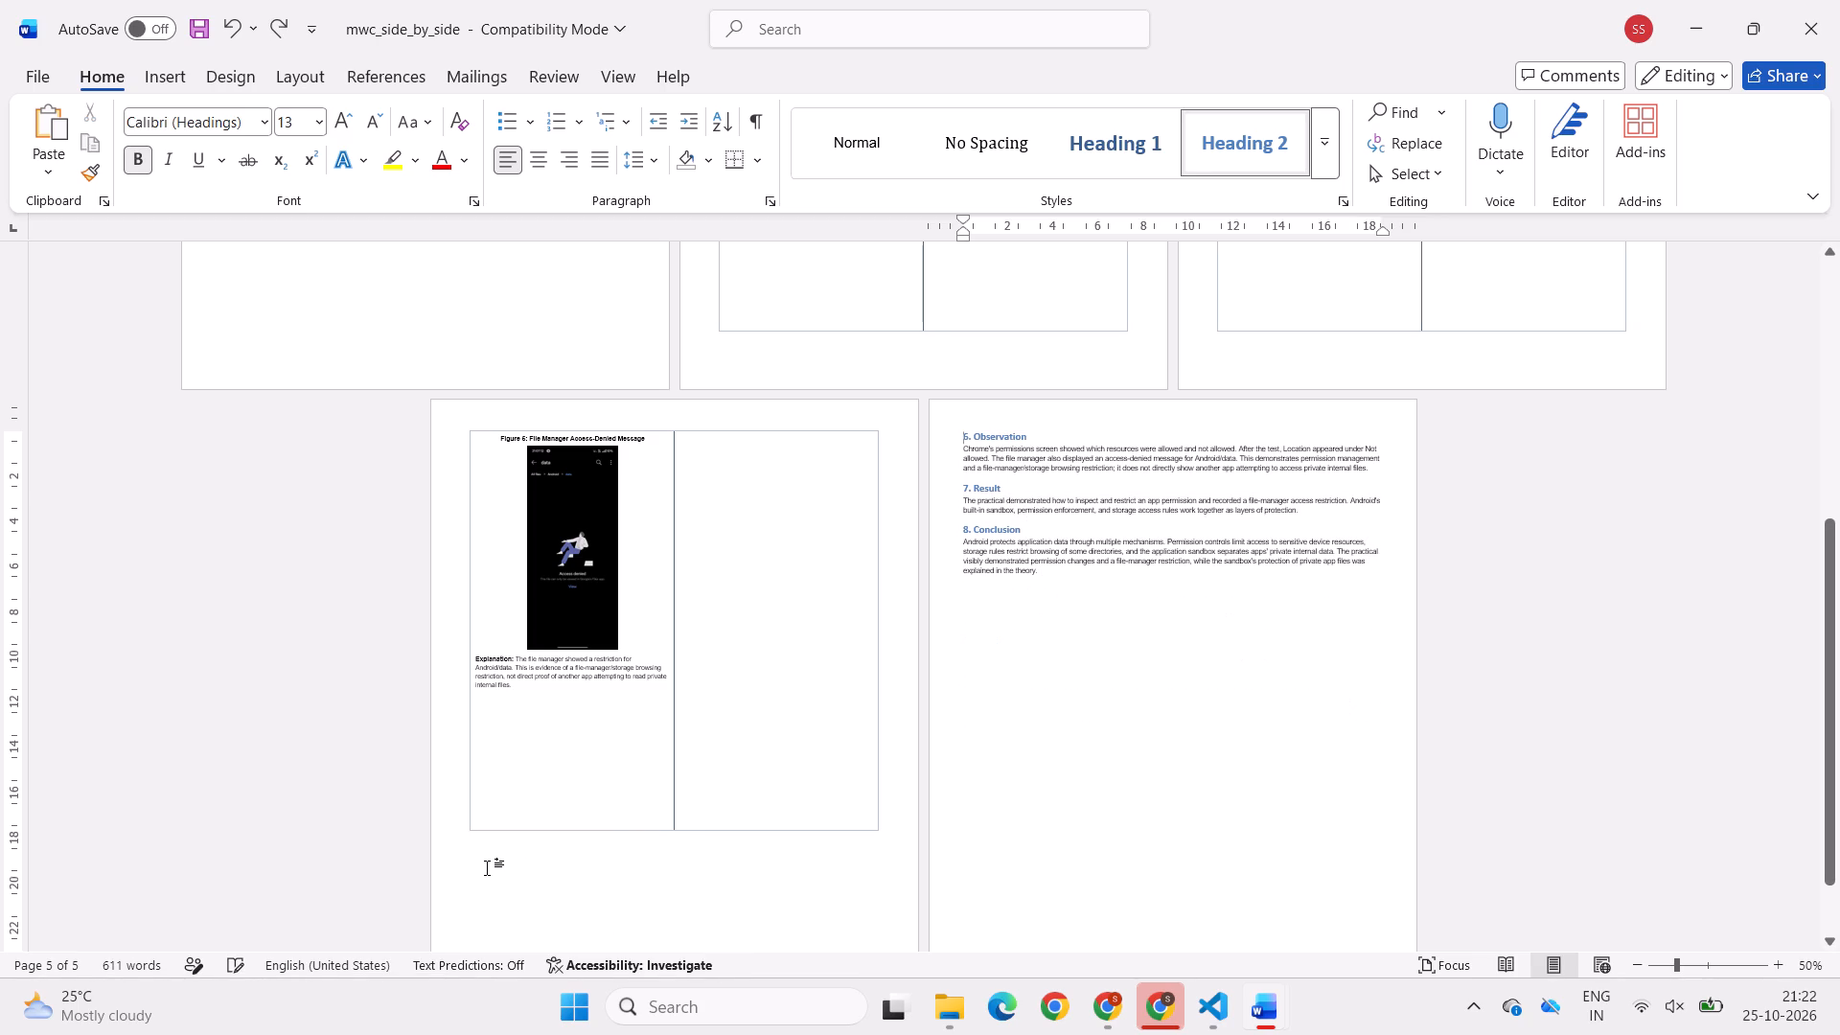
Insert a Simple Text Box and move it into the empty space beneath the File Manager Access-Denied Message table.
click(487, 867)
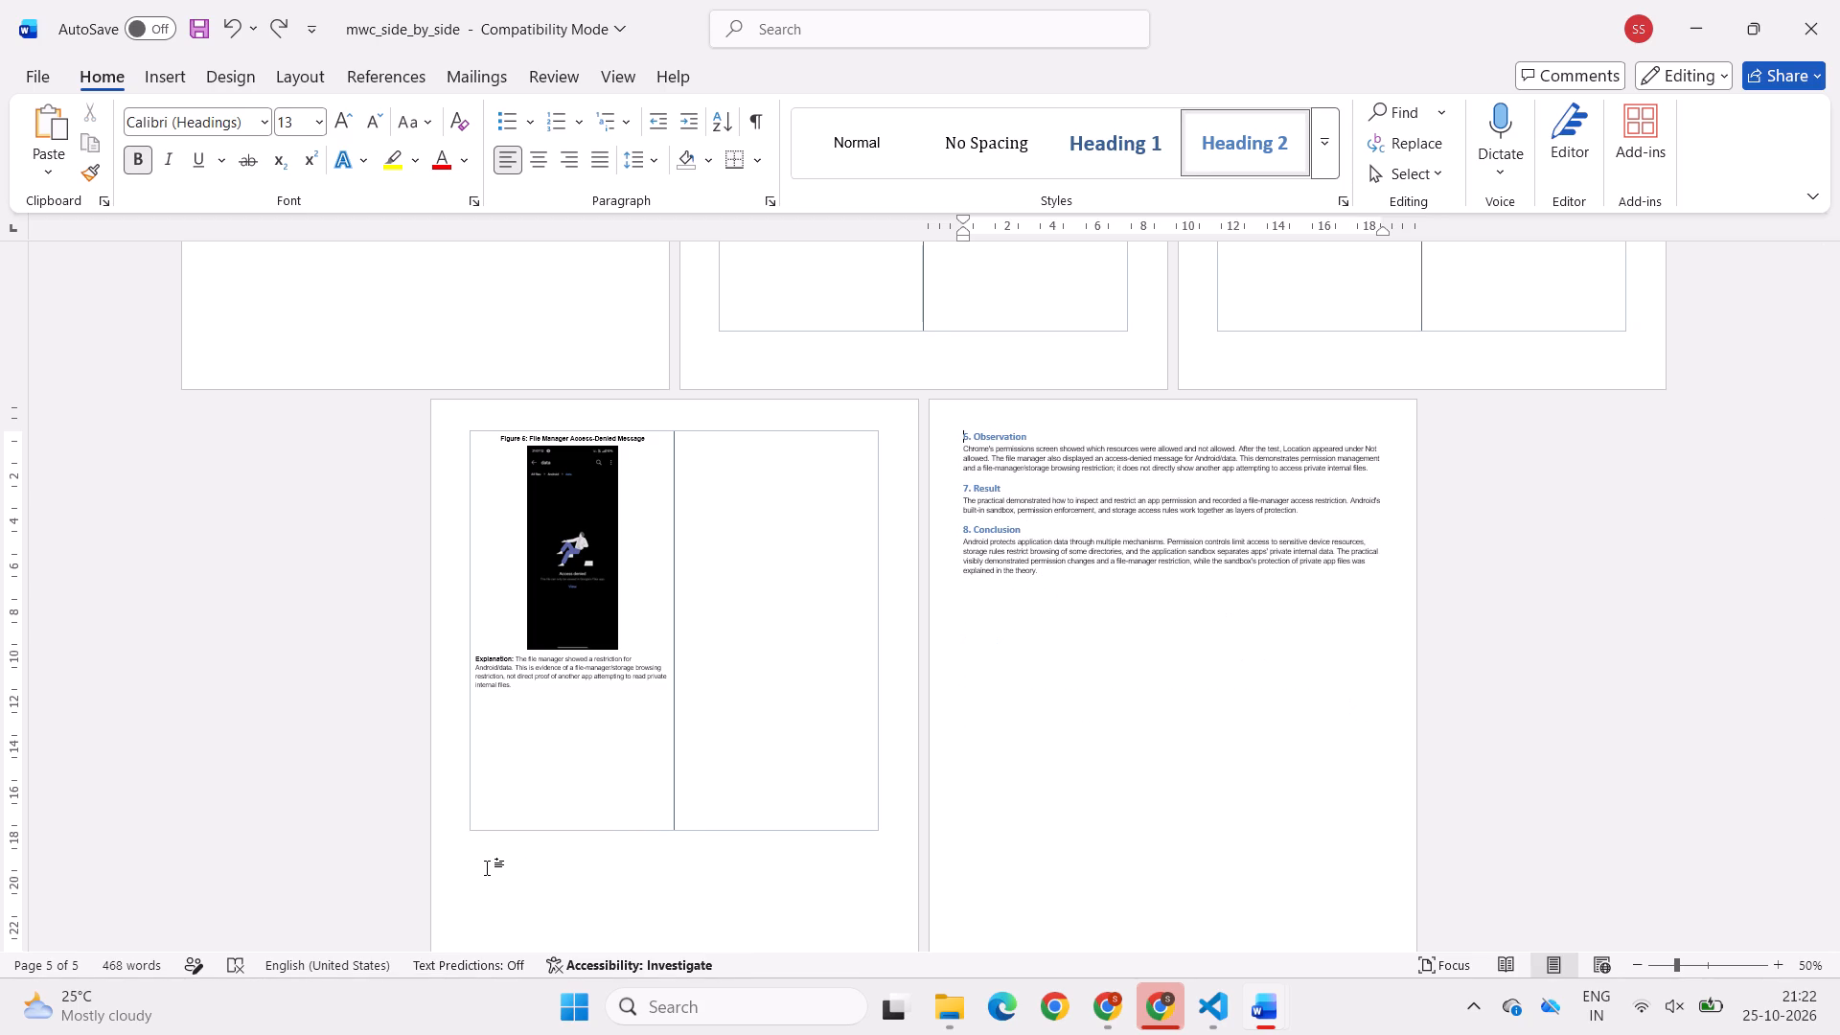
click(164, 65)
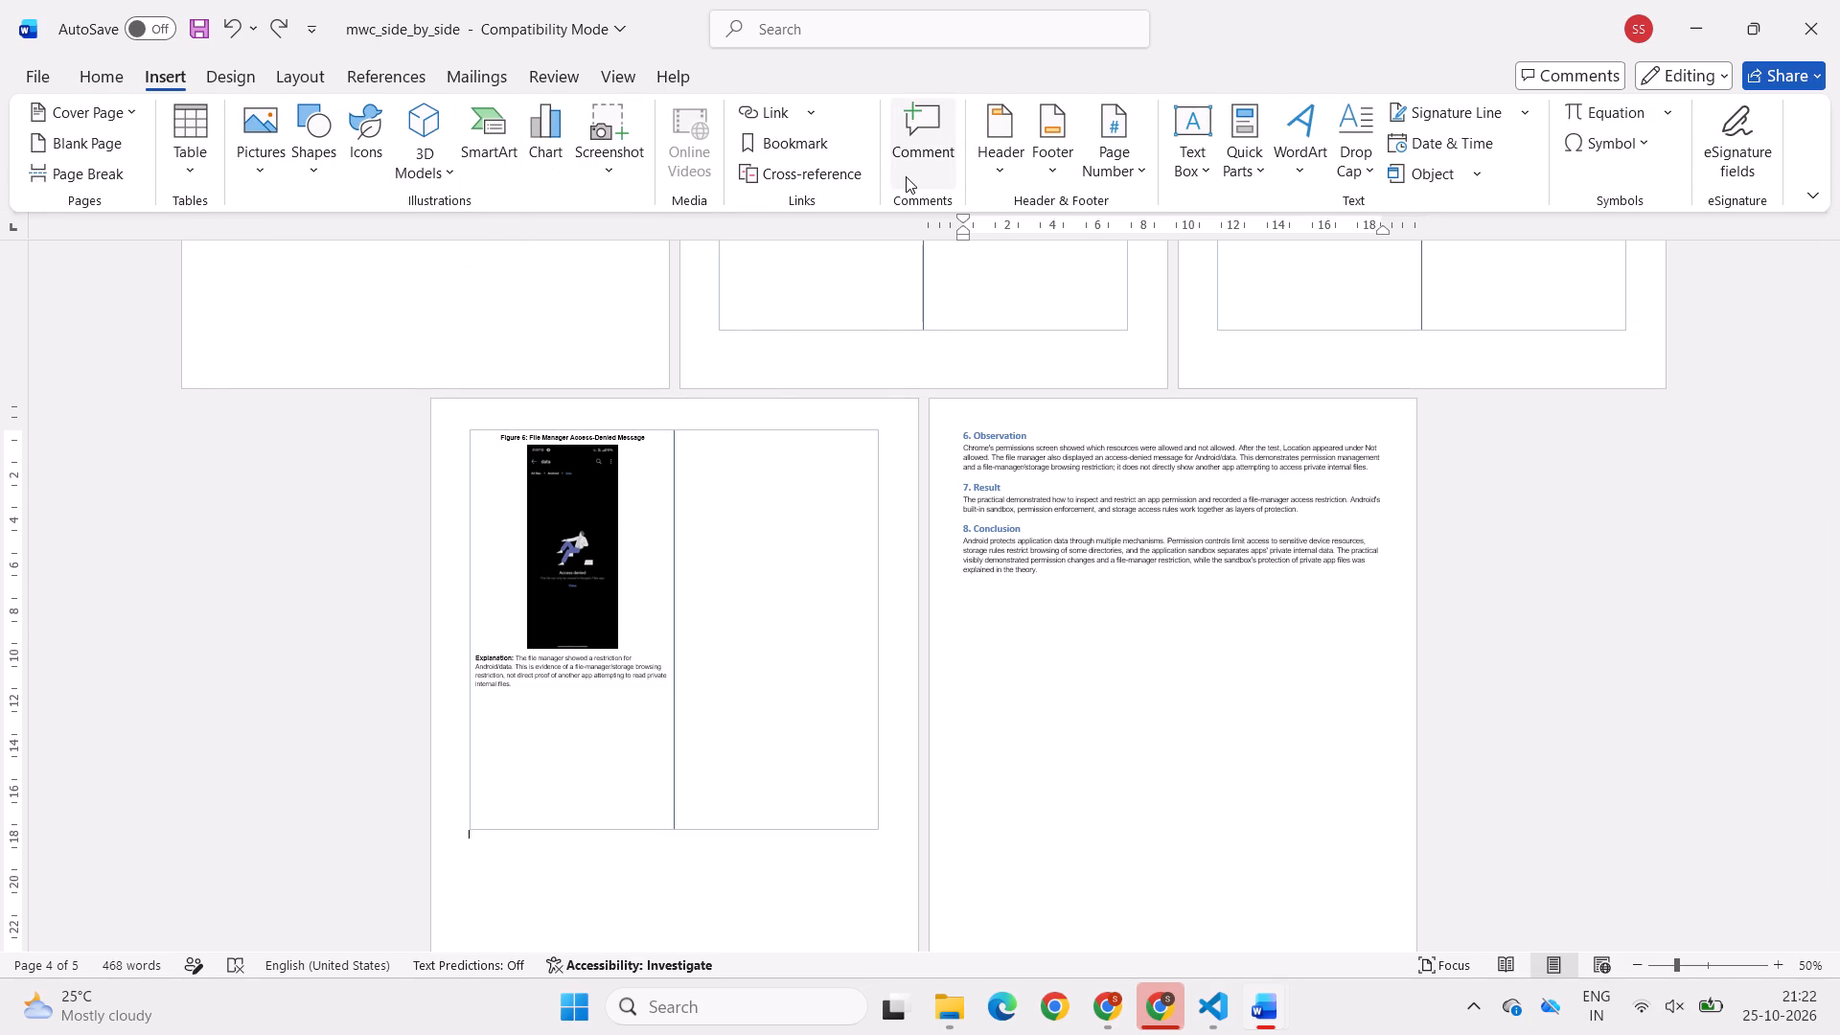
click(1196, 103)
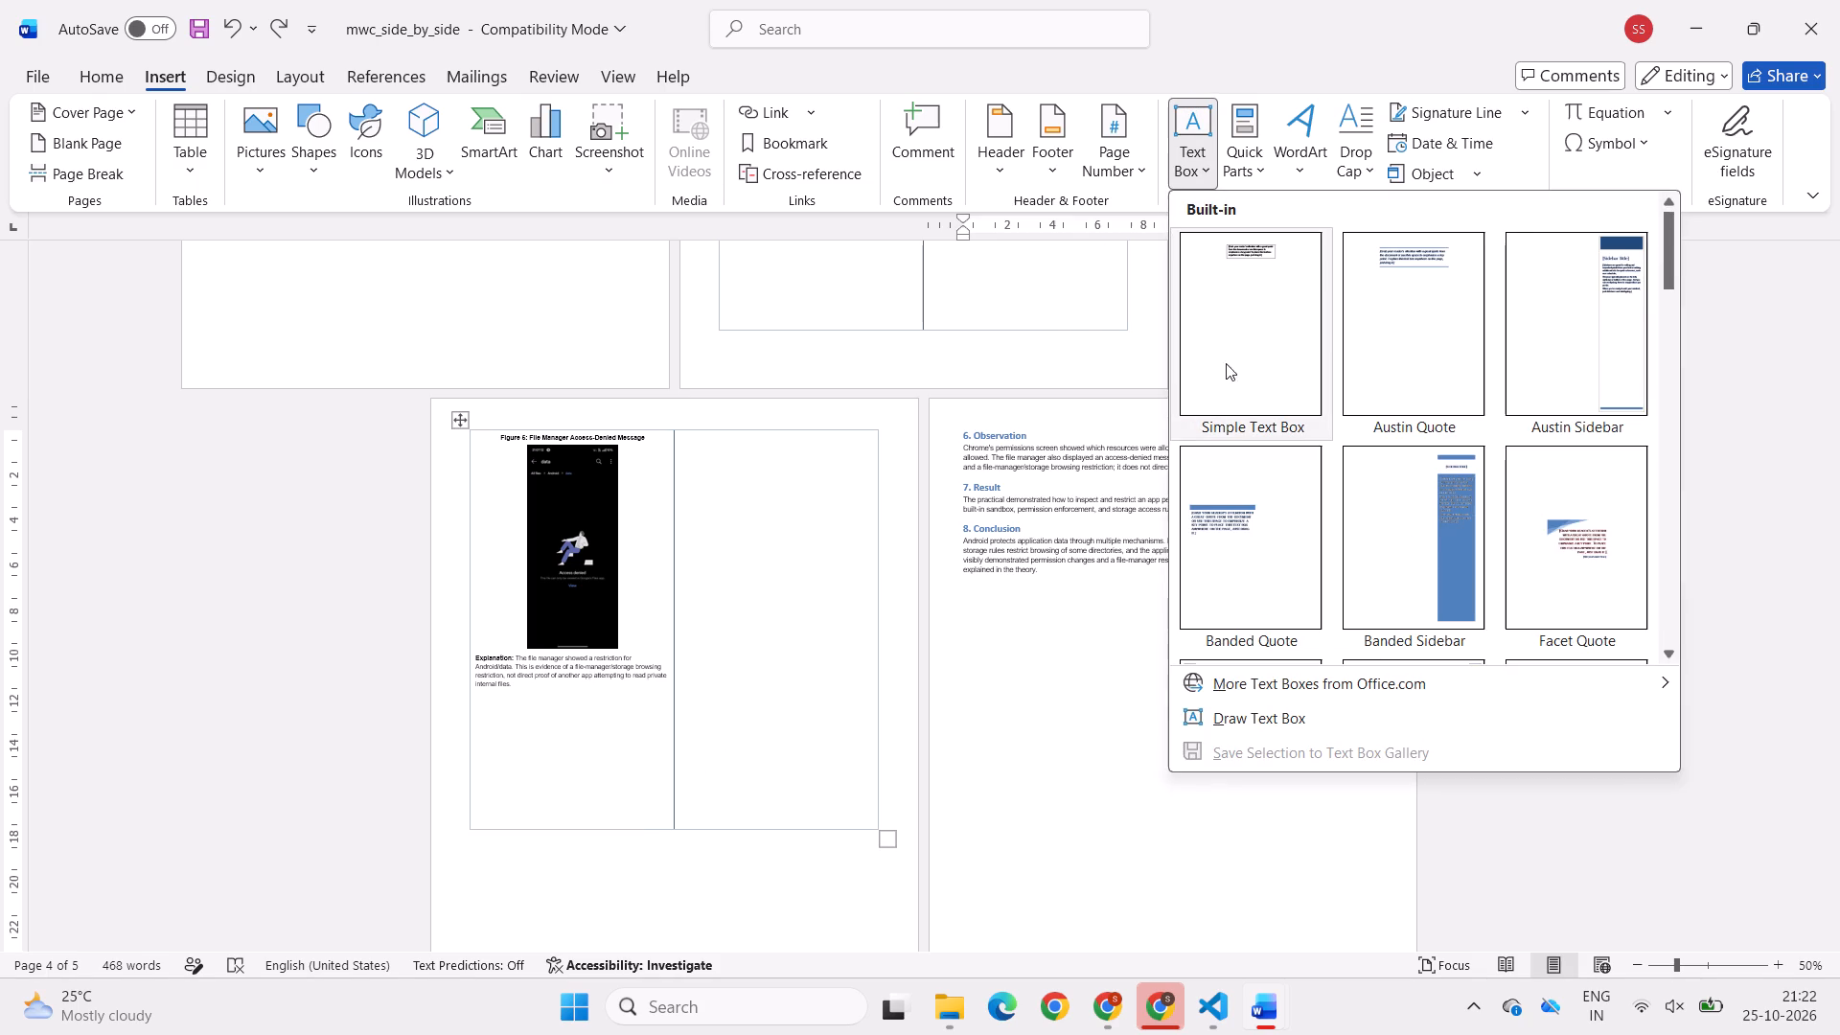
click(1256, 337)
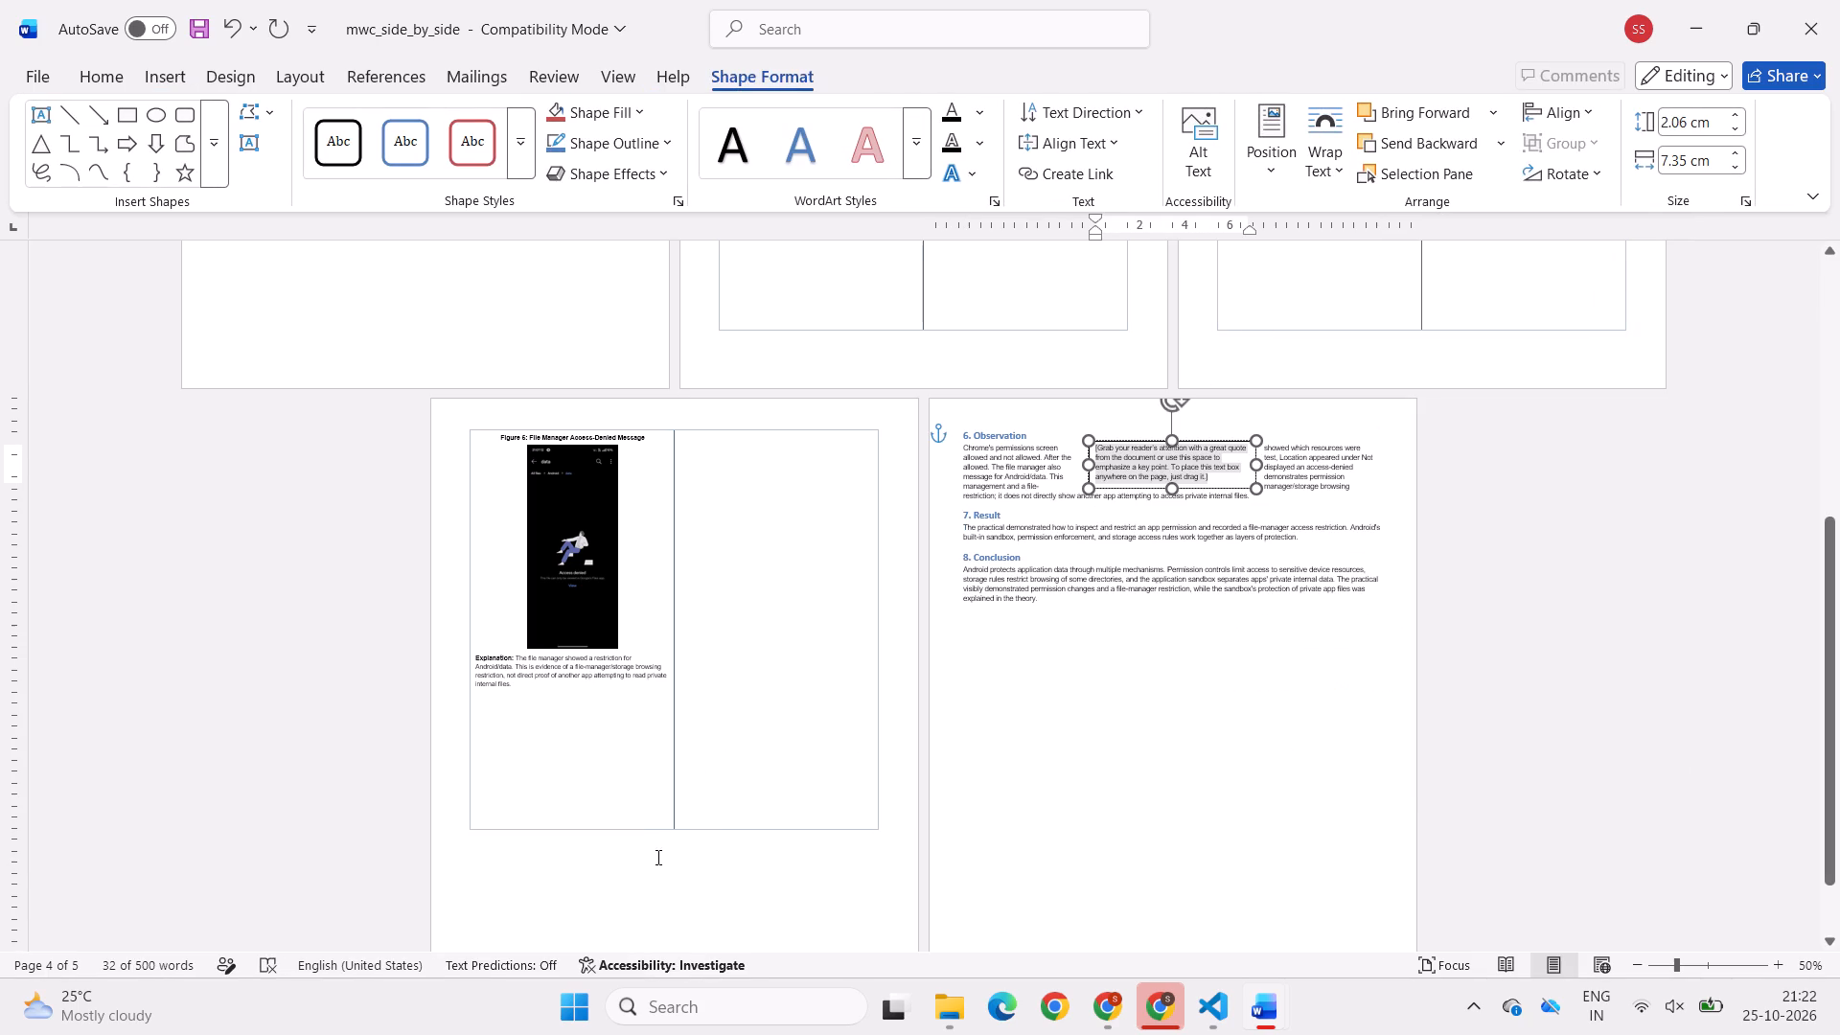
drag(1134, 438, 662, 878)
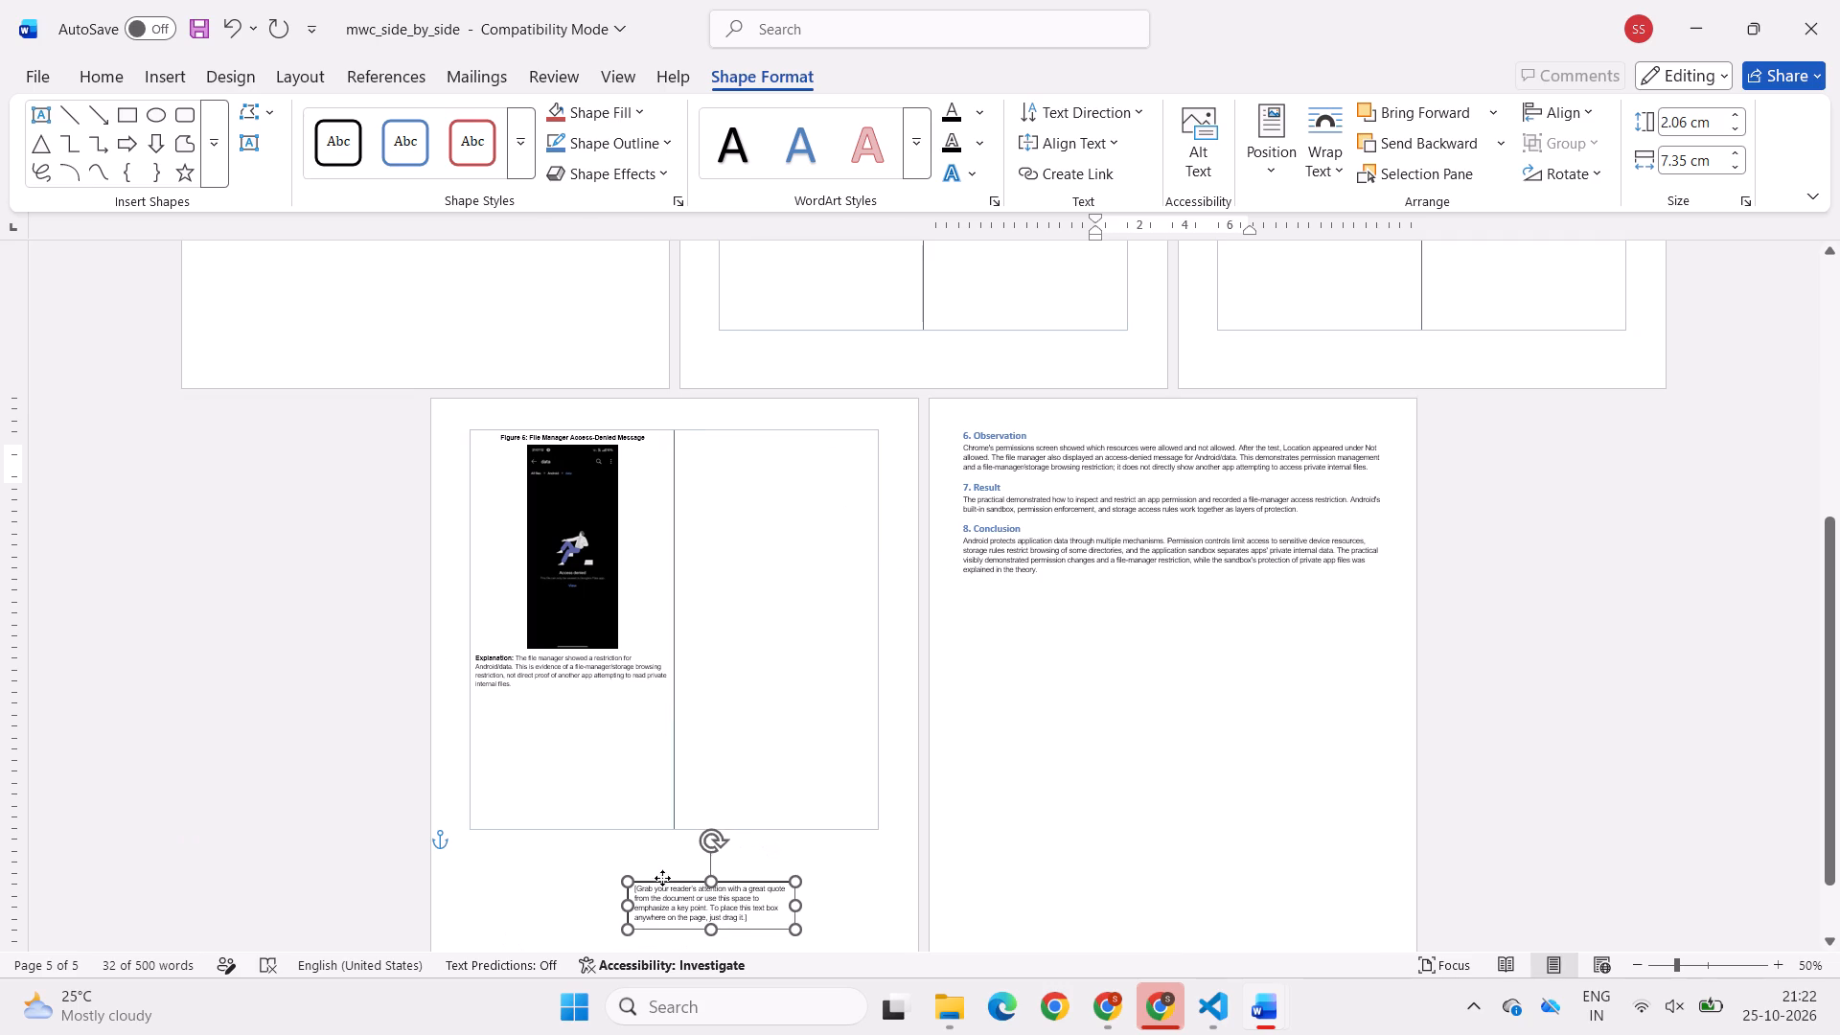
drag(662, 878, 655, 877)
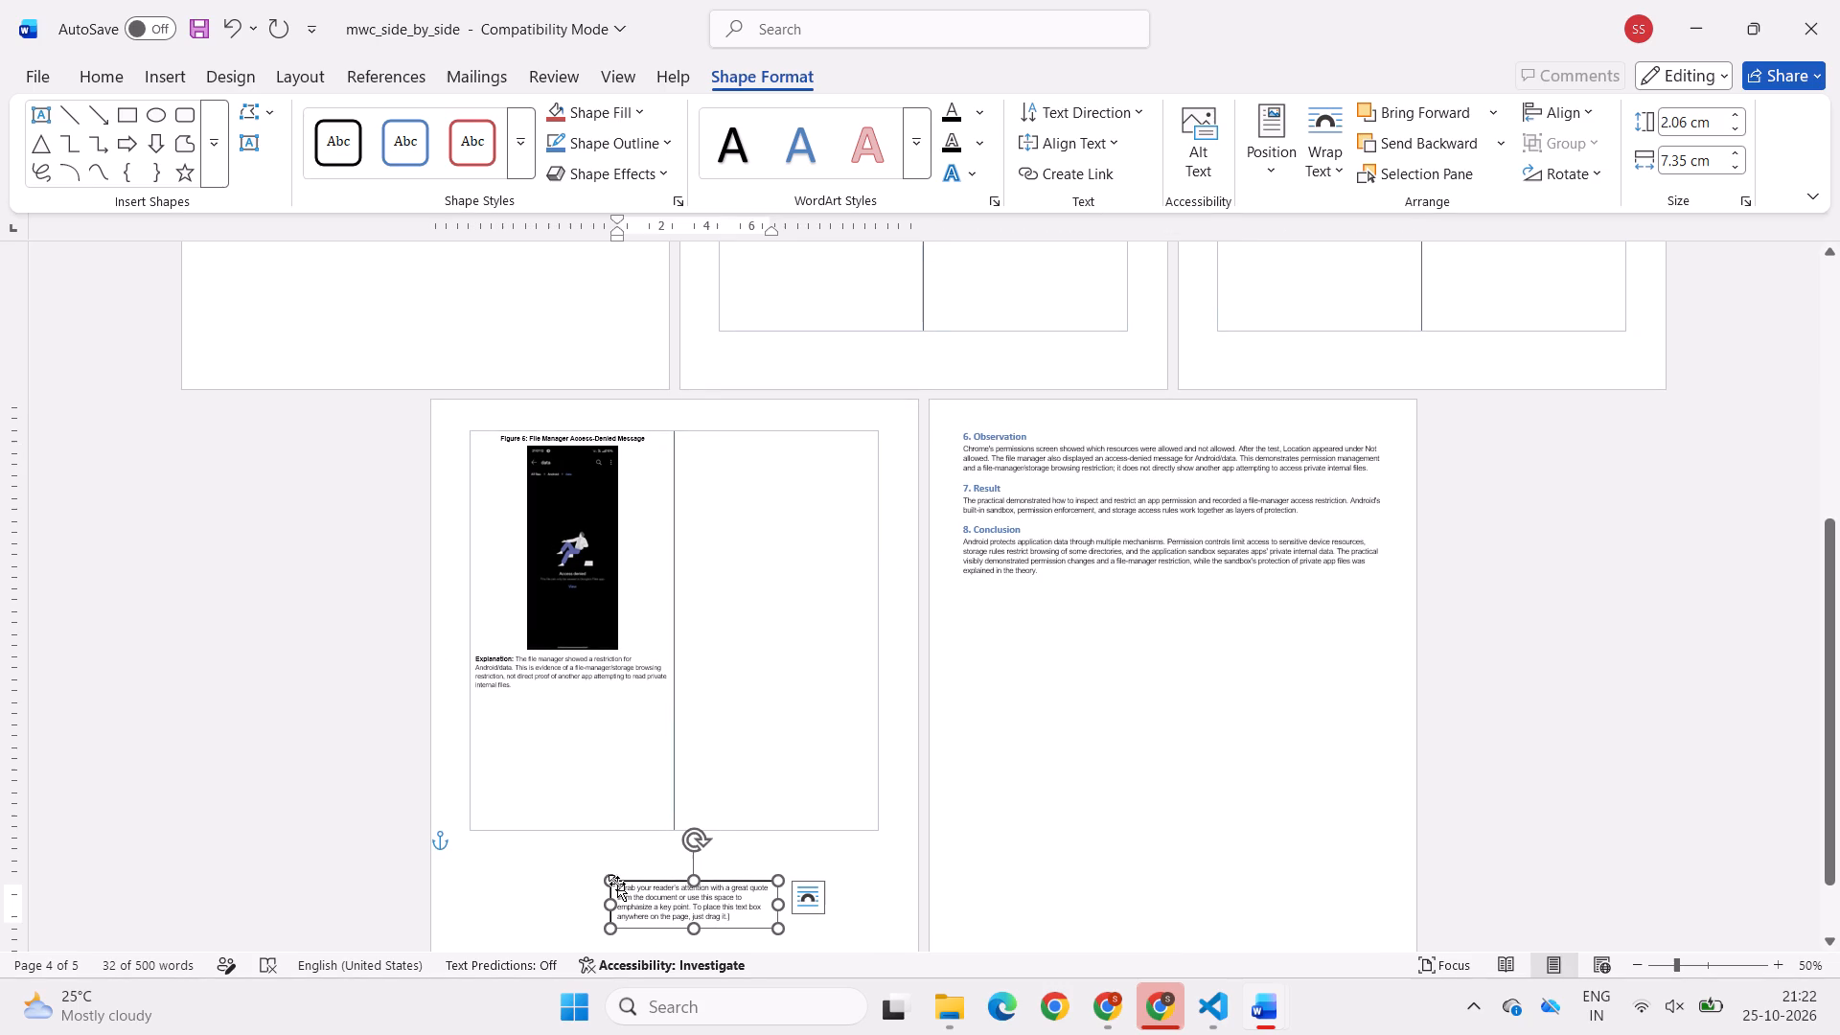
Resize the text box to the table's full width, about 17.9 cm wide and 6.9 cm high.
drag(614, 883, 487, 862)
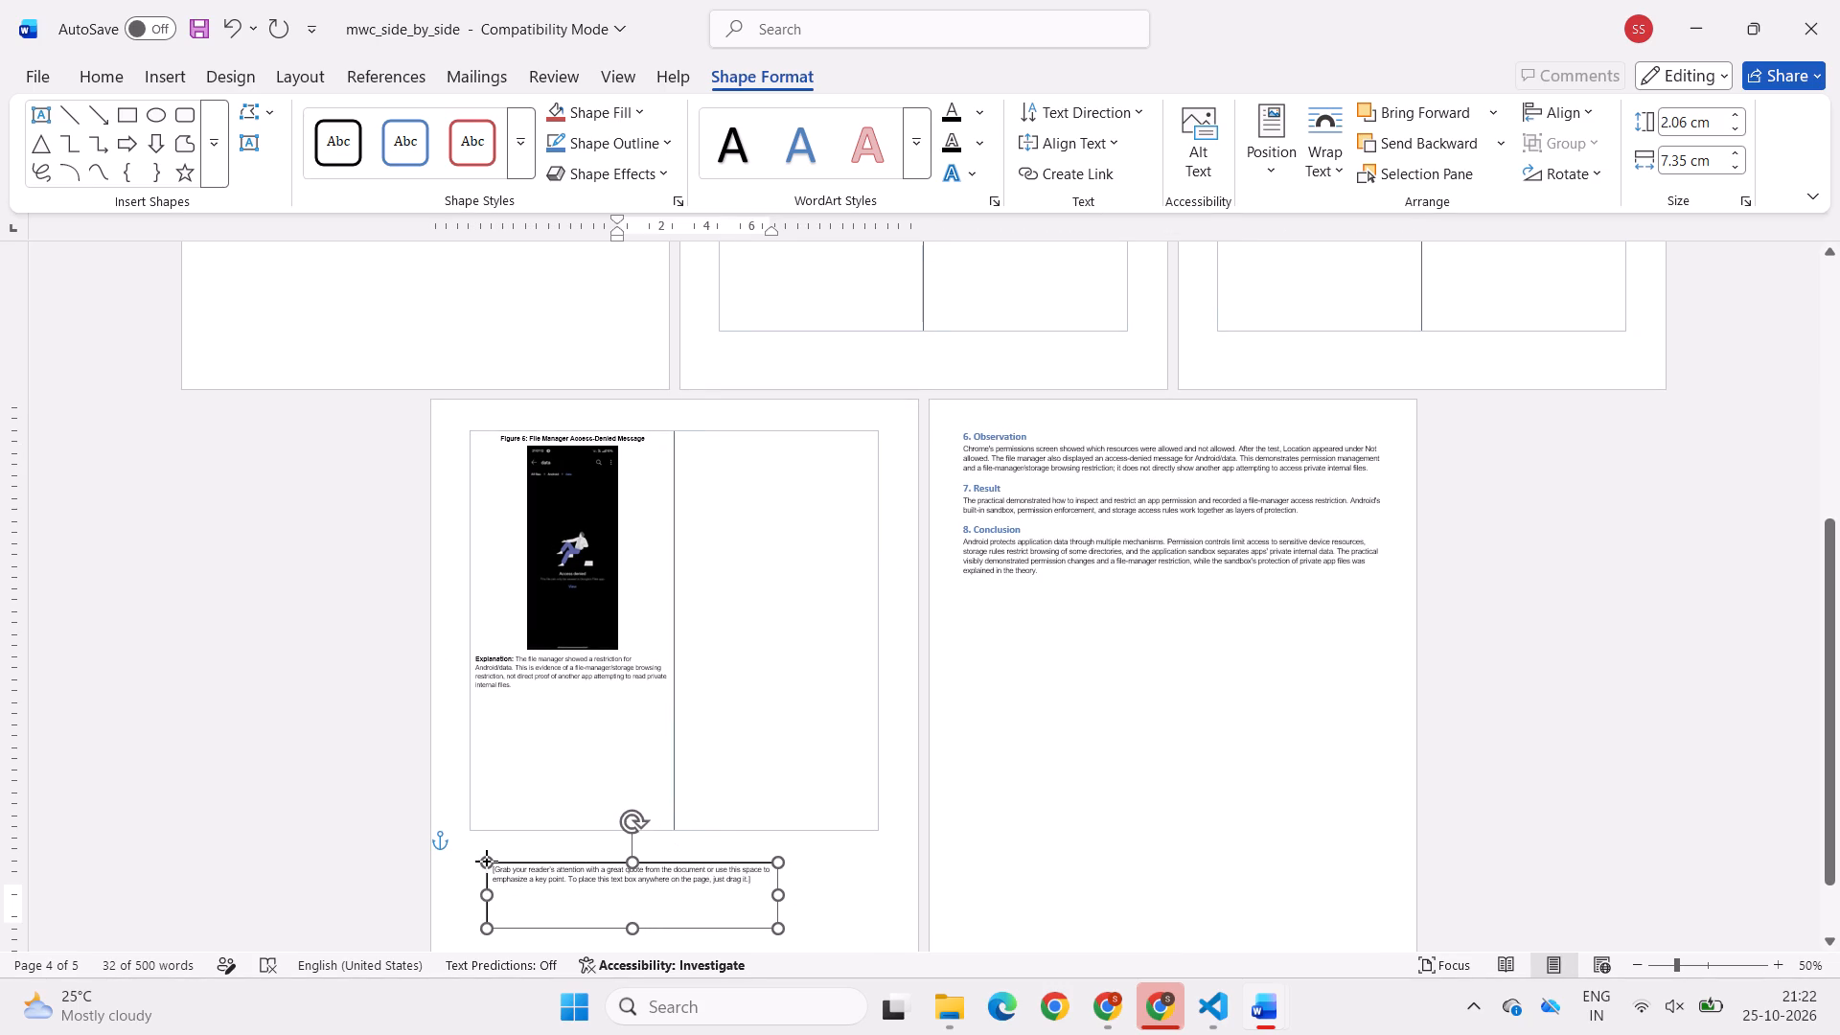
drag(487, 862, 470, 847)
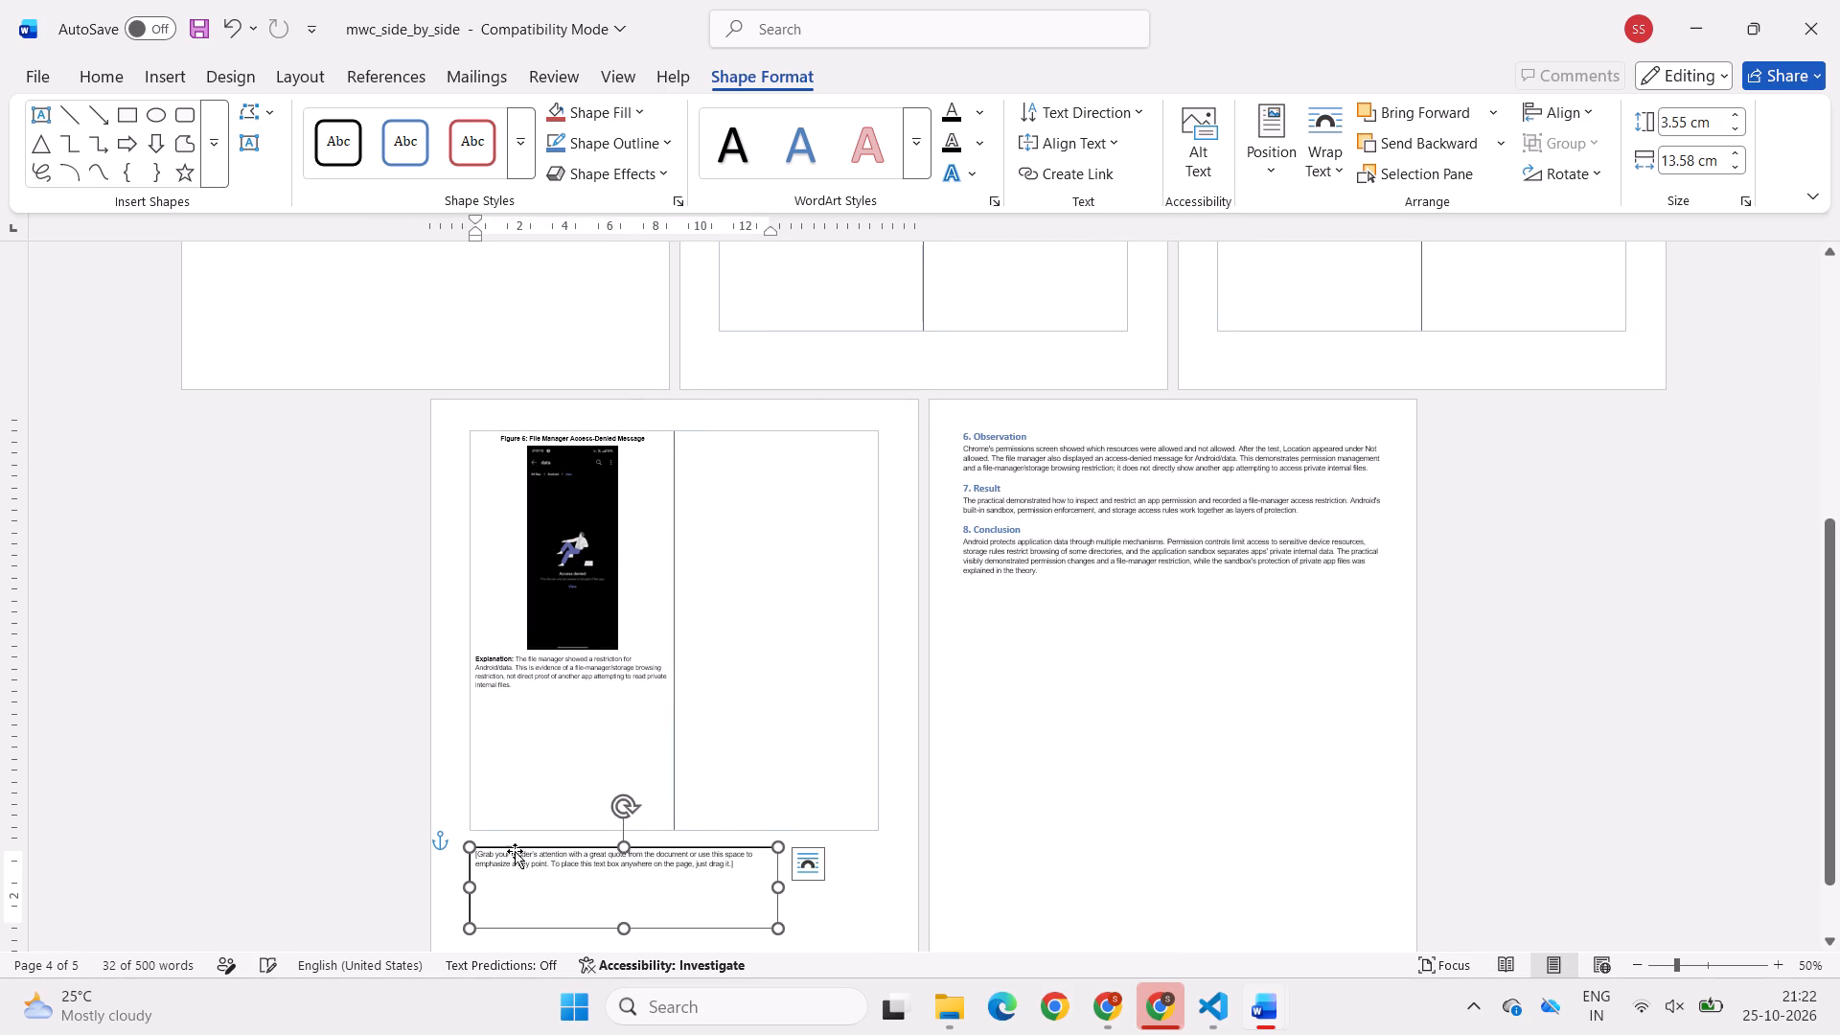
drag(778, 931, 808, 942)
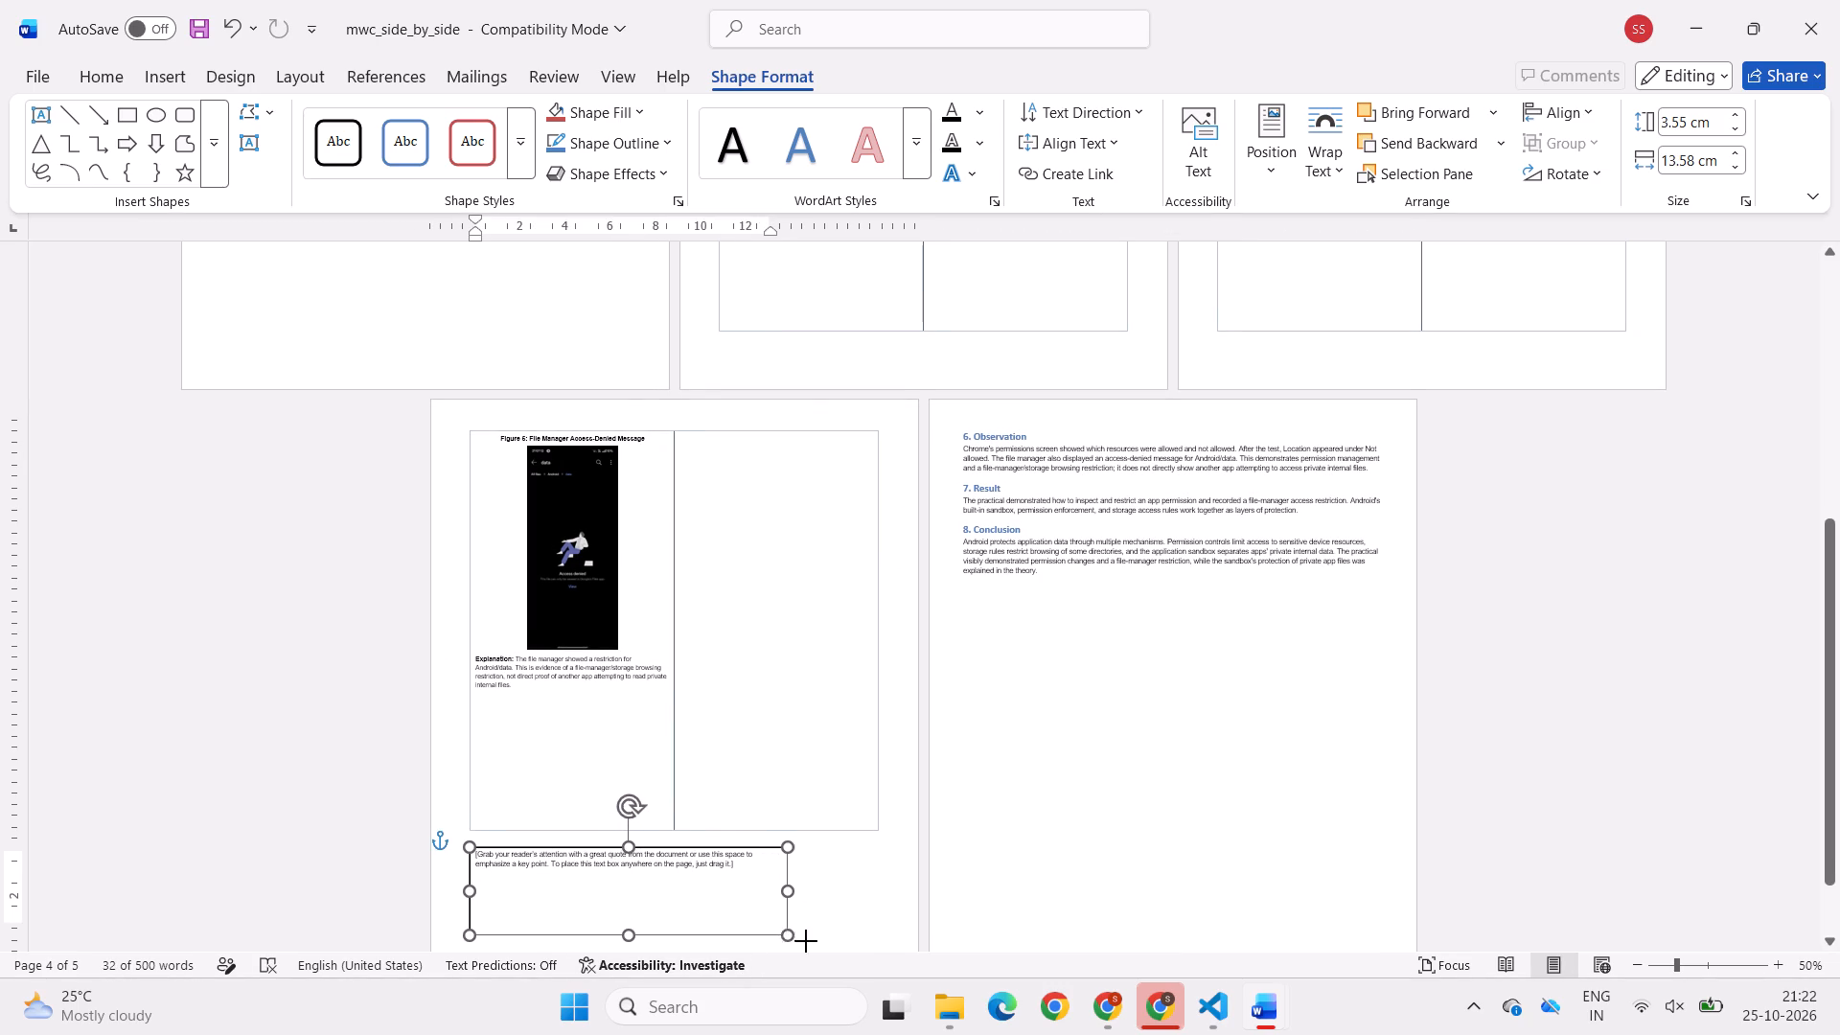
drag(808, 942, 875, 983)
Select the placeholder text inside the new text box.
scroll(732, 874, down, 1)
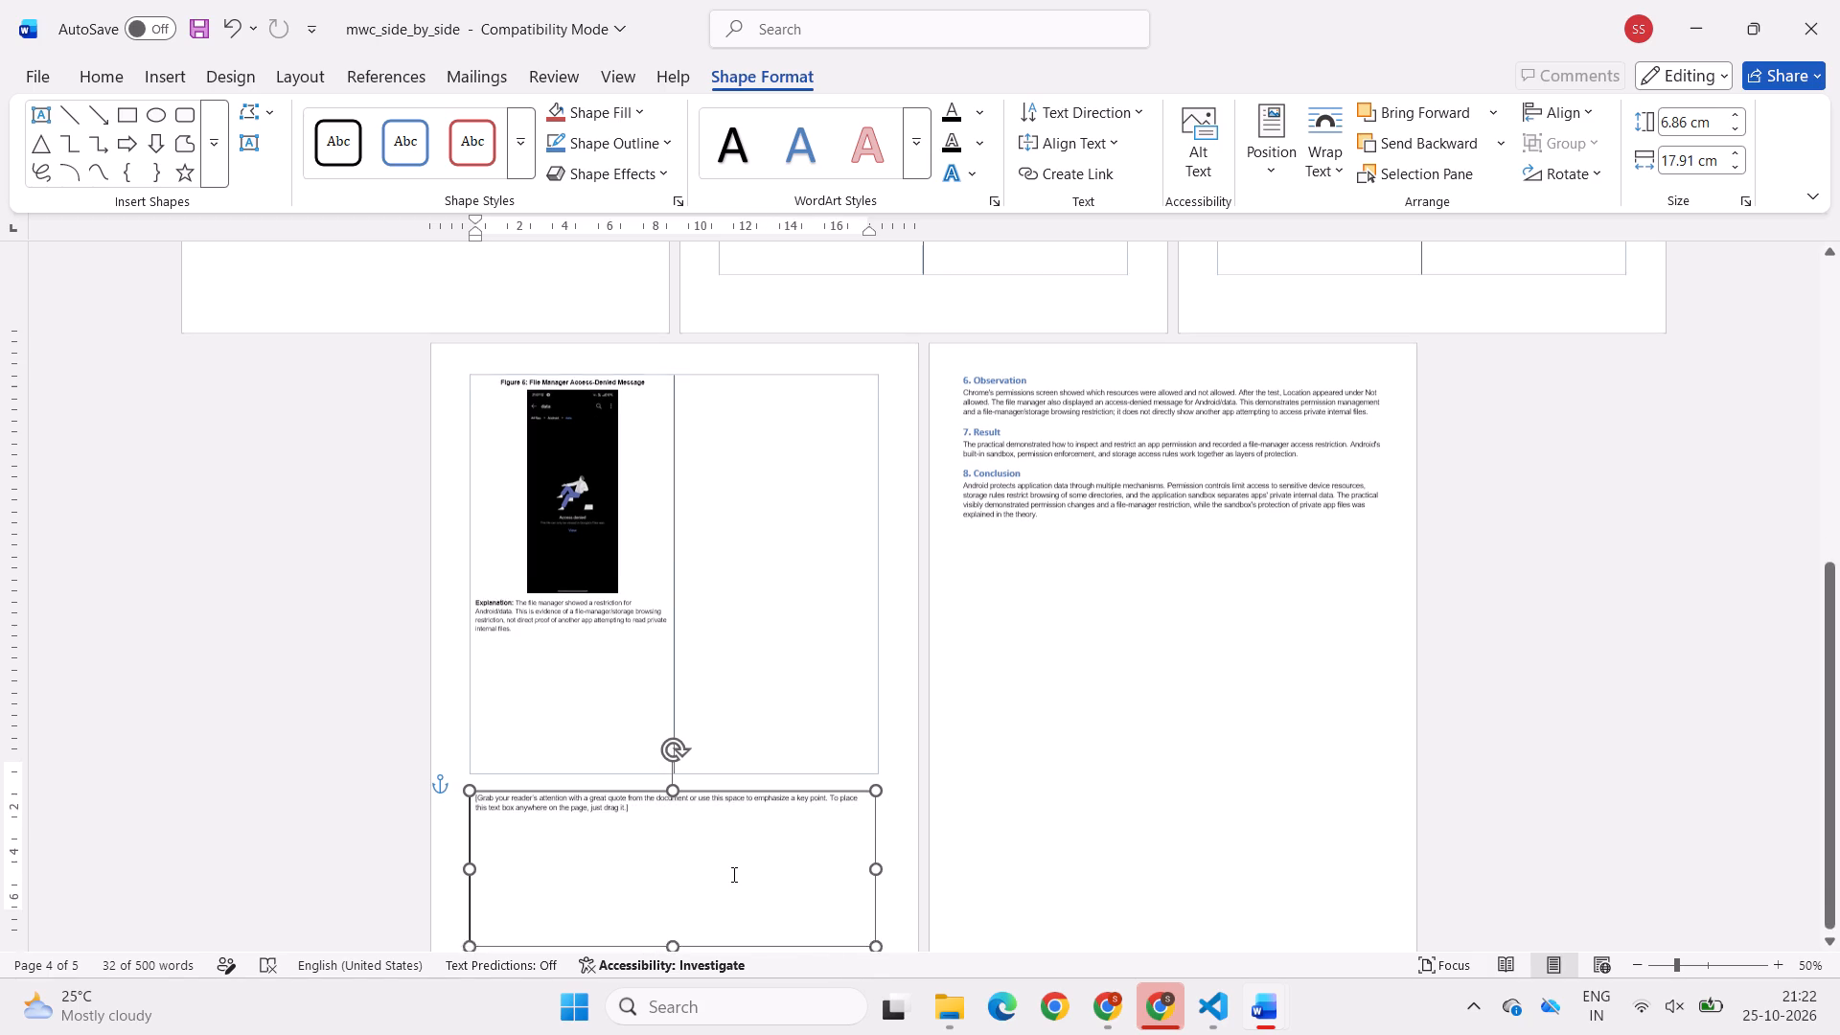
scroll(732, 874, down, 2)
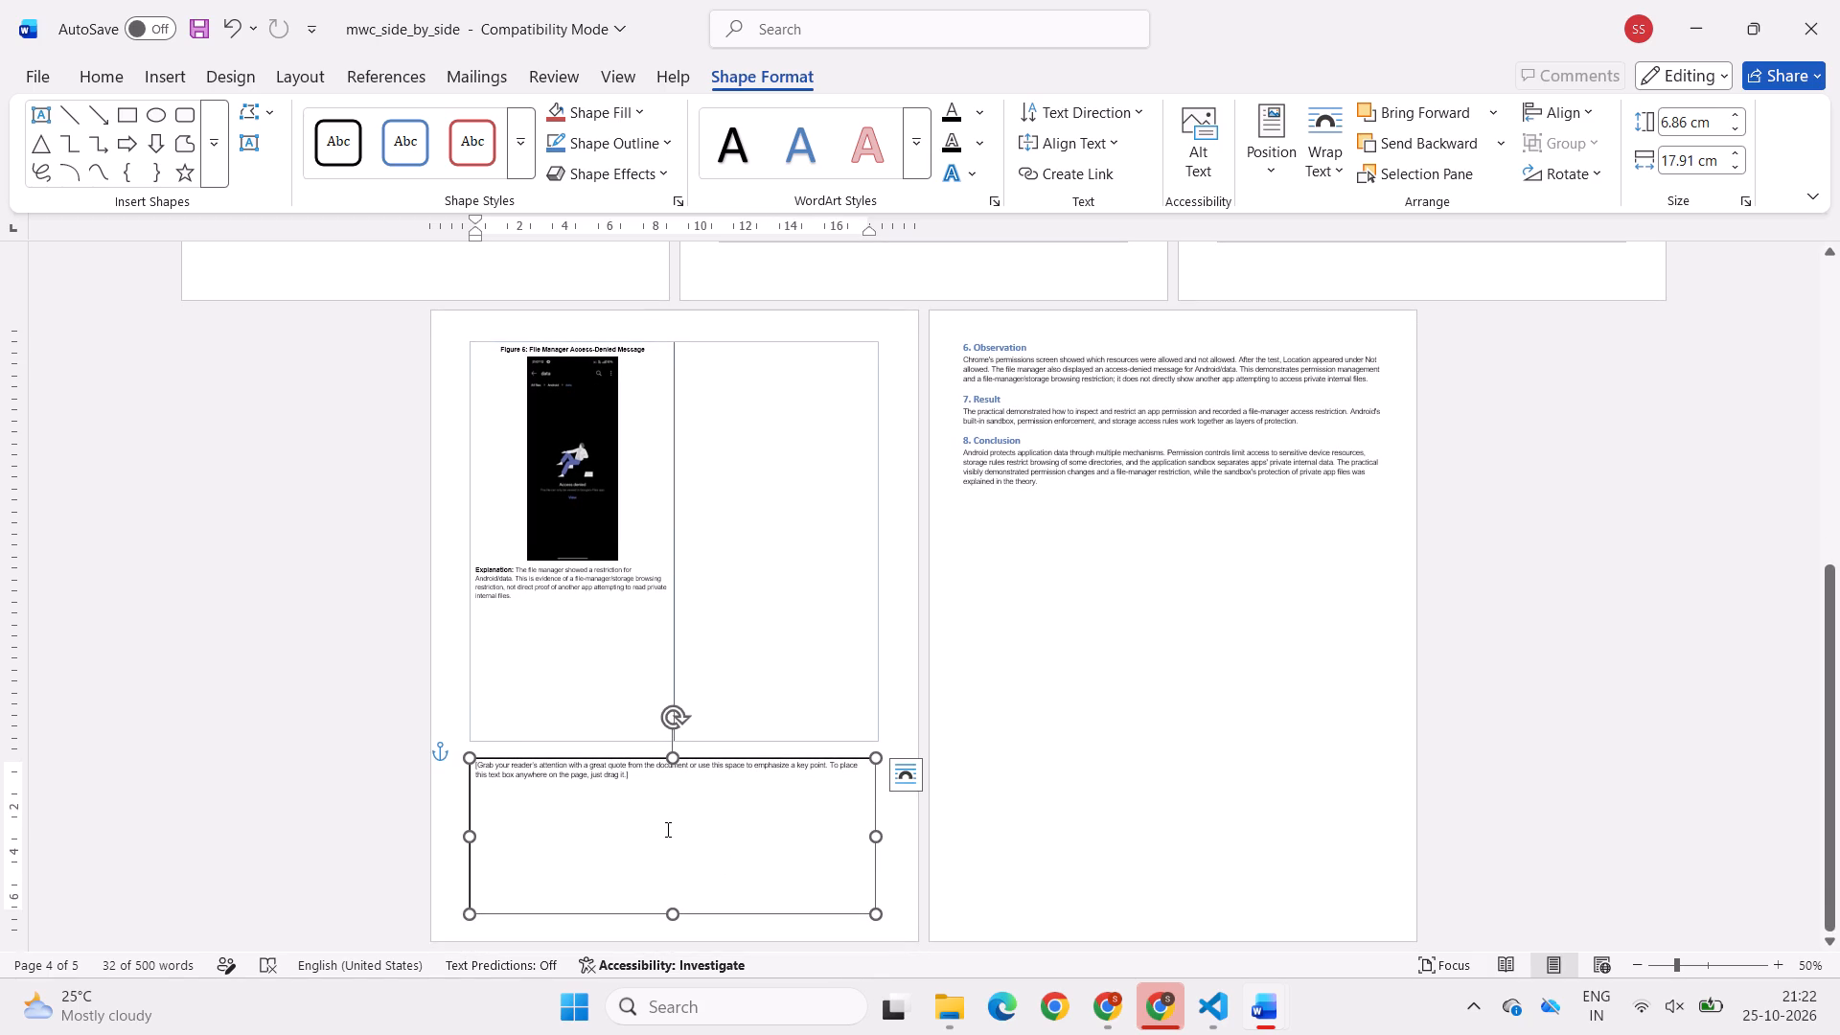
click(666, 829)
click(666, 829)
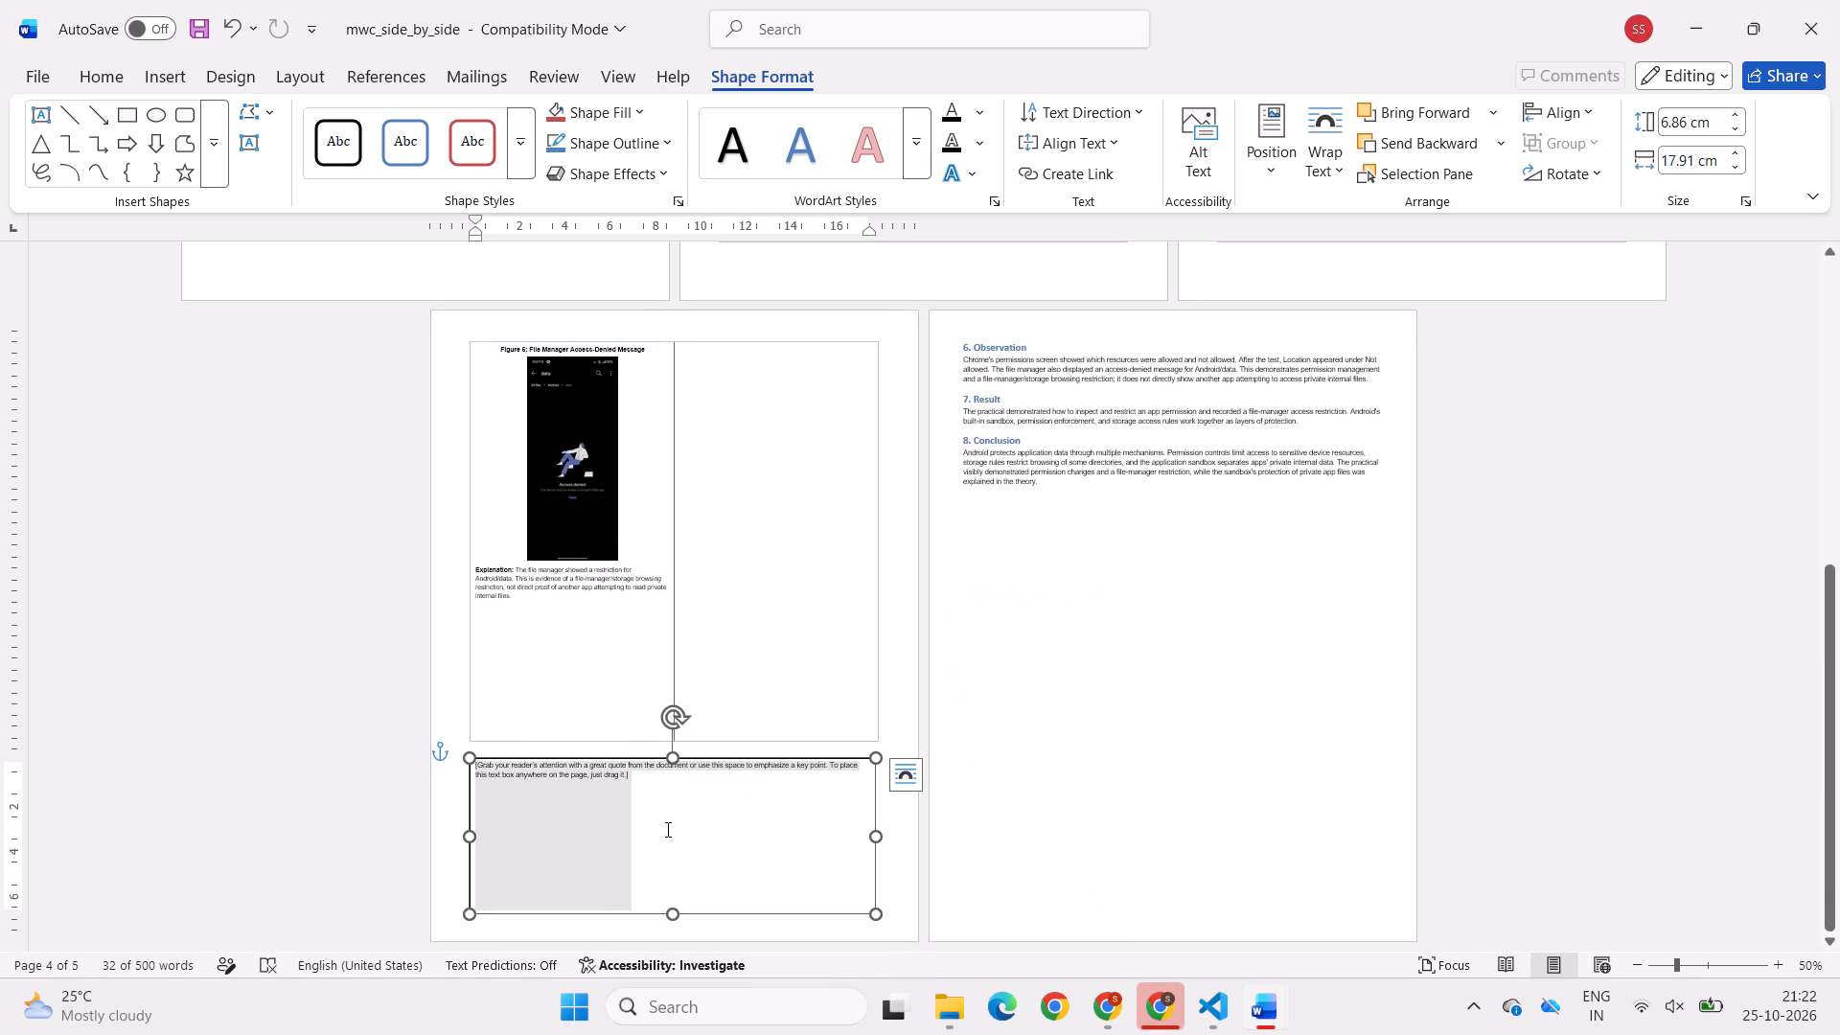
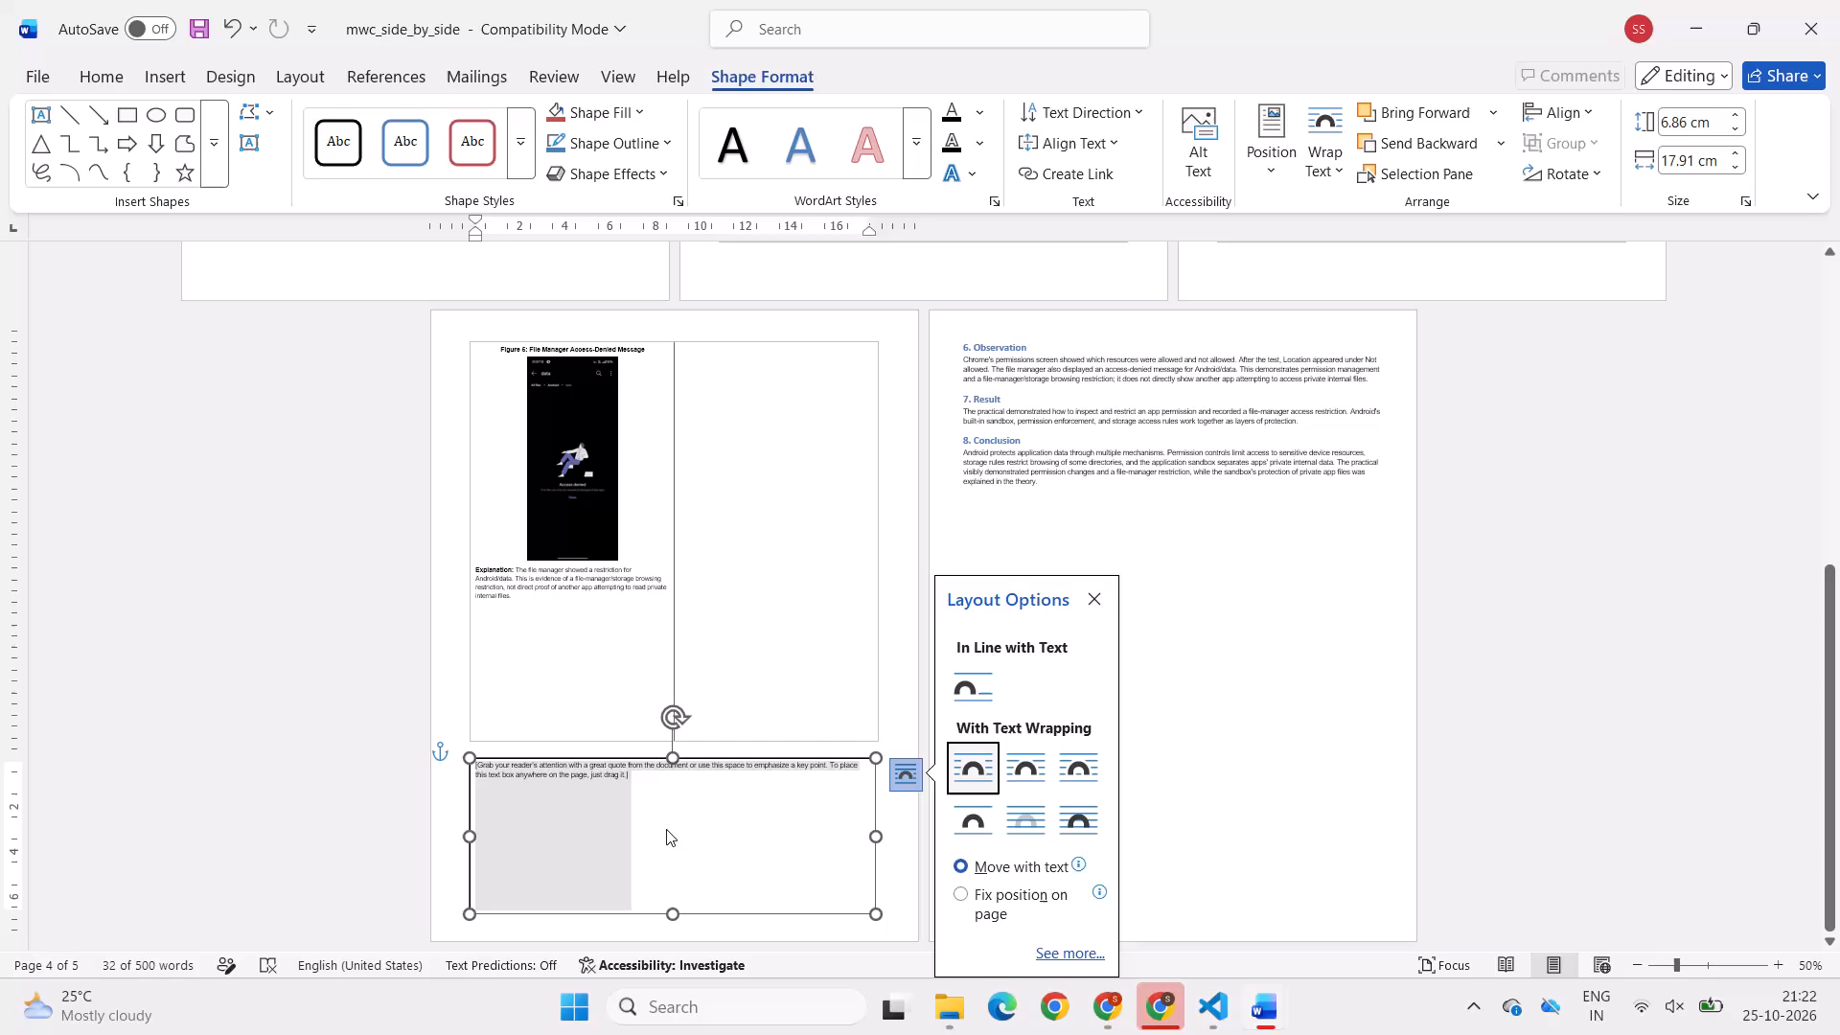
Paste the copied Observation, Result and Conclusion sections into the text box, replacing its placeholder text.
click(666, 829)
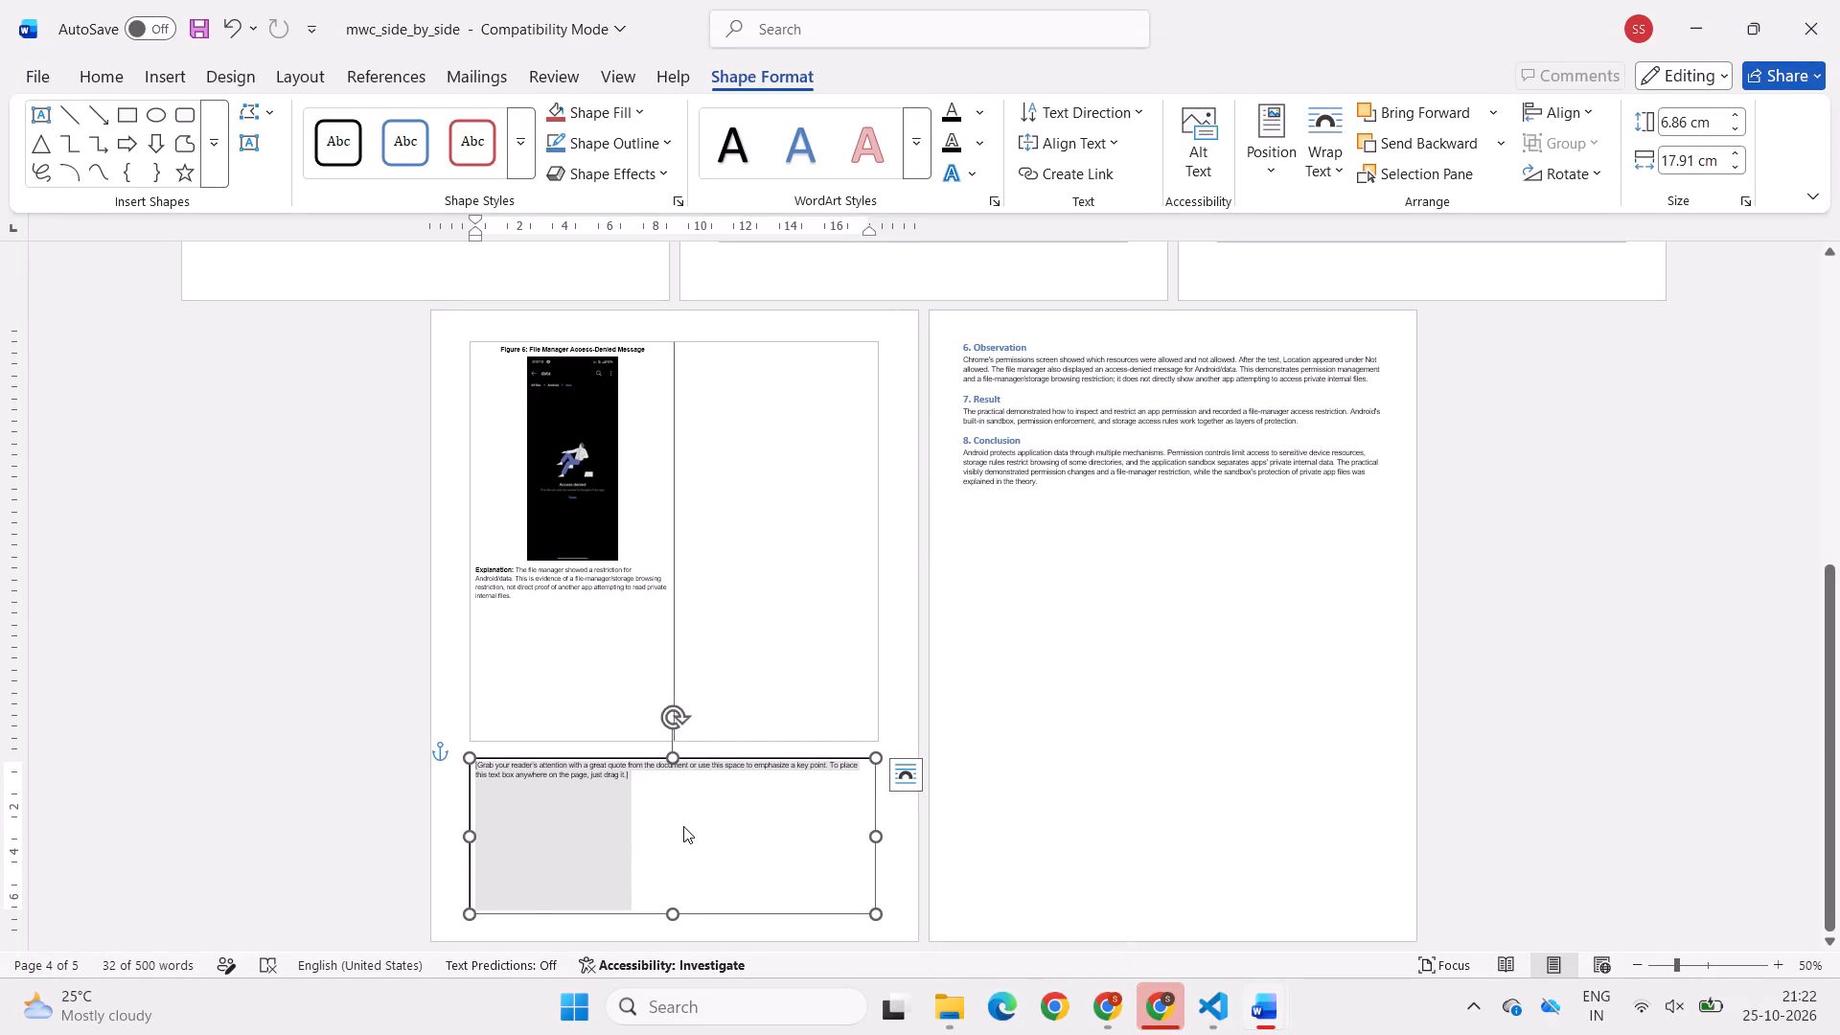
key(ctrl+v)
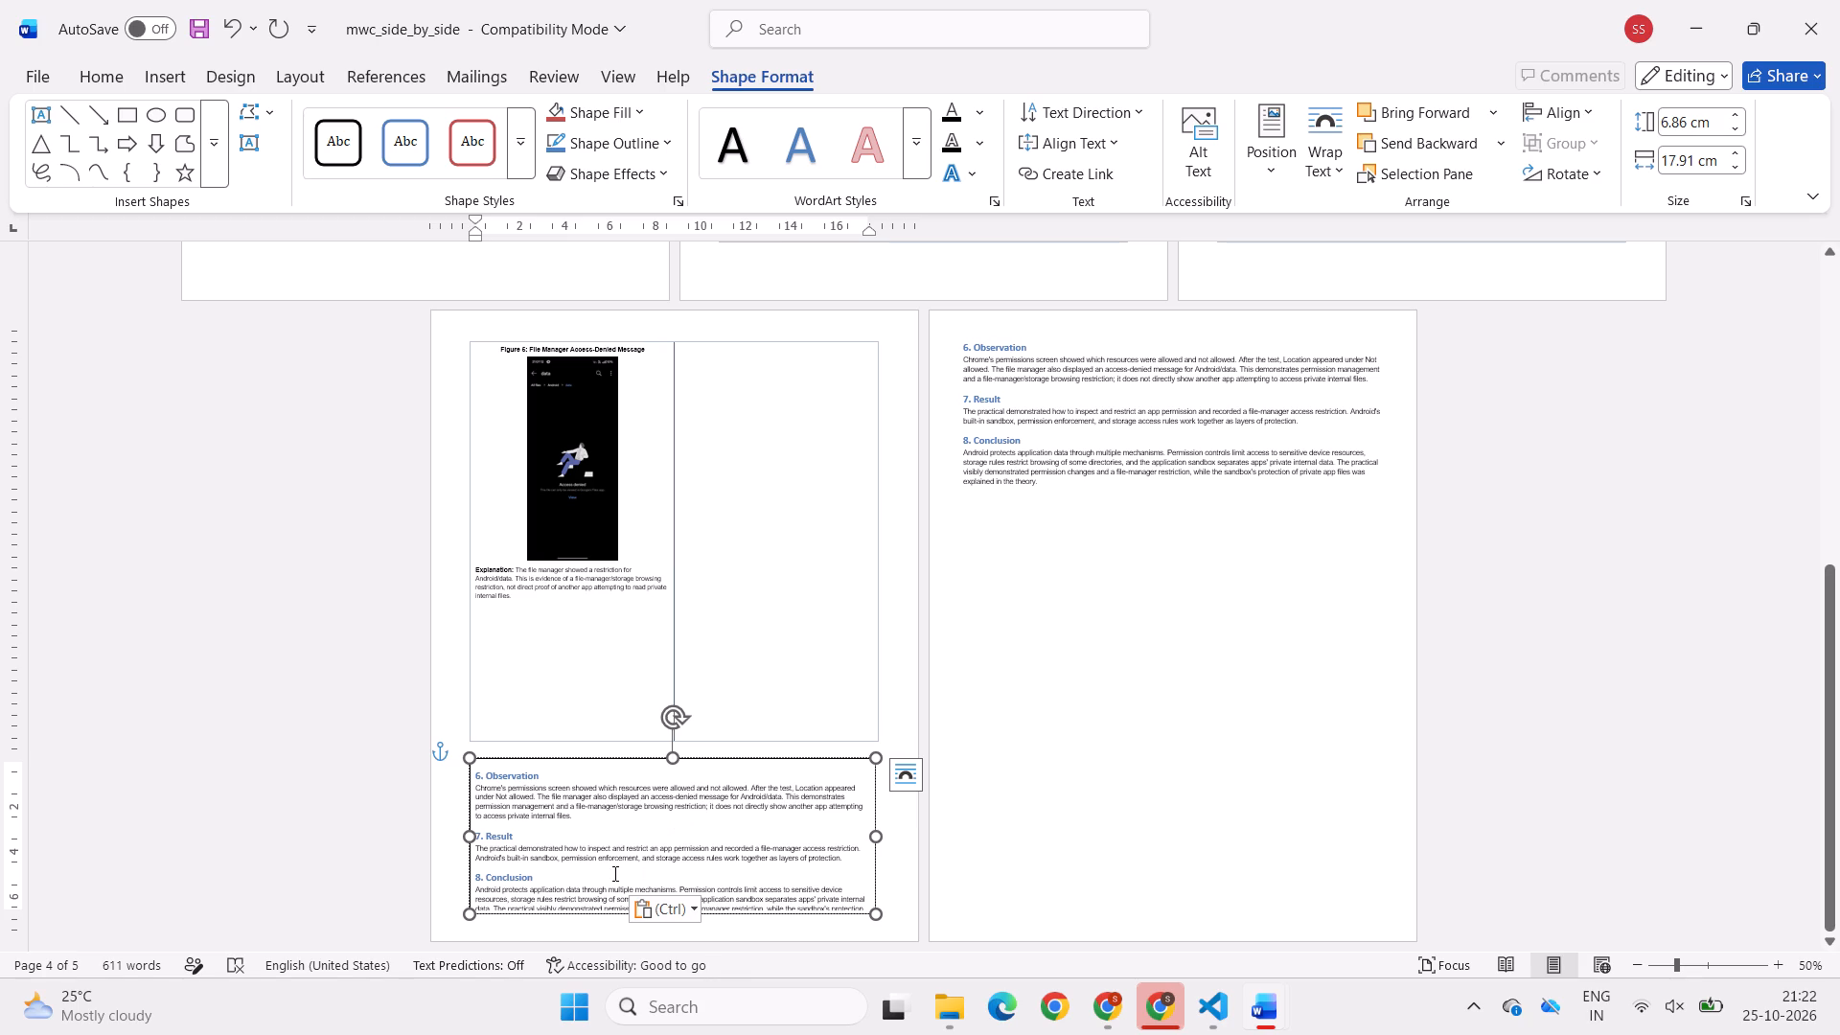
scroll(598, 879, down, 1)
Shorten the File Manager Access-Denied Message table row to end just below the explanation, bringing the text box up with it.
drag(556, 737, 564, 648)
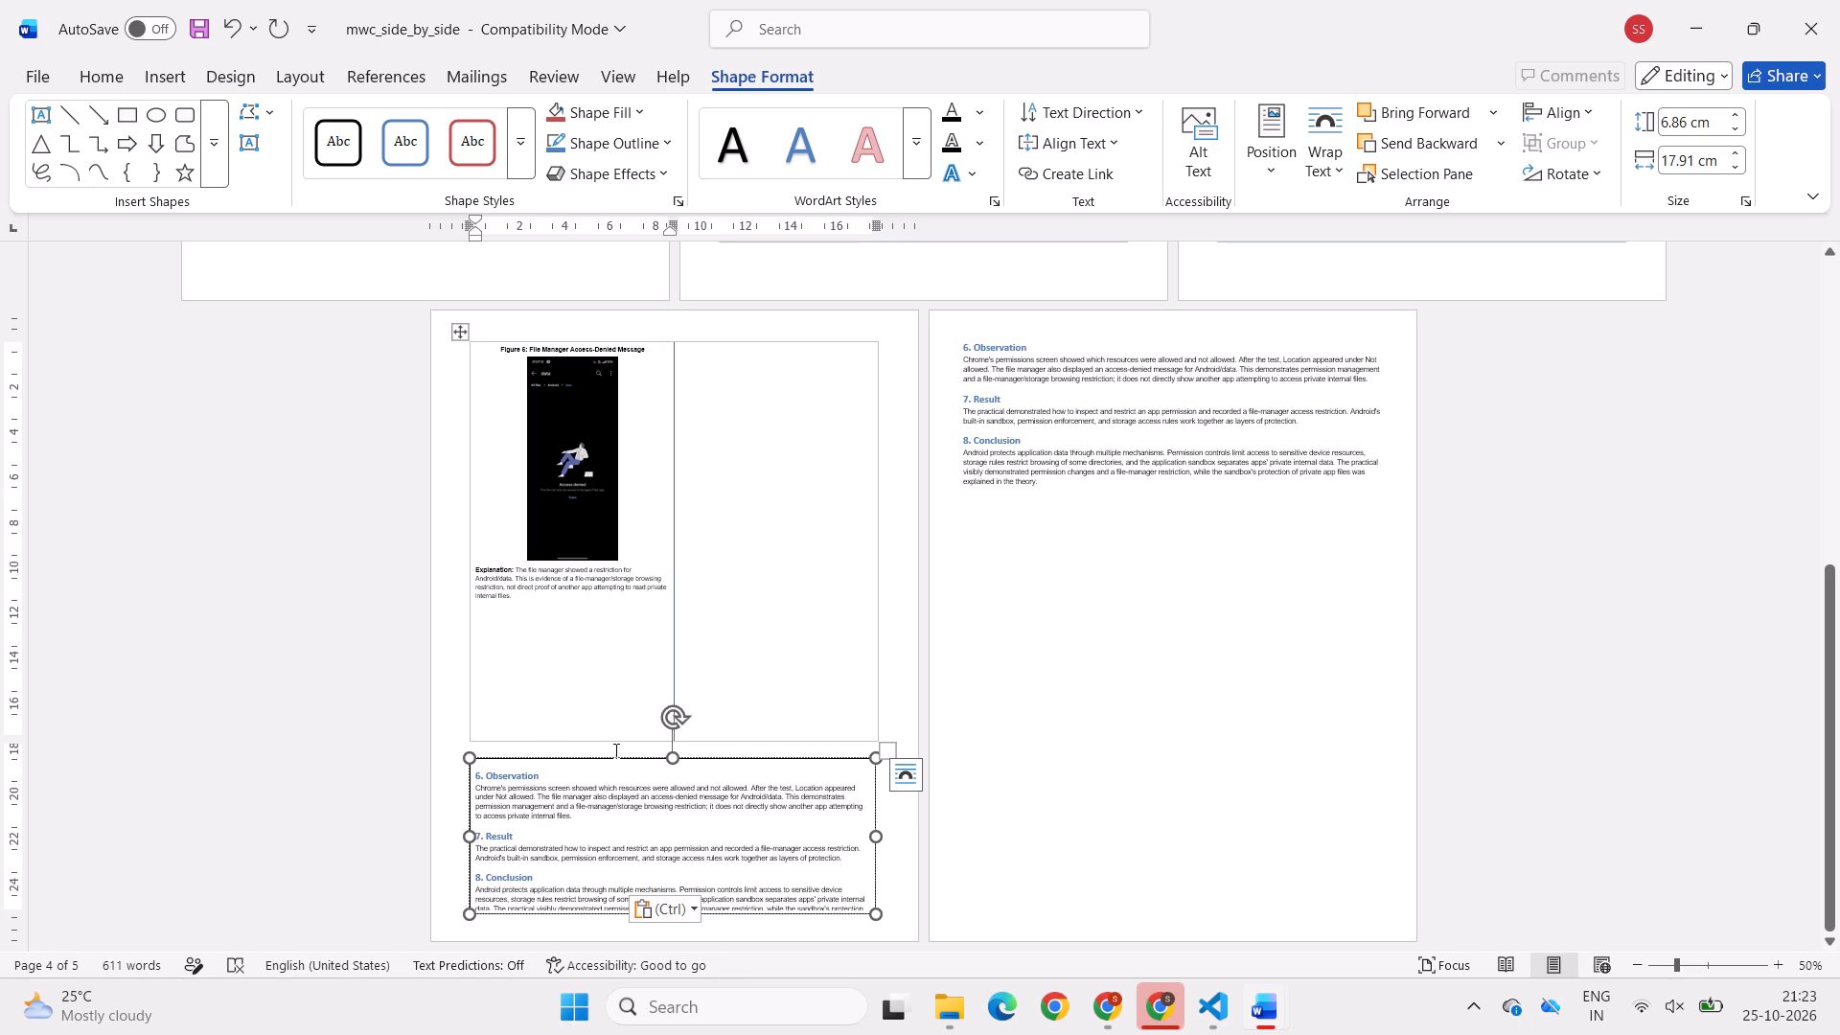
click(628, 736)
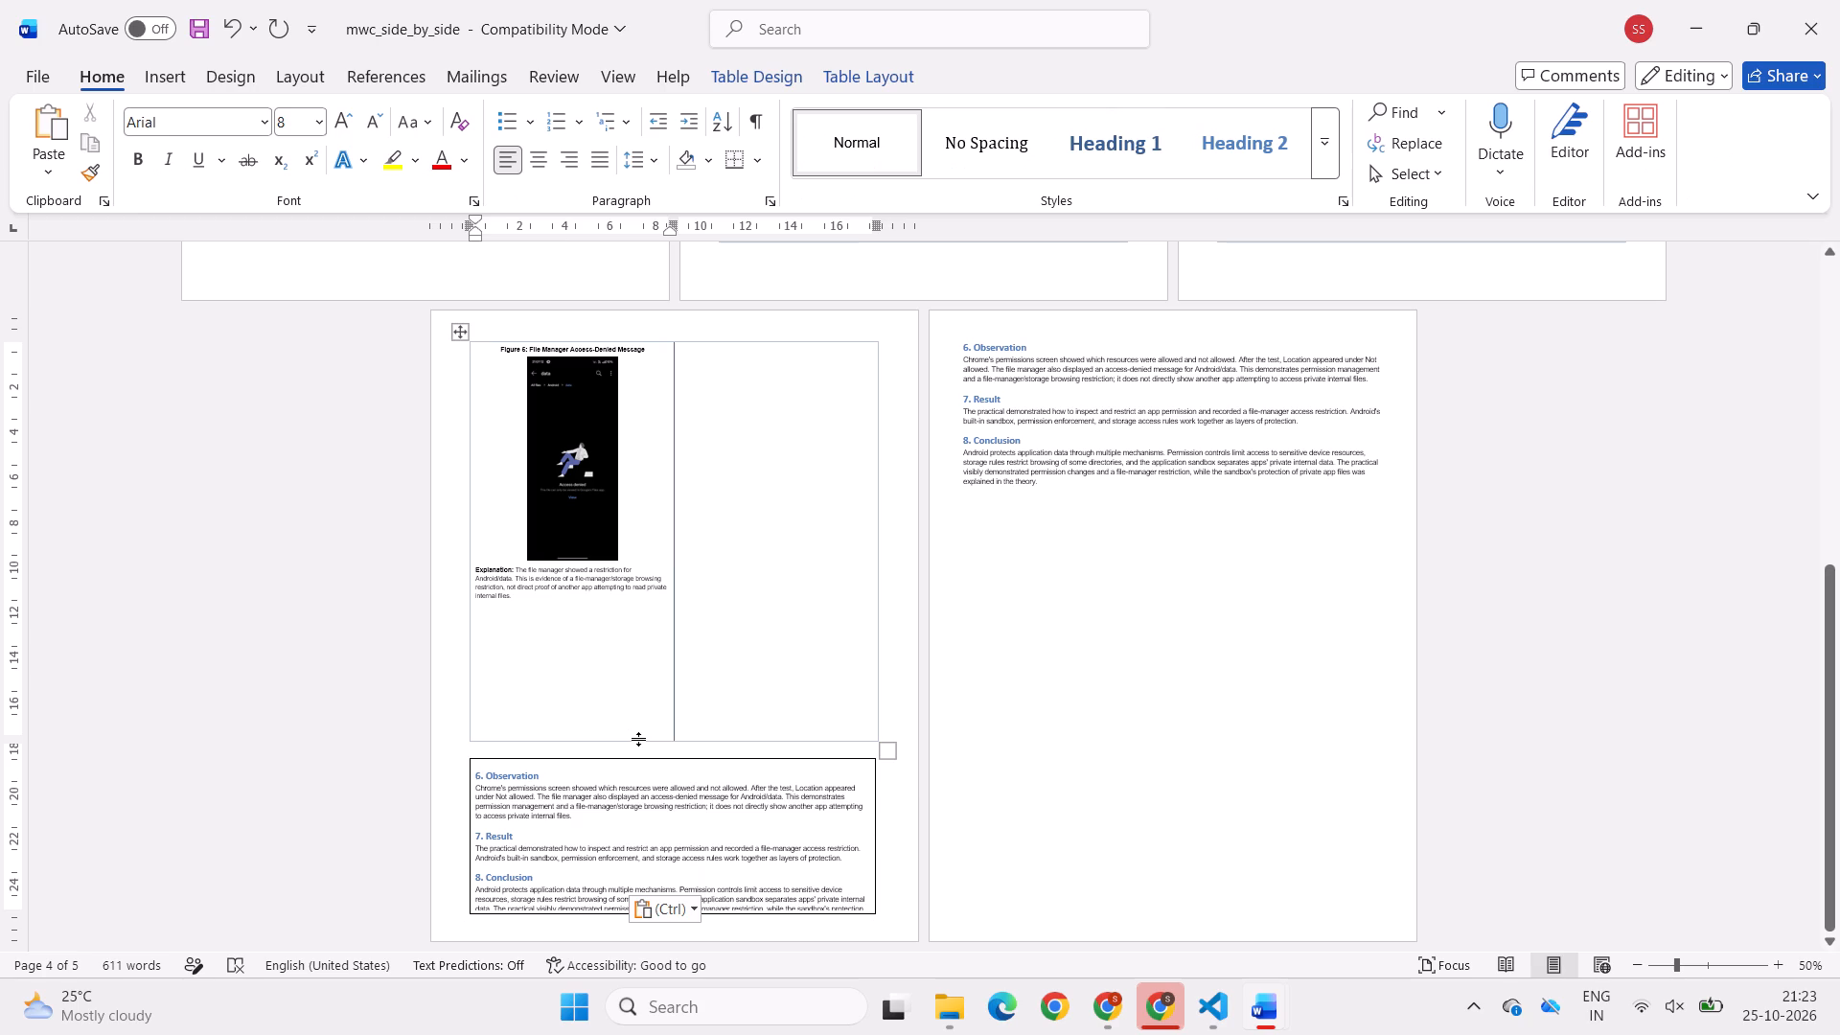
drag(638, 739, 645, 653)
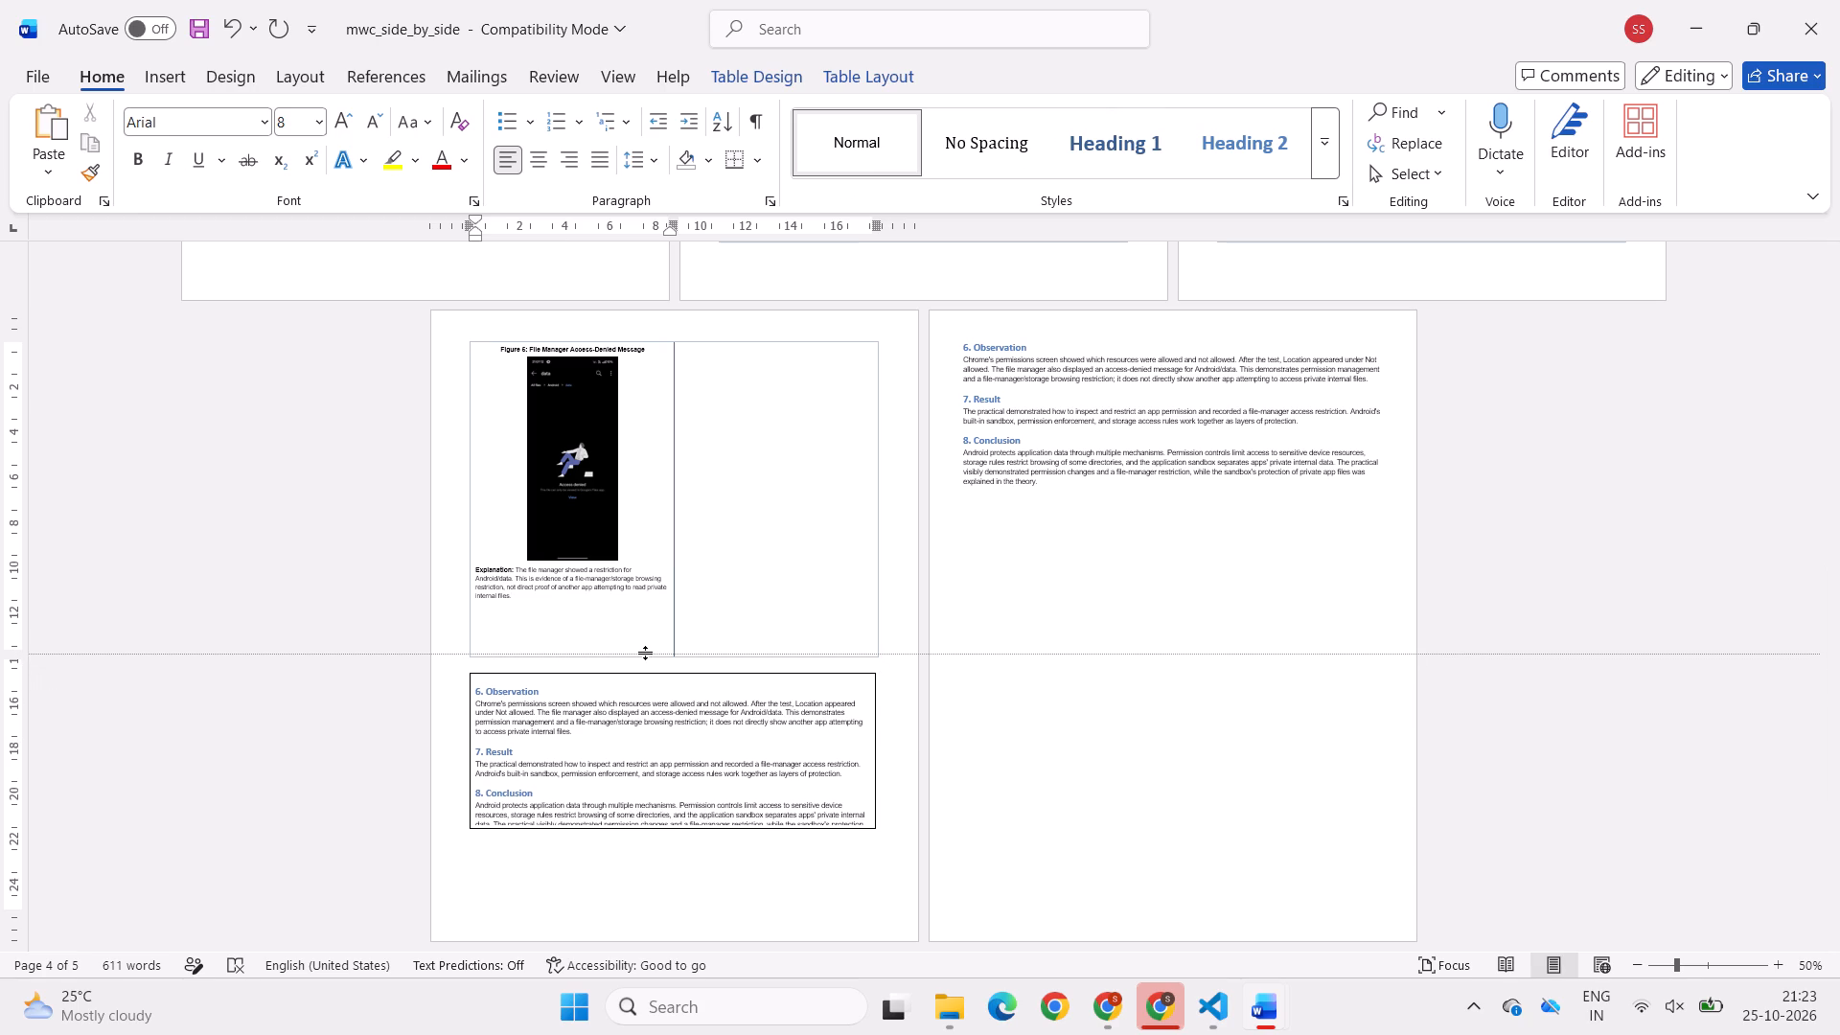
drag(645, 653, 646, 621)
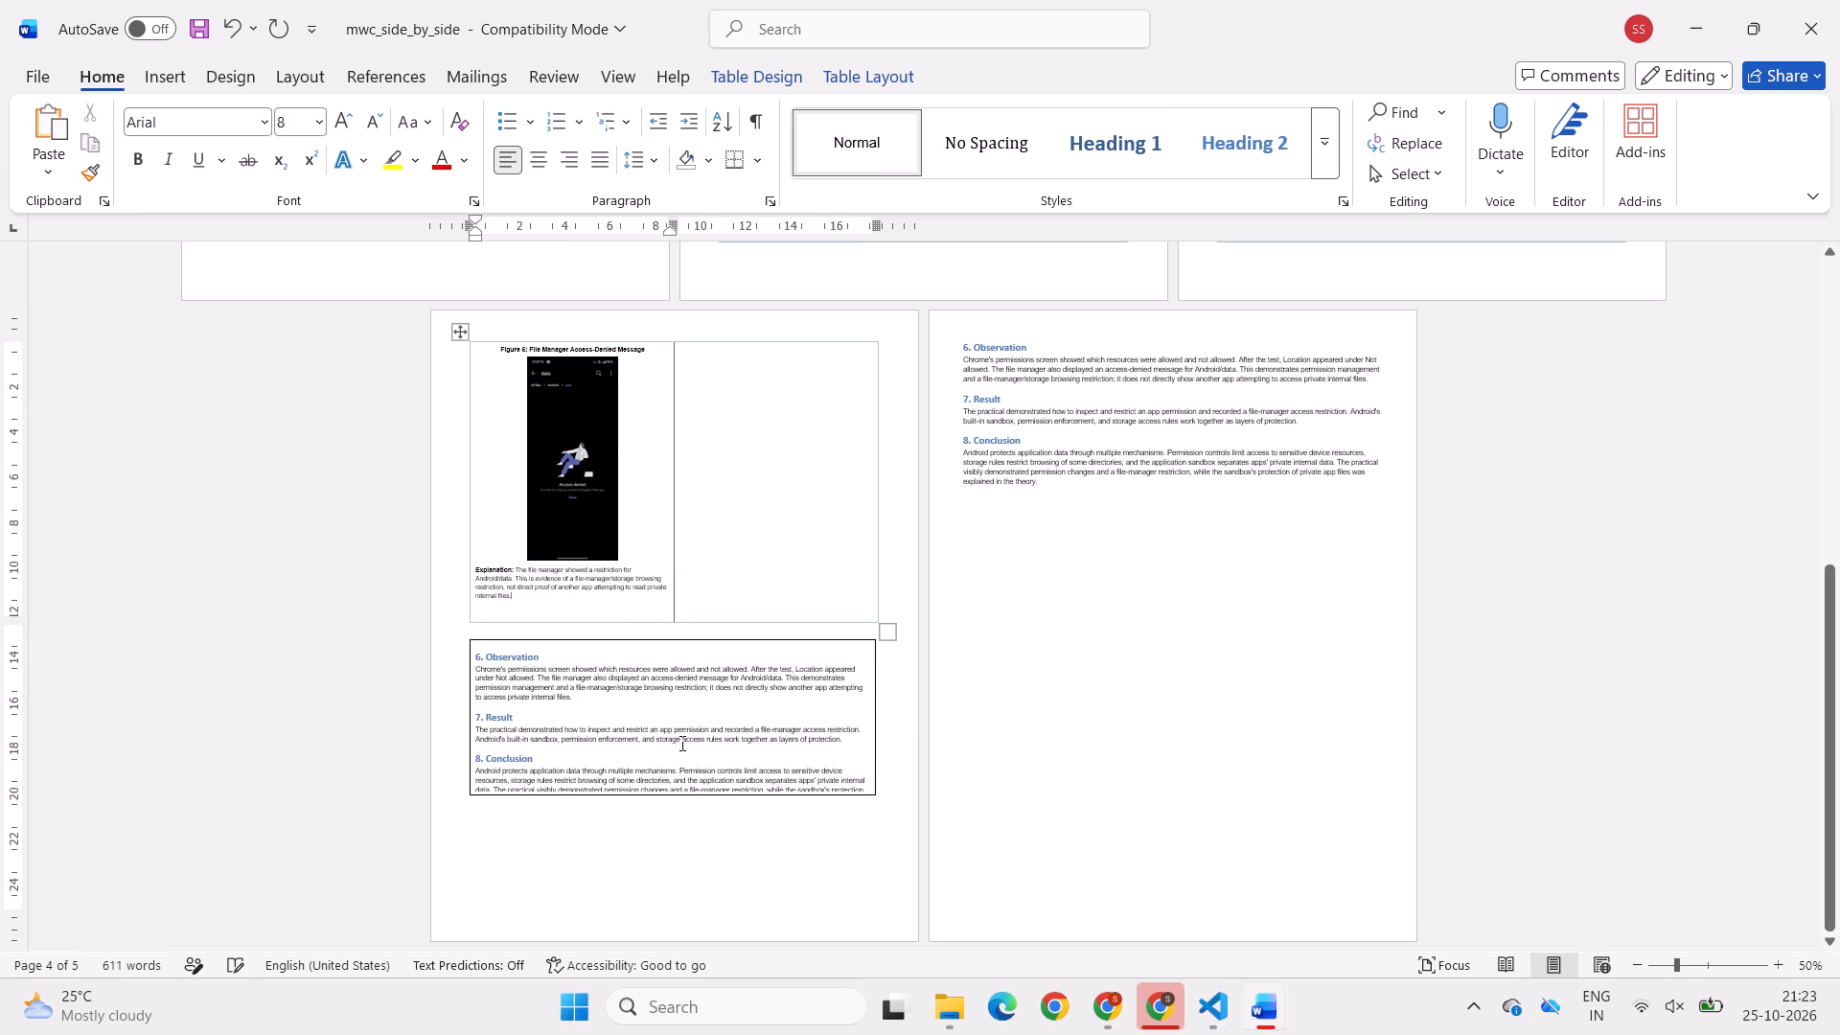
Extend the text box's lower edge so the full Conclusion section fits inside.
click(666, 793)
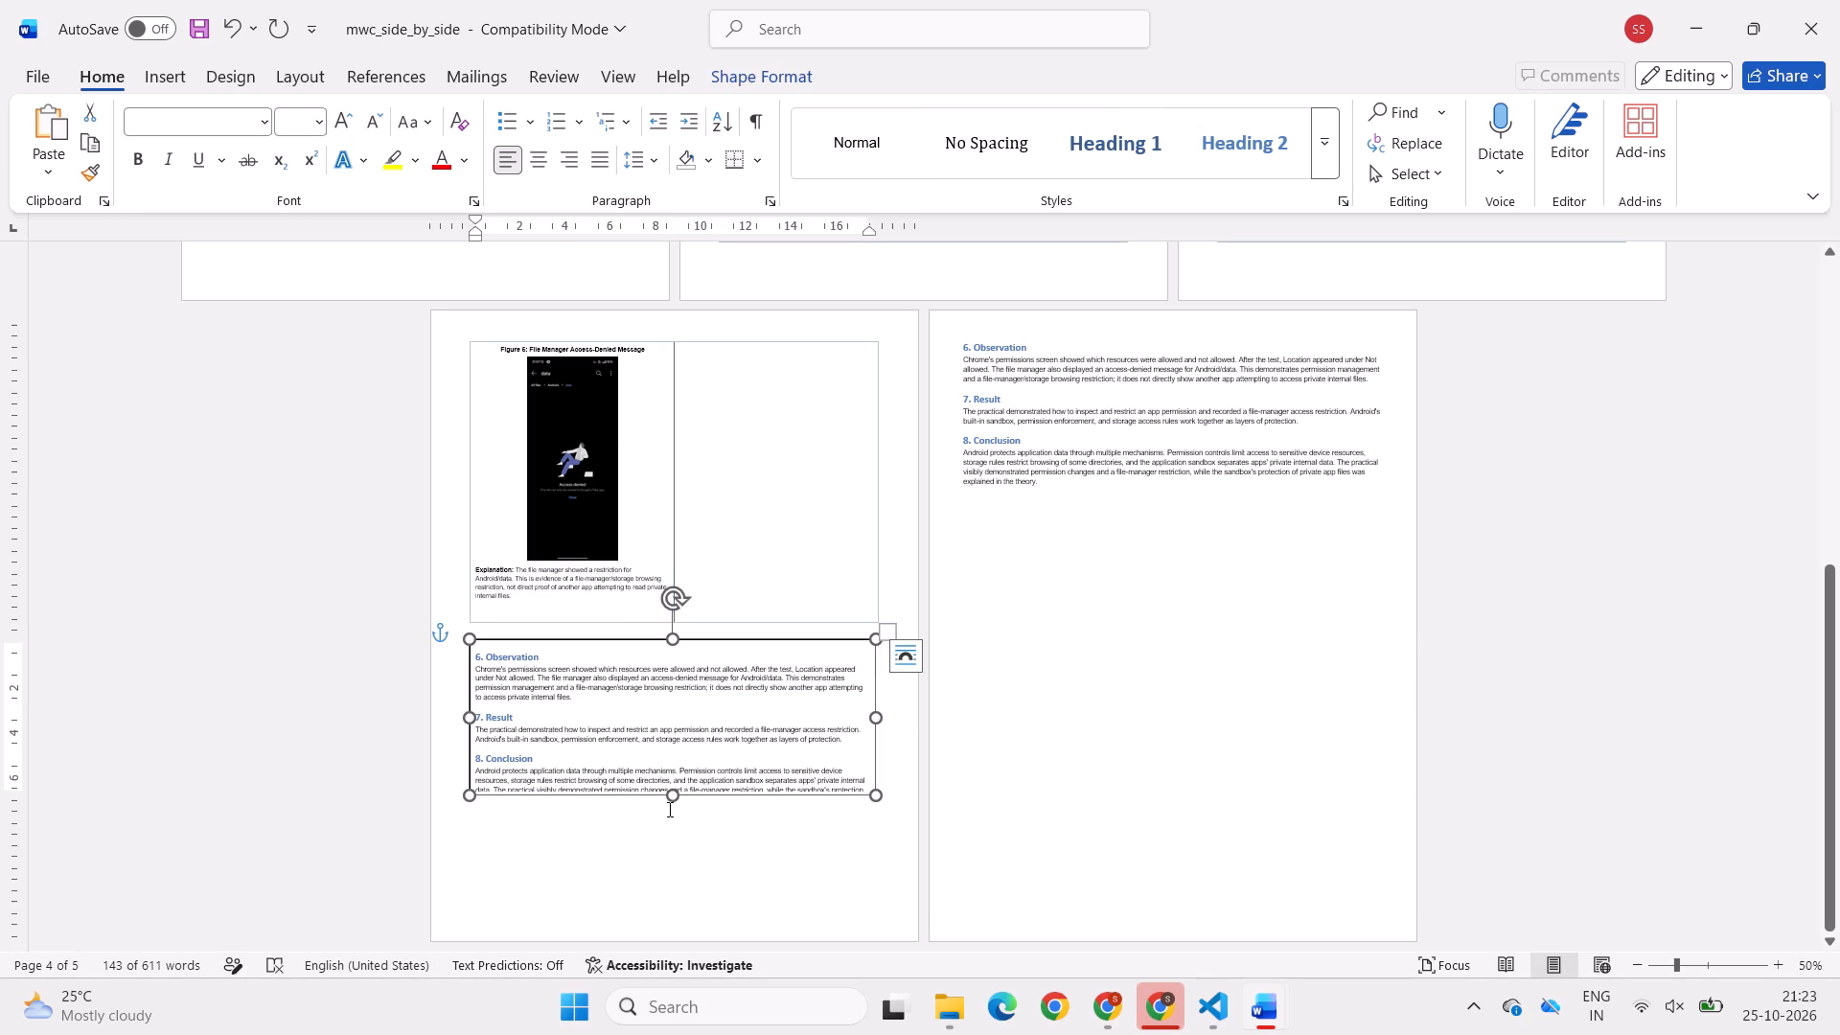
drag(669, 795, 685, 854)
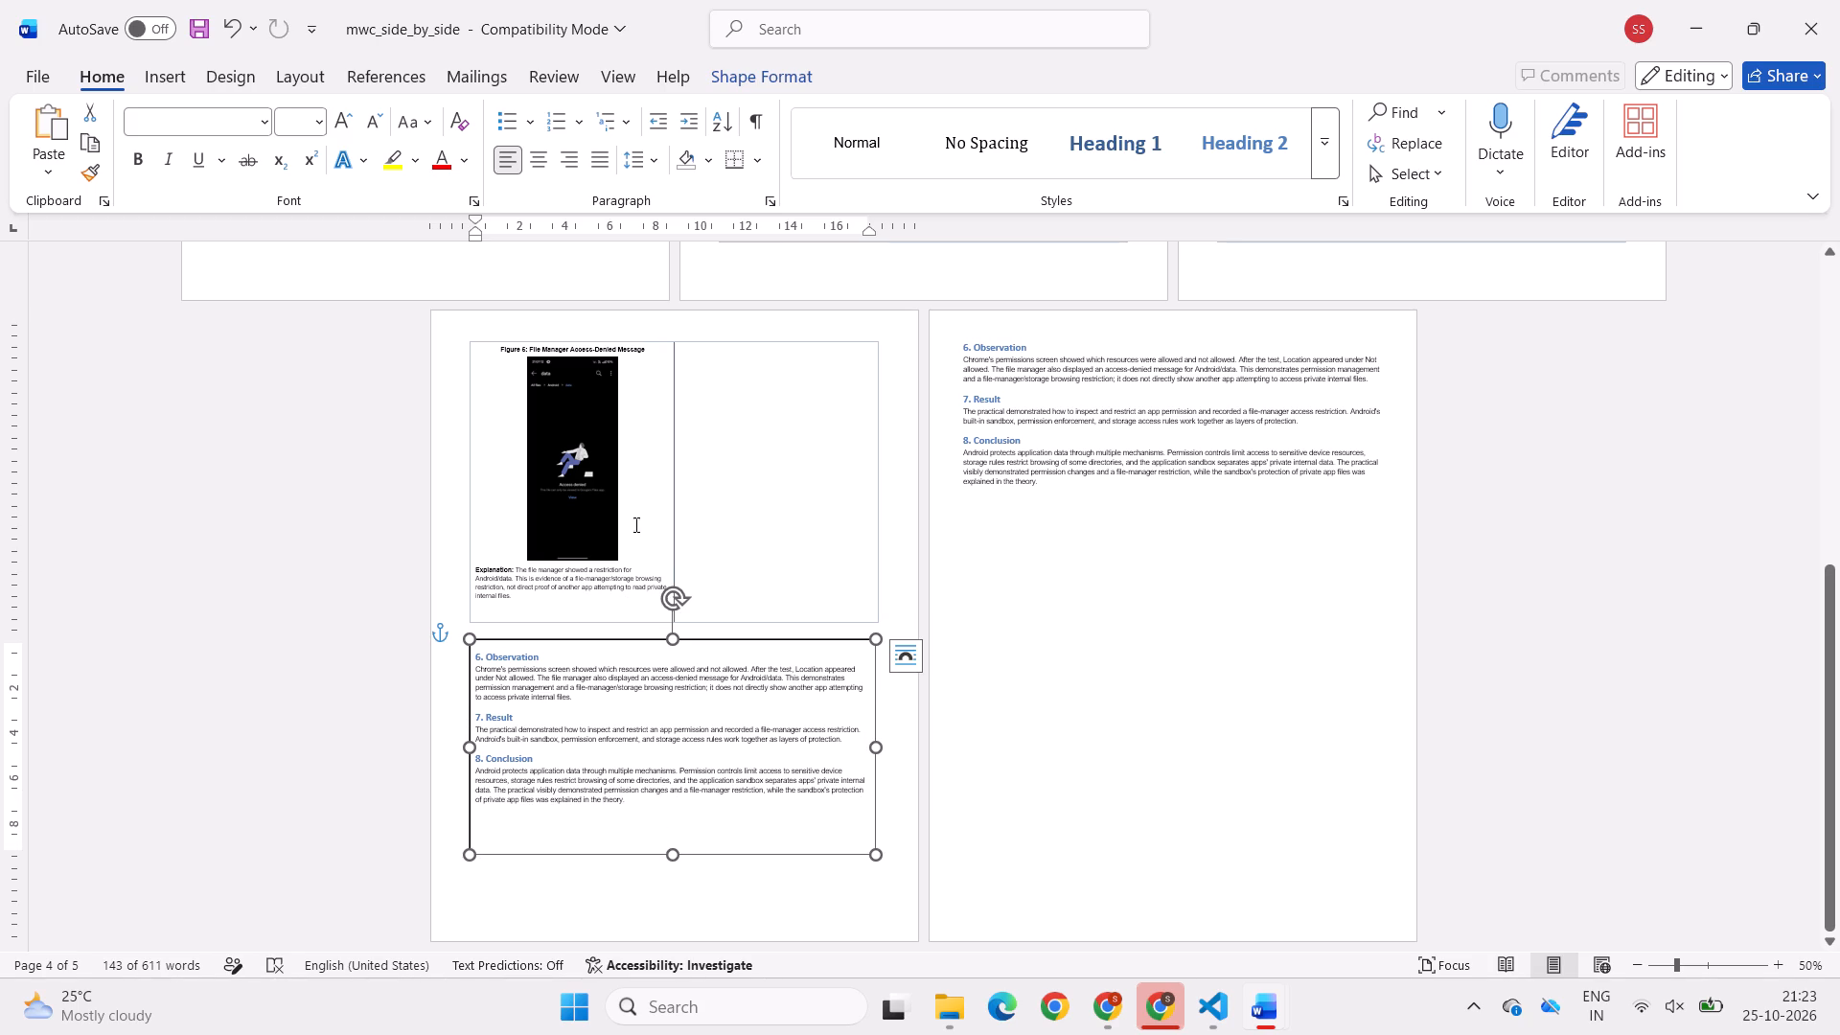
Widen the File Manager Access-Denied screenshot in its table cell, keeping its height.
click(586, 475)
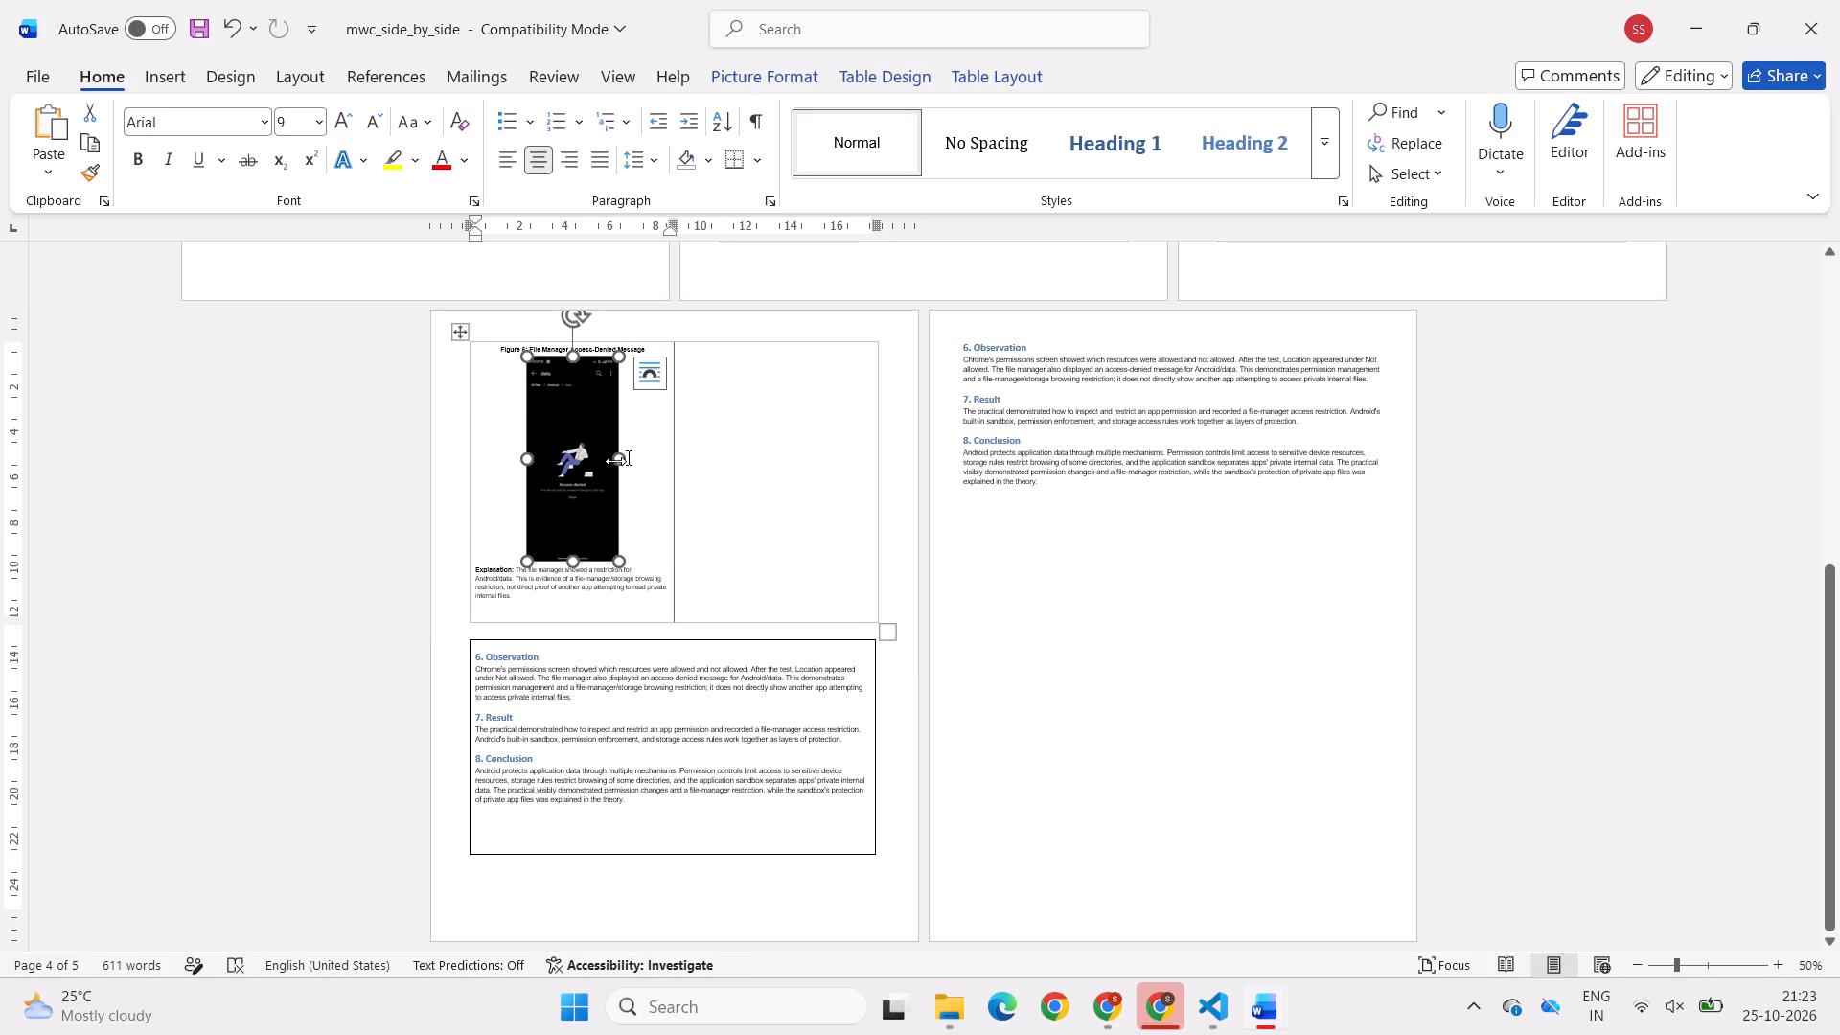
drag(614, 462, 649, 465)
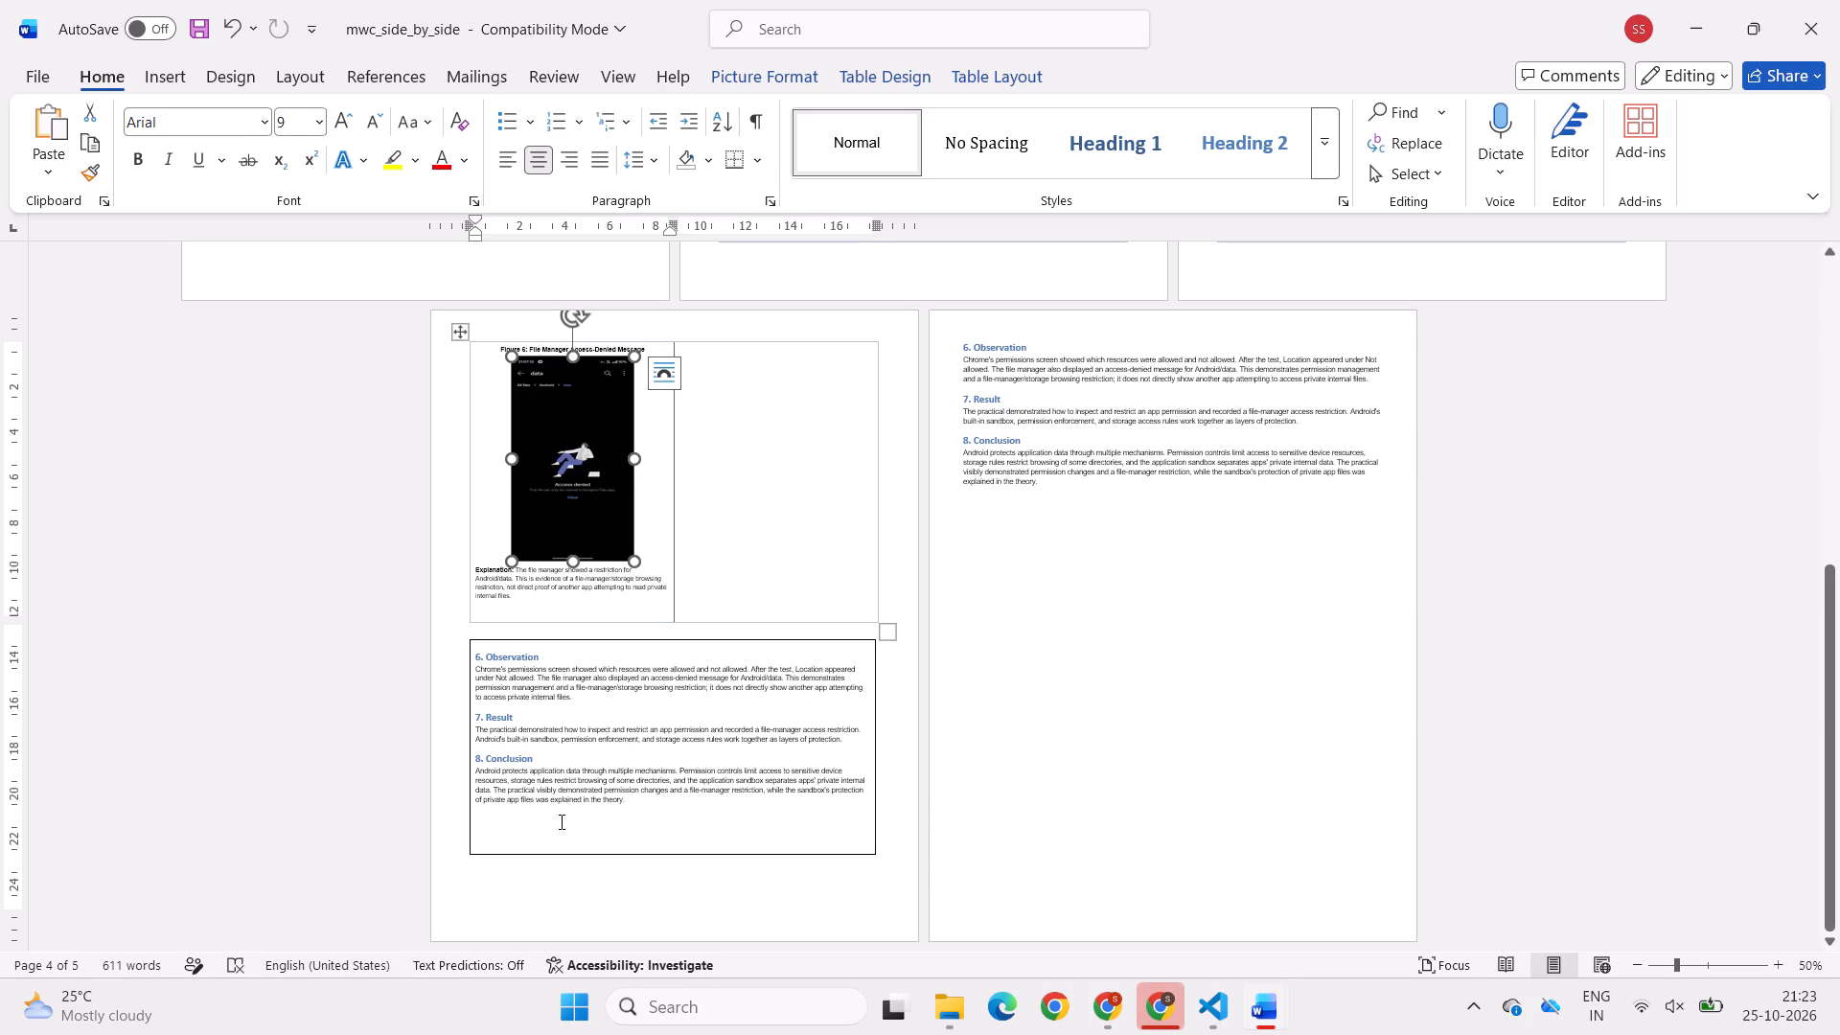
Lengthen the File Manager Access-Denied table row downward until the text box beneath it sits near the page's bottom edge.
scroll(560, 821, down, 5)
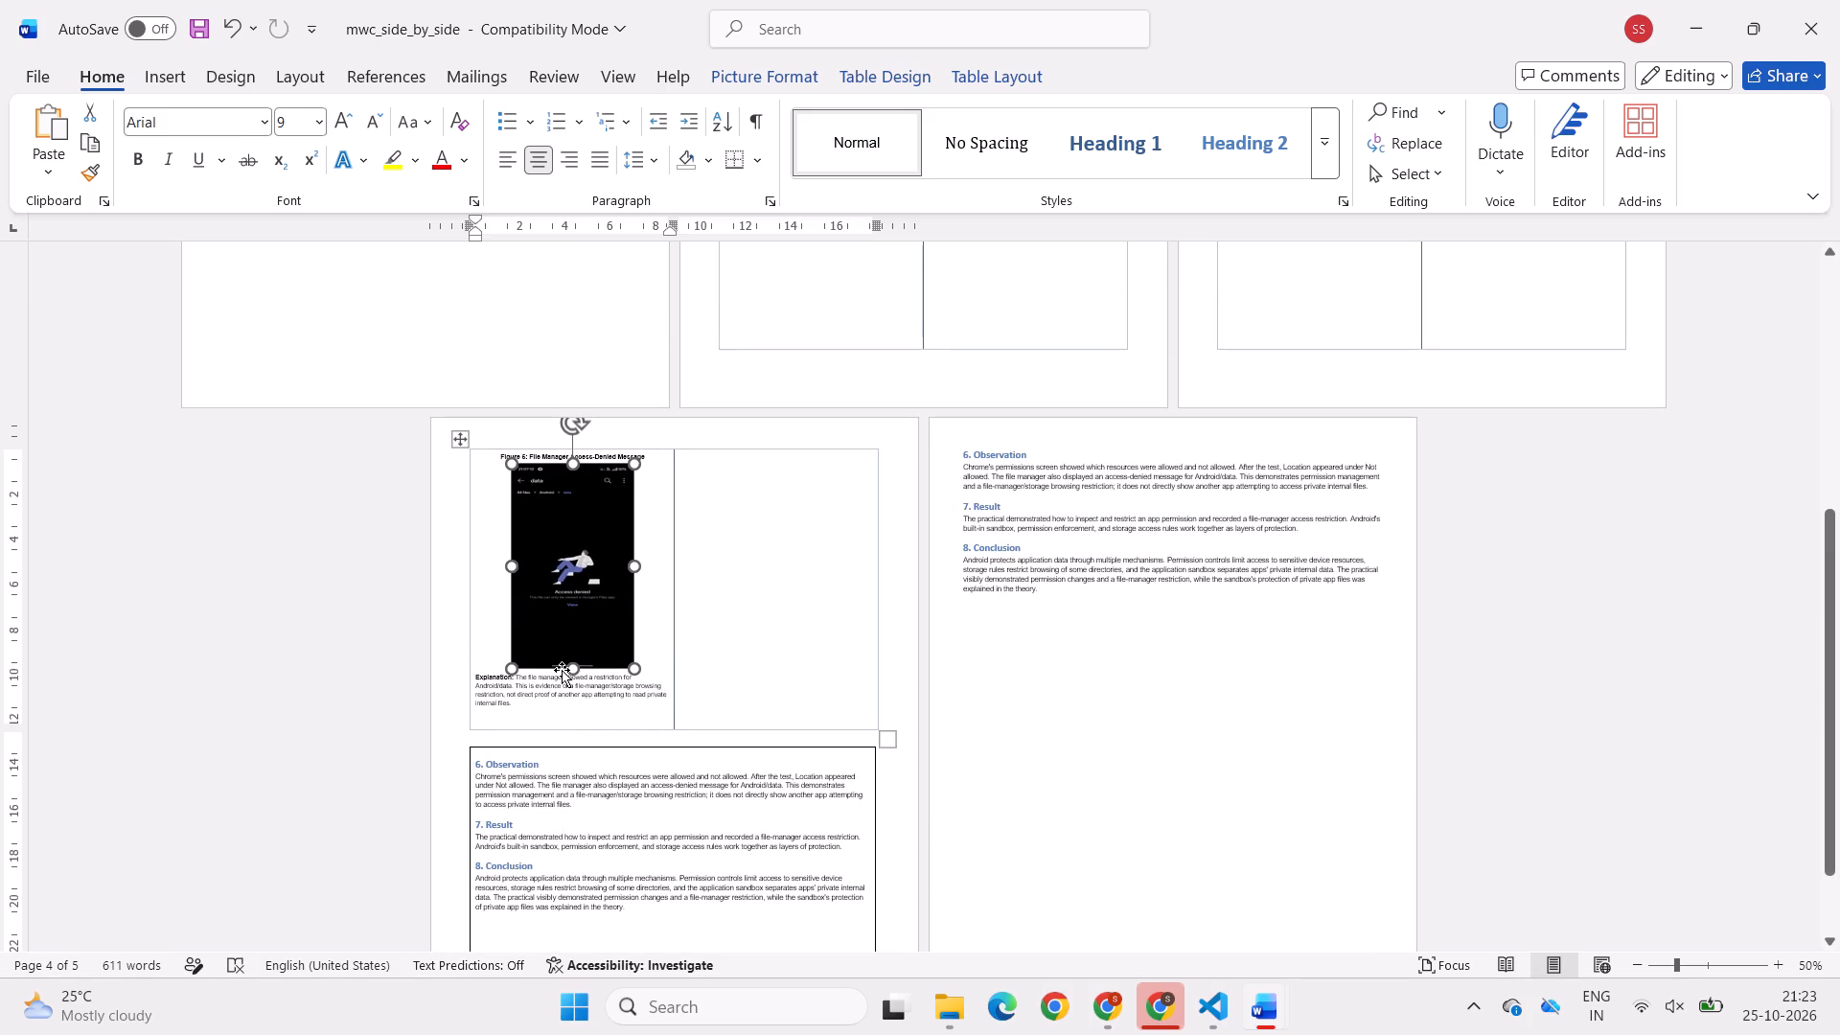
drag(614, 726, 614, 725)
drag(614, 725, 620, 763)
scroll(620, 763, down, 1)
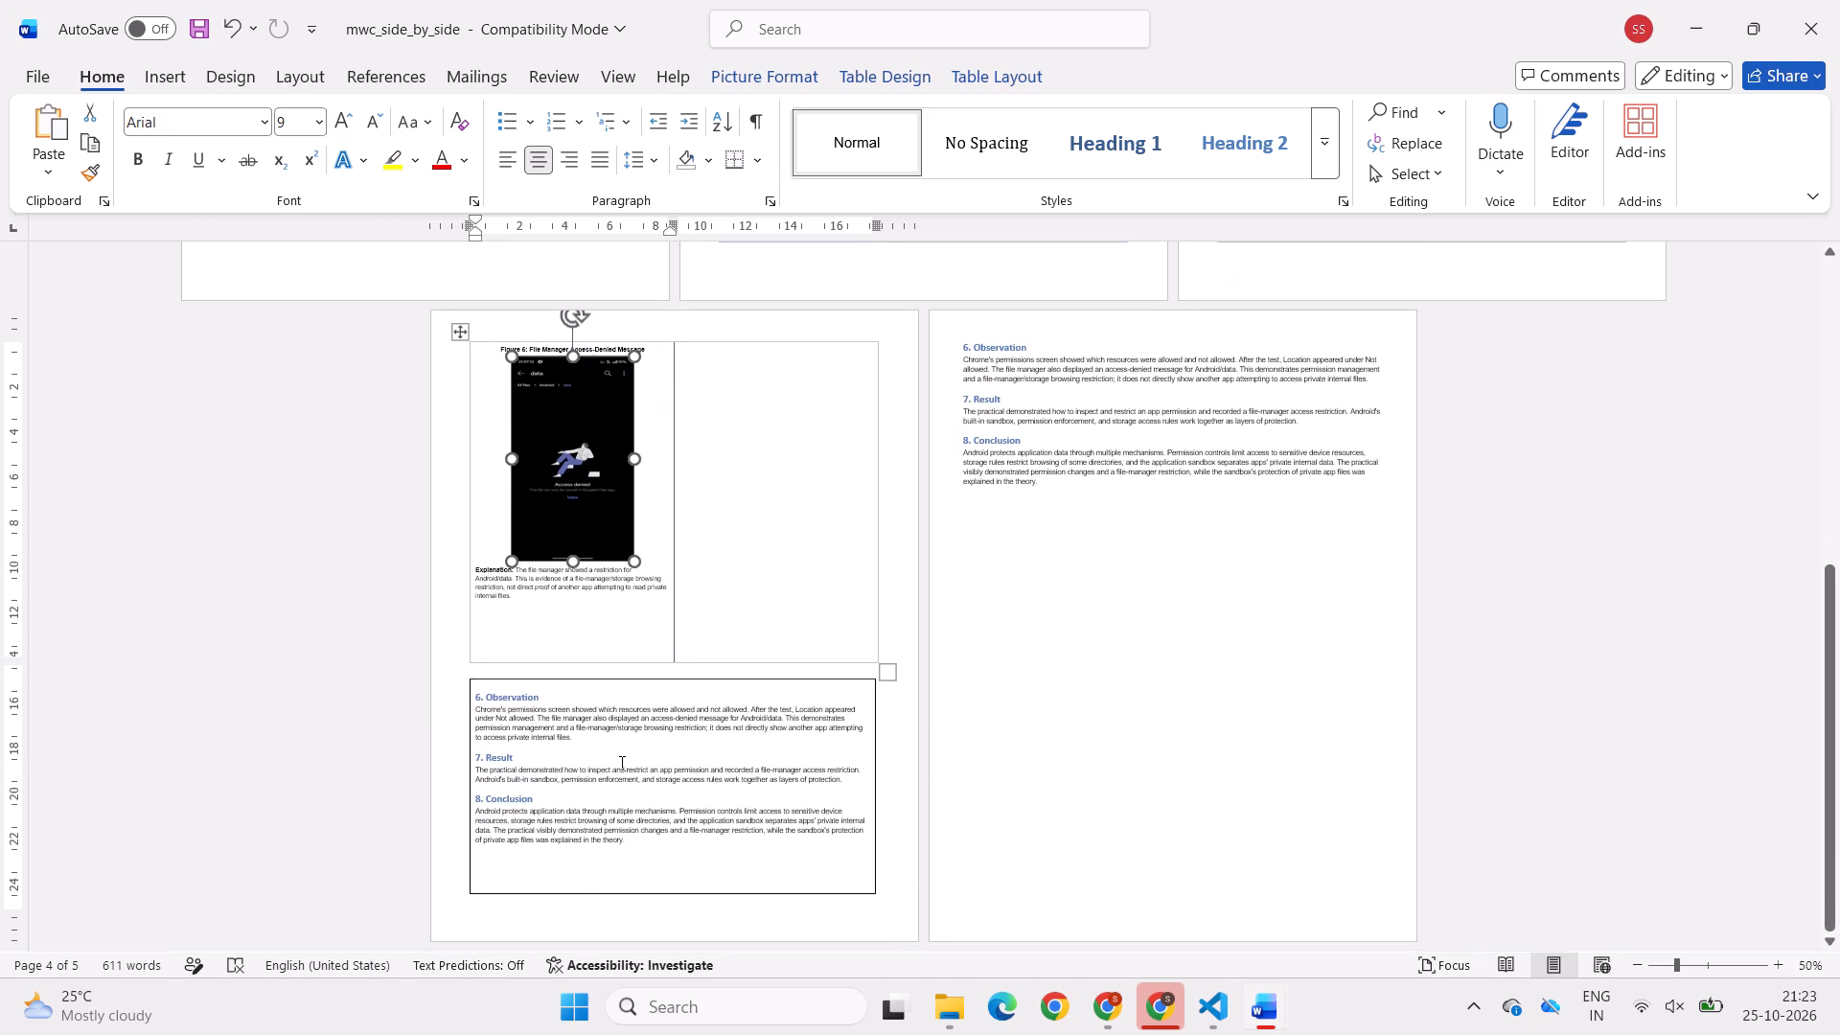
scroll(620, 763, down, 1)
drag(624, 662, 627, 699)
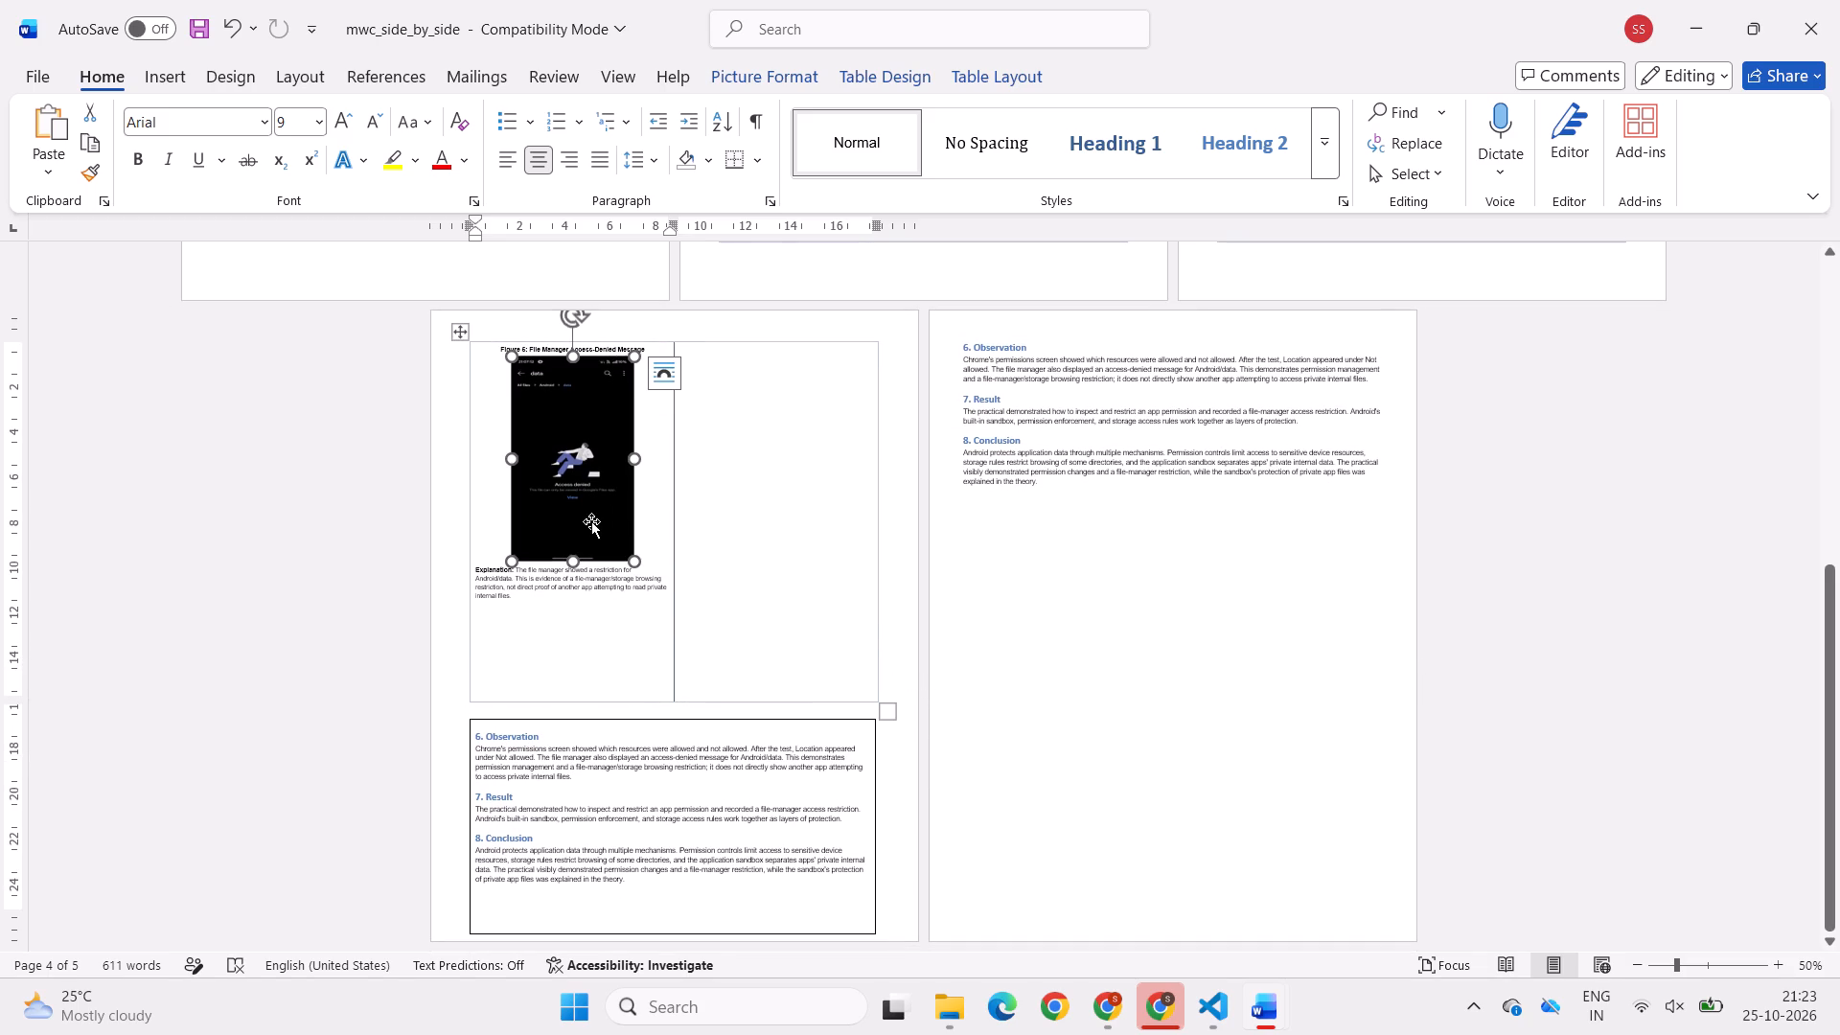
Enlarge the File Manager Access-Denied screenshot, making it taller and slightly wider so it fills the lengthened row.
click(589, 521)
drag(573, 564, 573, 566)
drag(573, 566, 578, 626)
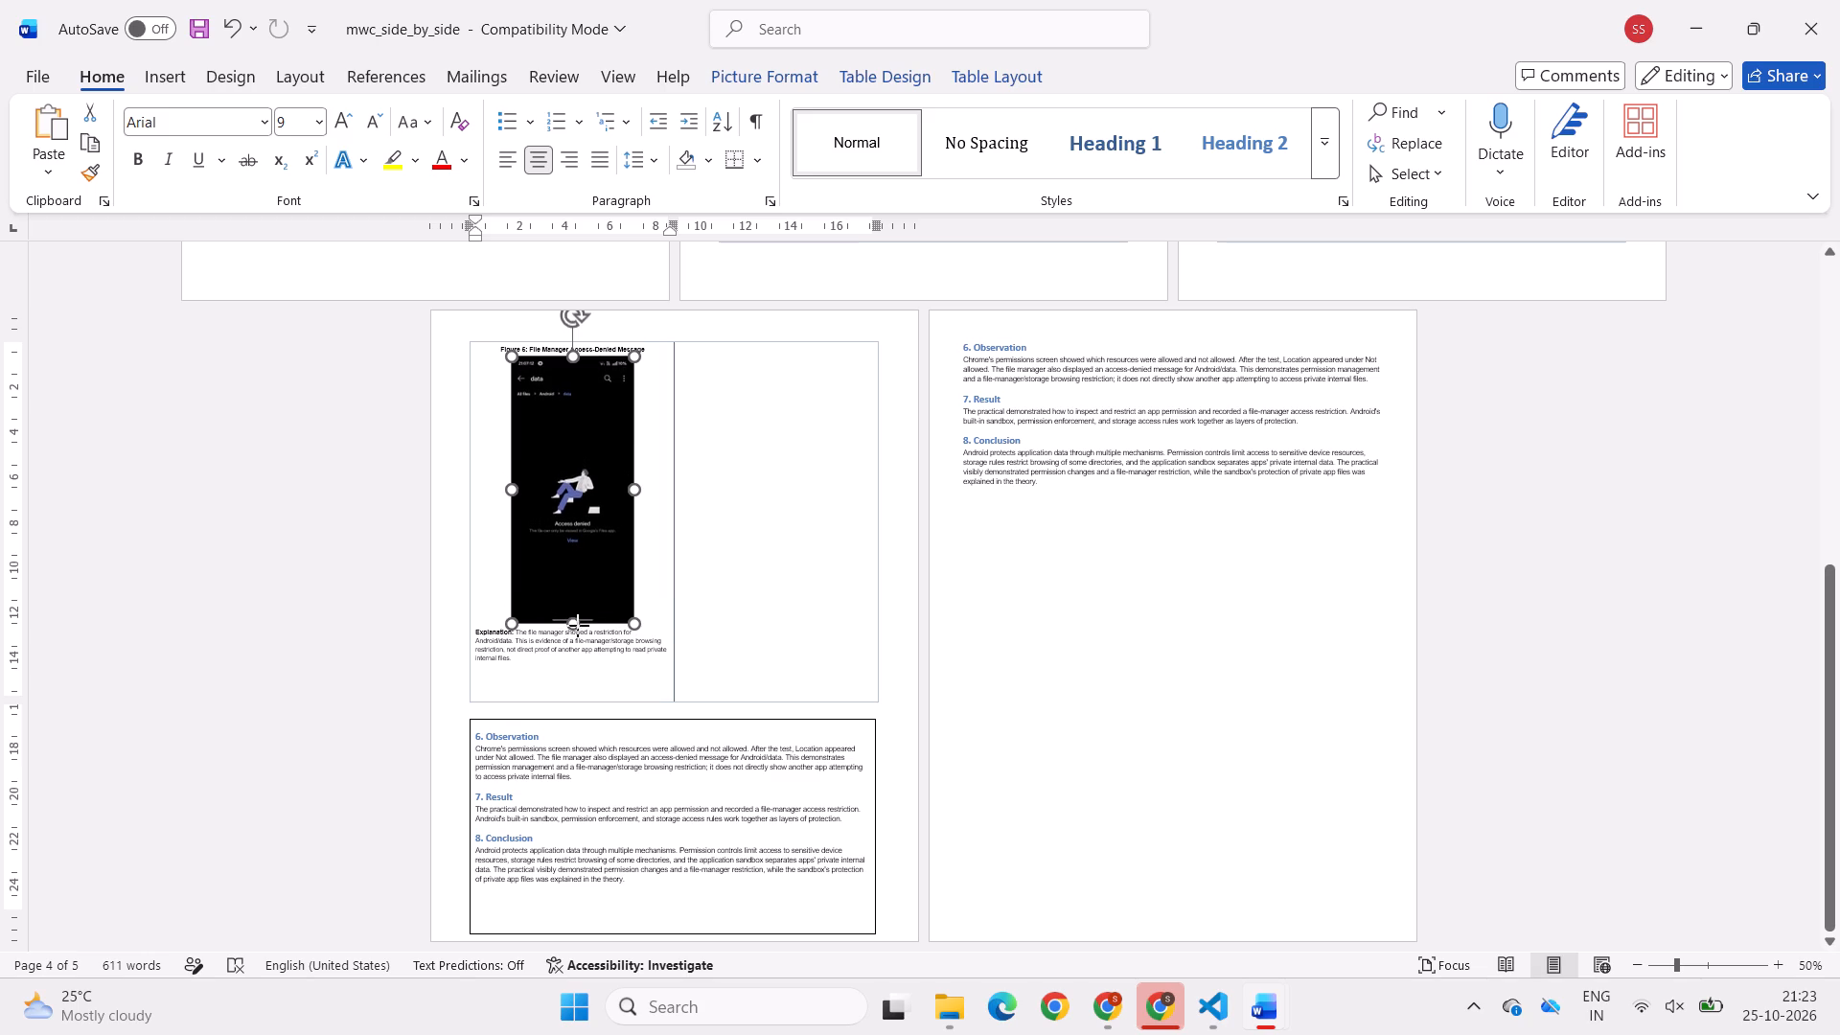
drag(578, 626, 578, 633)
drag(638, 497, 650, 501)
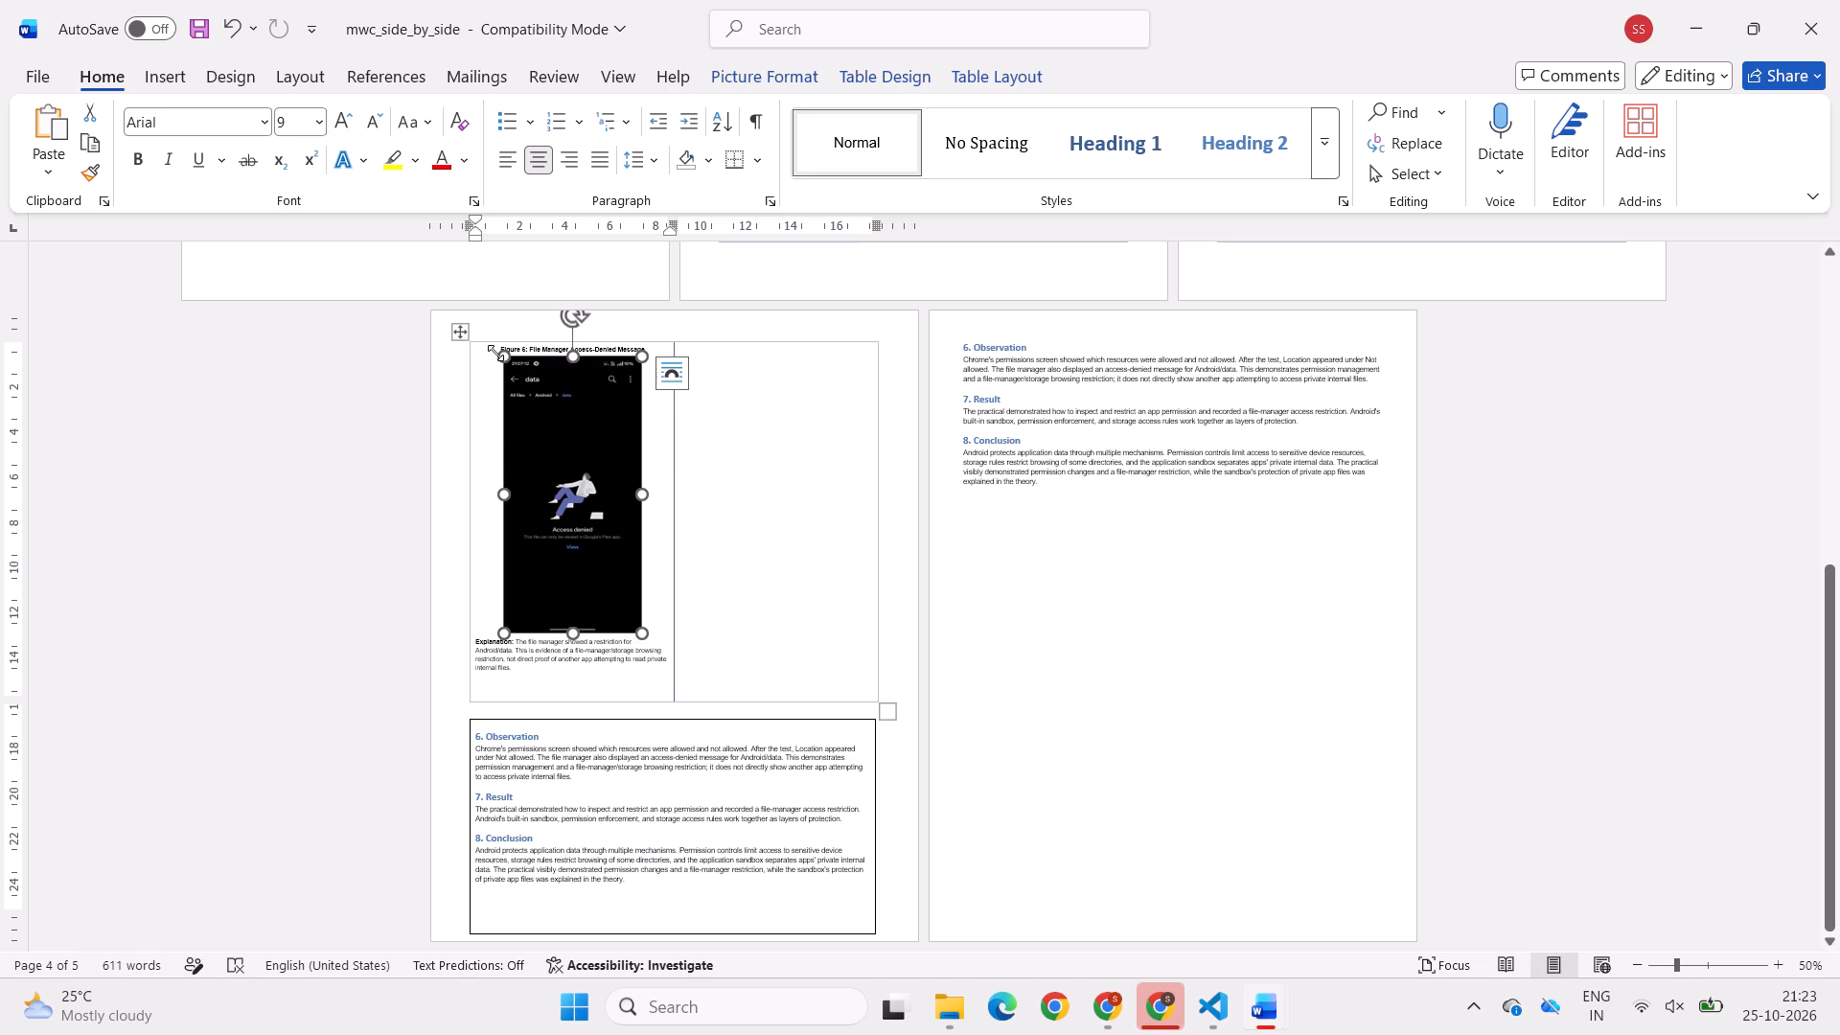
Add a blank line above and another below the "Figure 5: File Manager Access-Denied Message" caption.
ctrl+scroll(530, 356, up, 8)
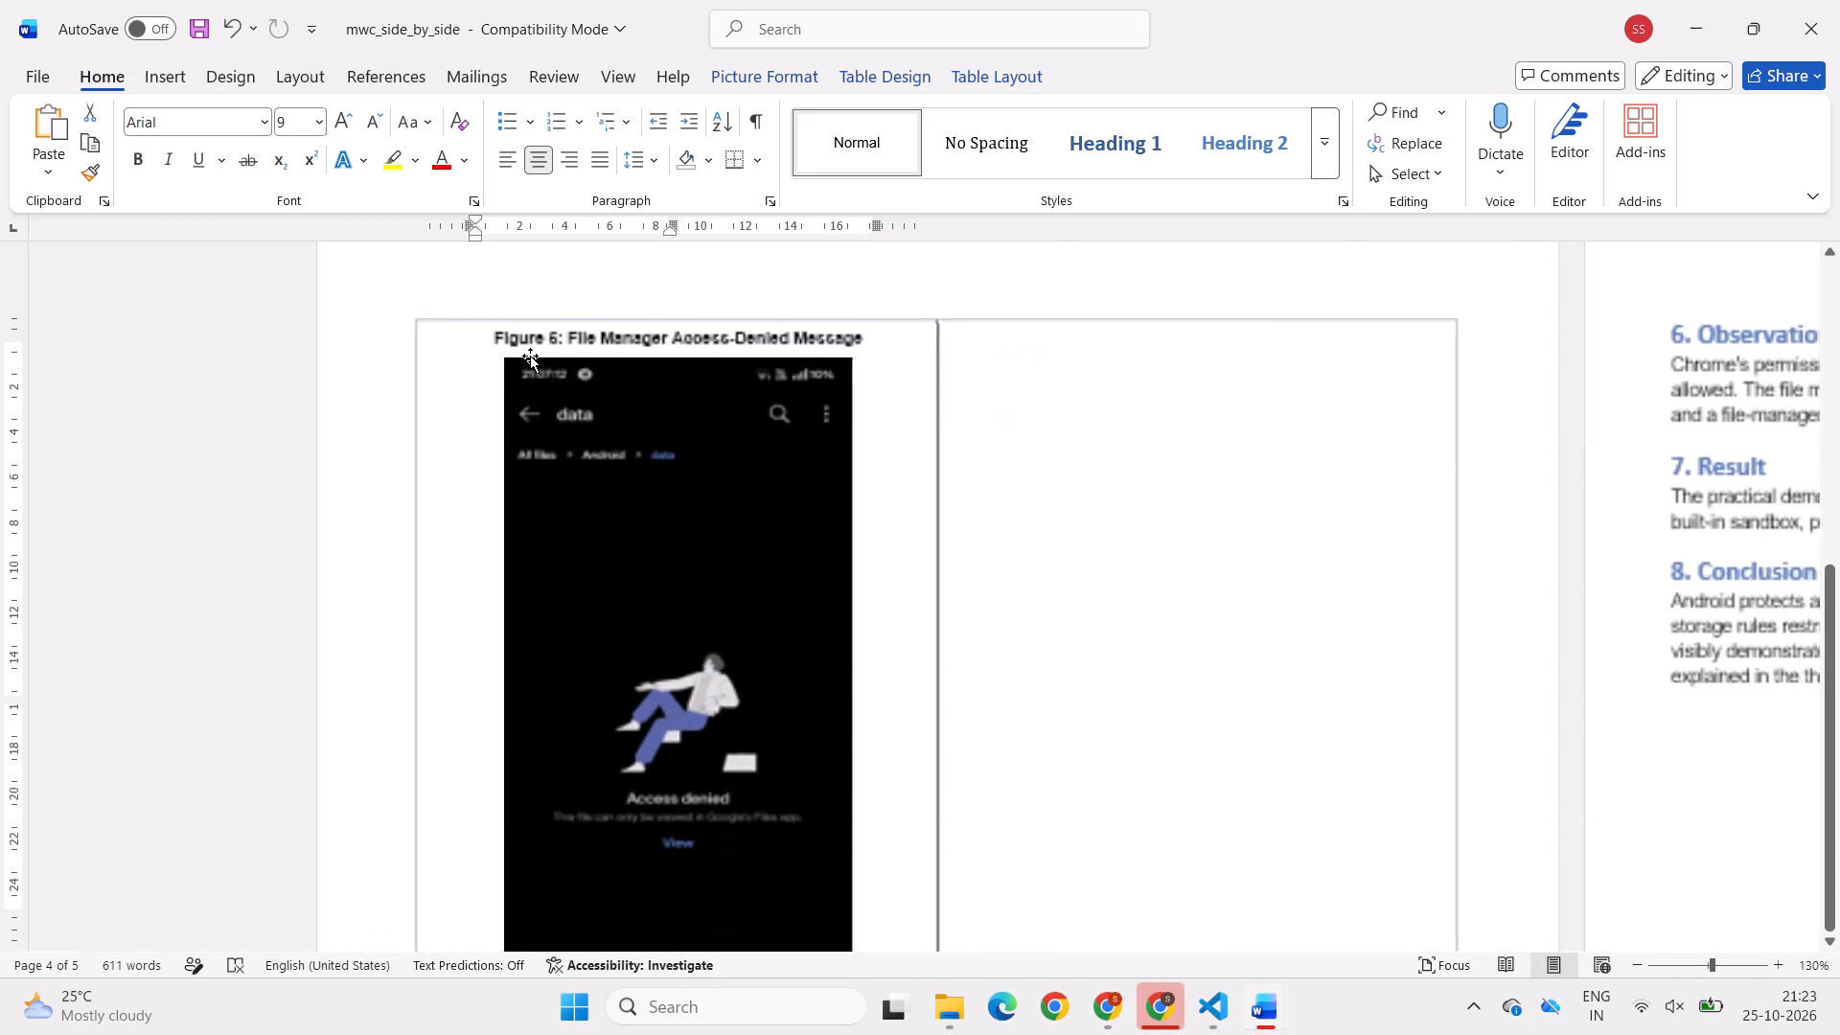
click(470, 334)
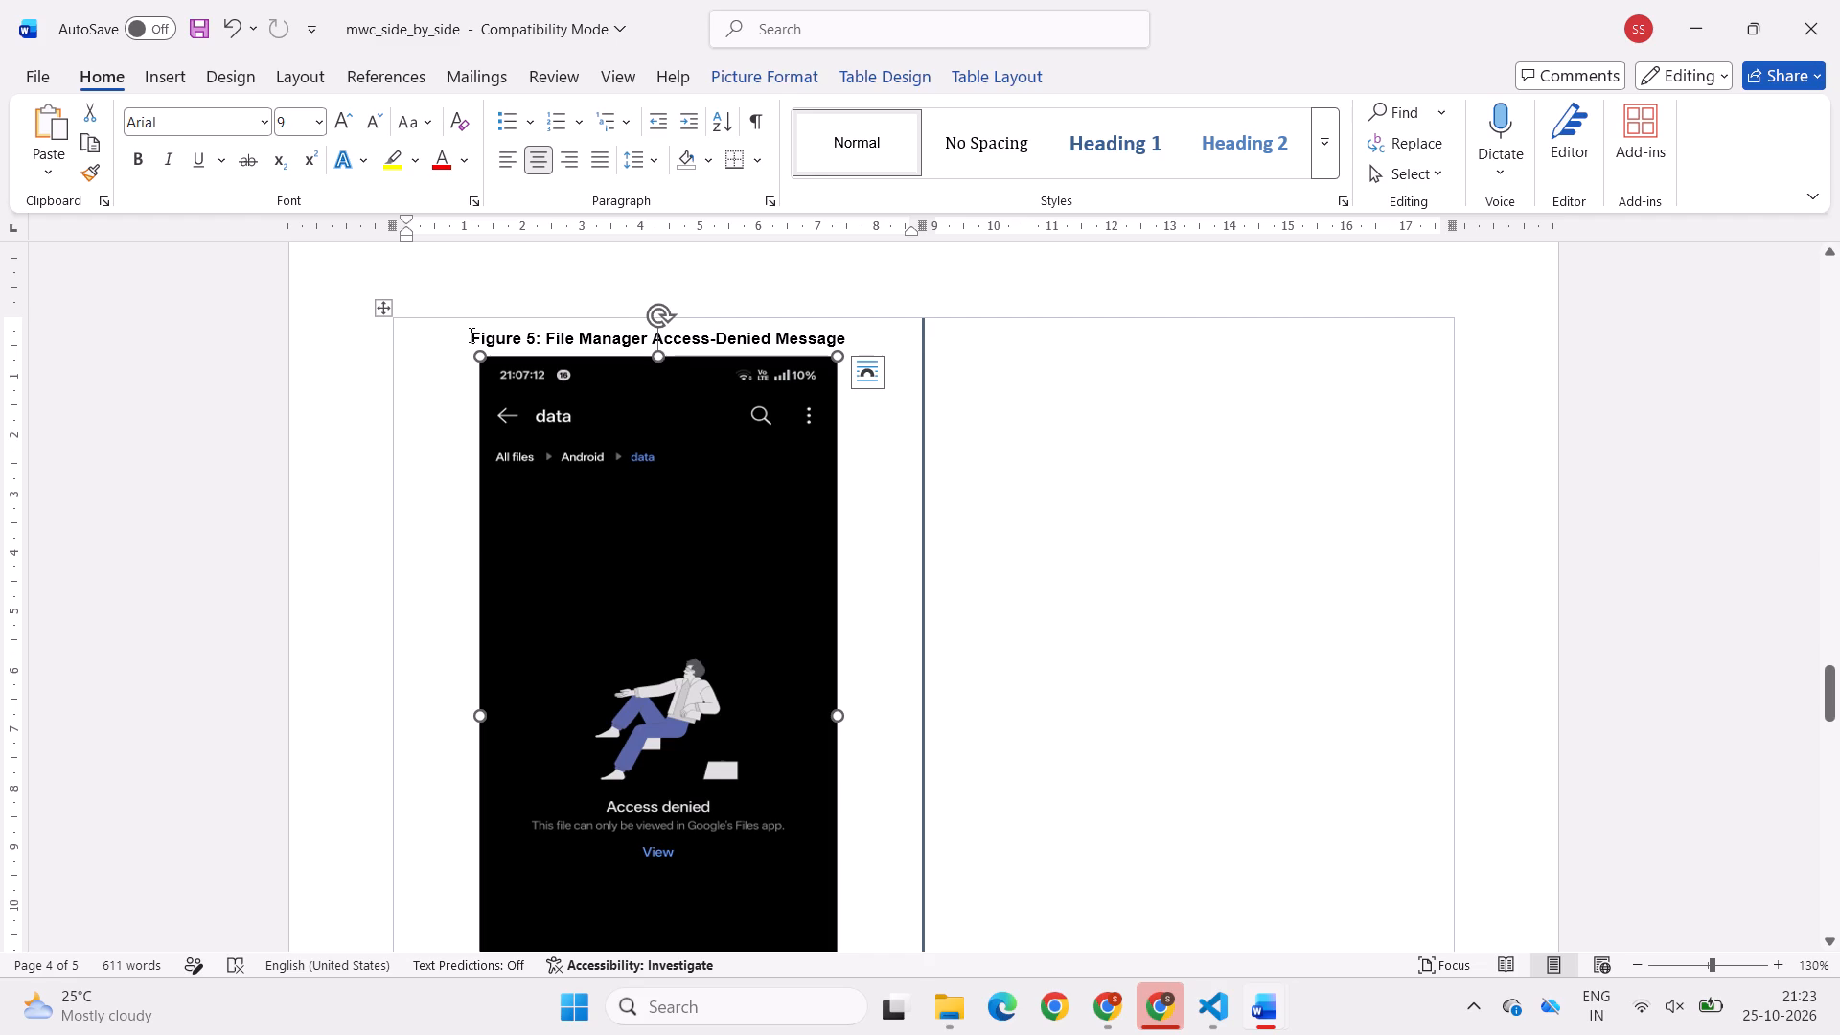
key(Return)
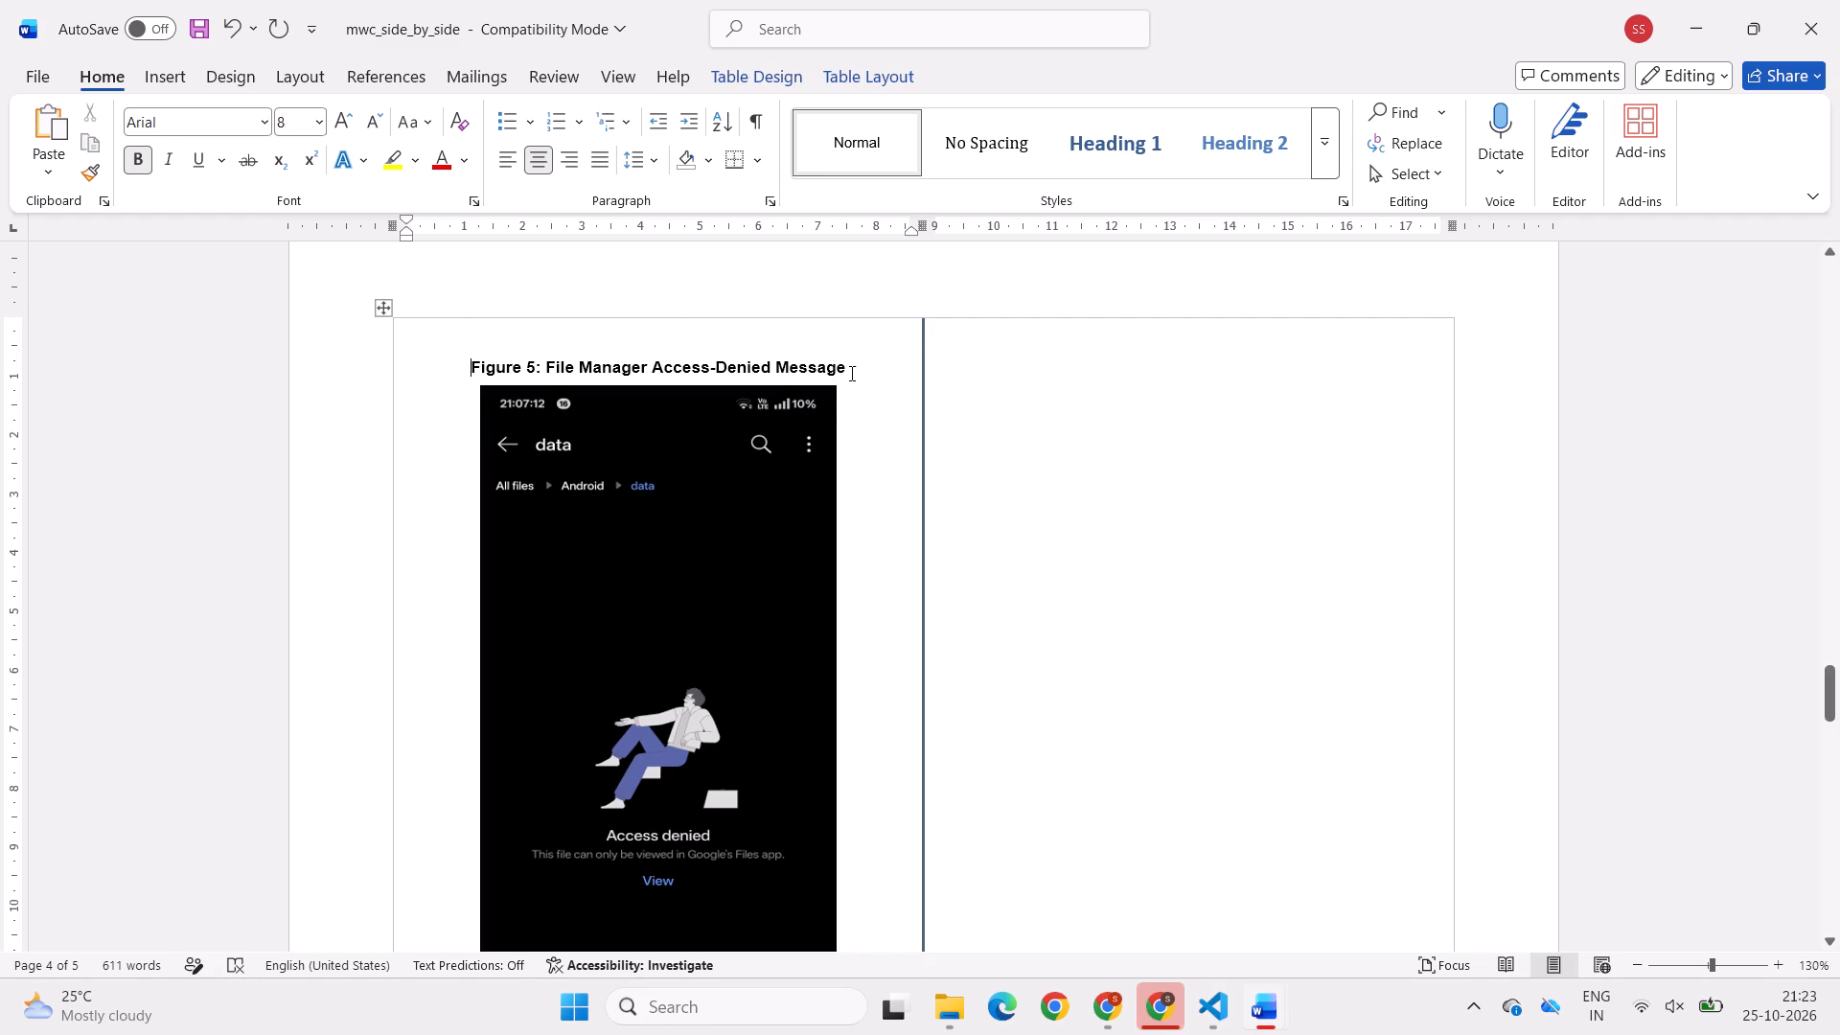
click(850, 376)
key(Return)
Delete the original Observation, Result and Conclusion sections from the last page.
scroll(850, 376, down, 1)
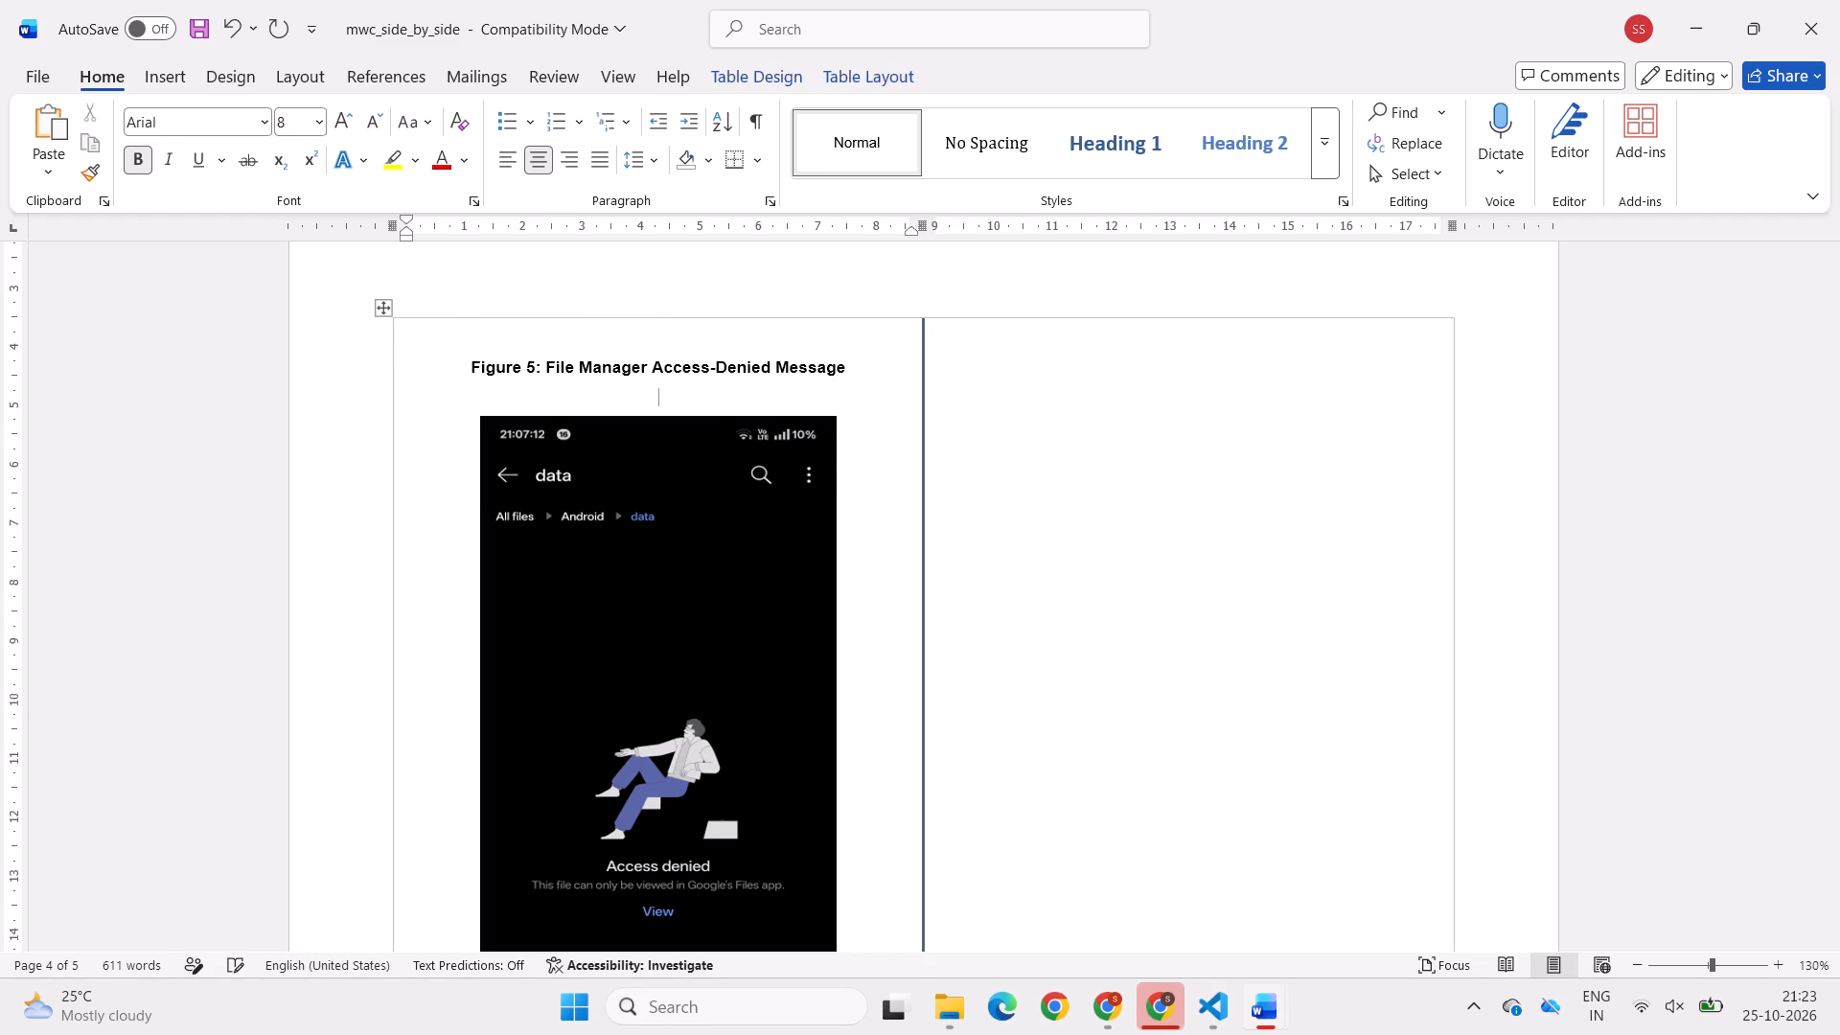
scroll(850, 376, down, 5)
scroll(850, 376, right, 1)
ctrl+scroll(850, 376, down, 3)
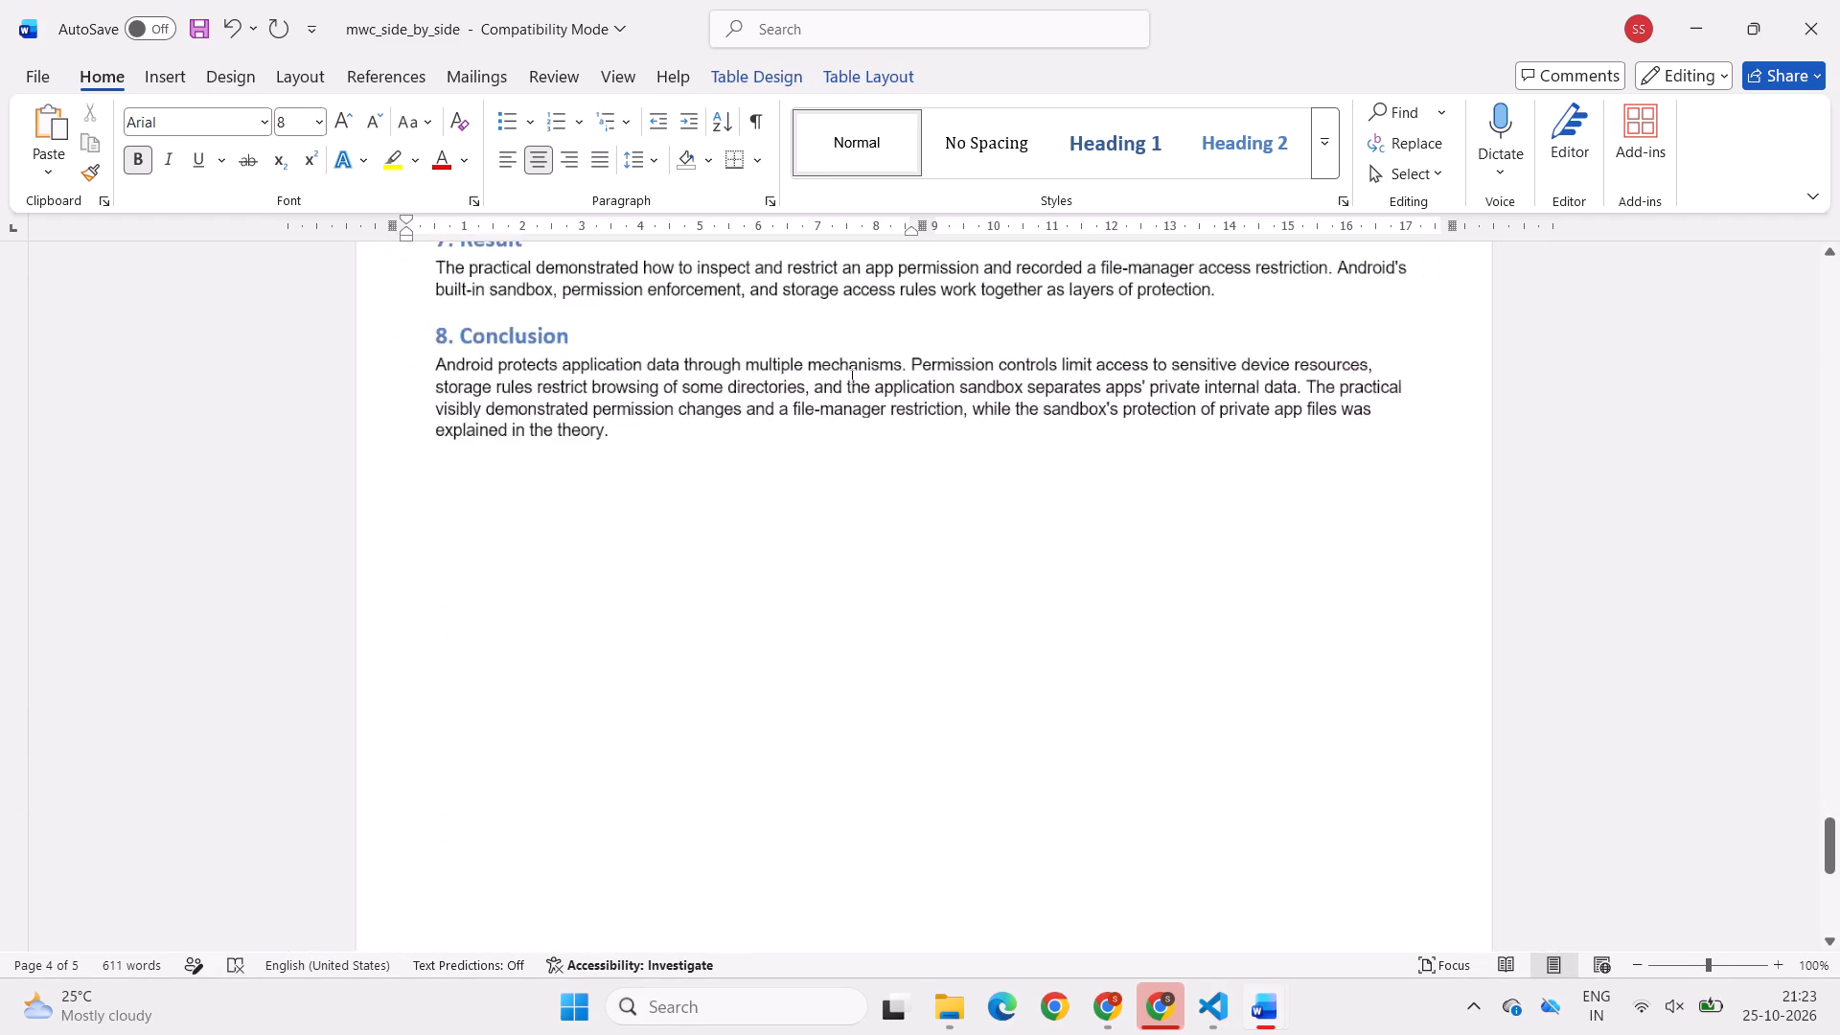
ctrl+scroll(850, 376, down, 1)
scroll(608, 383, up, 2)
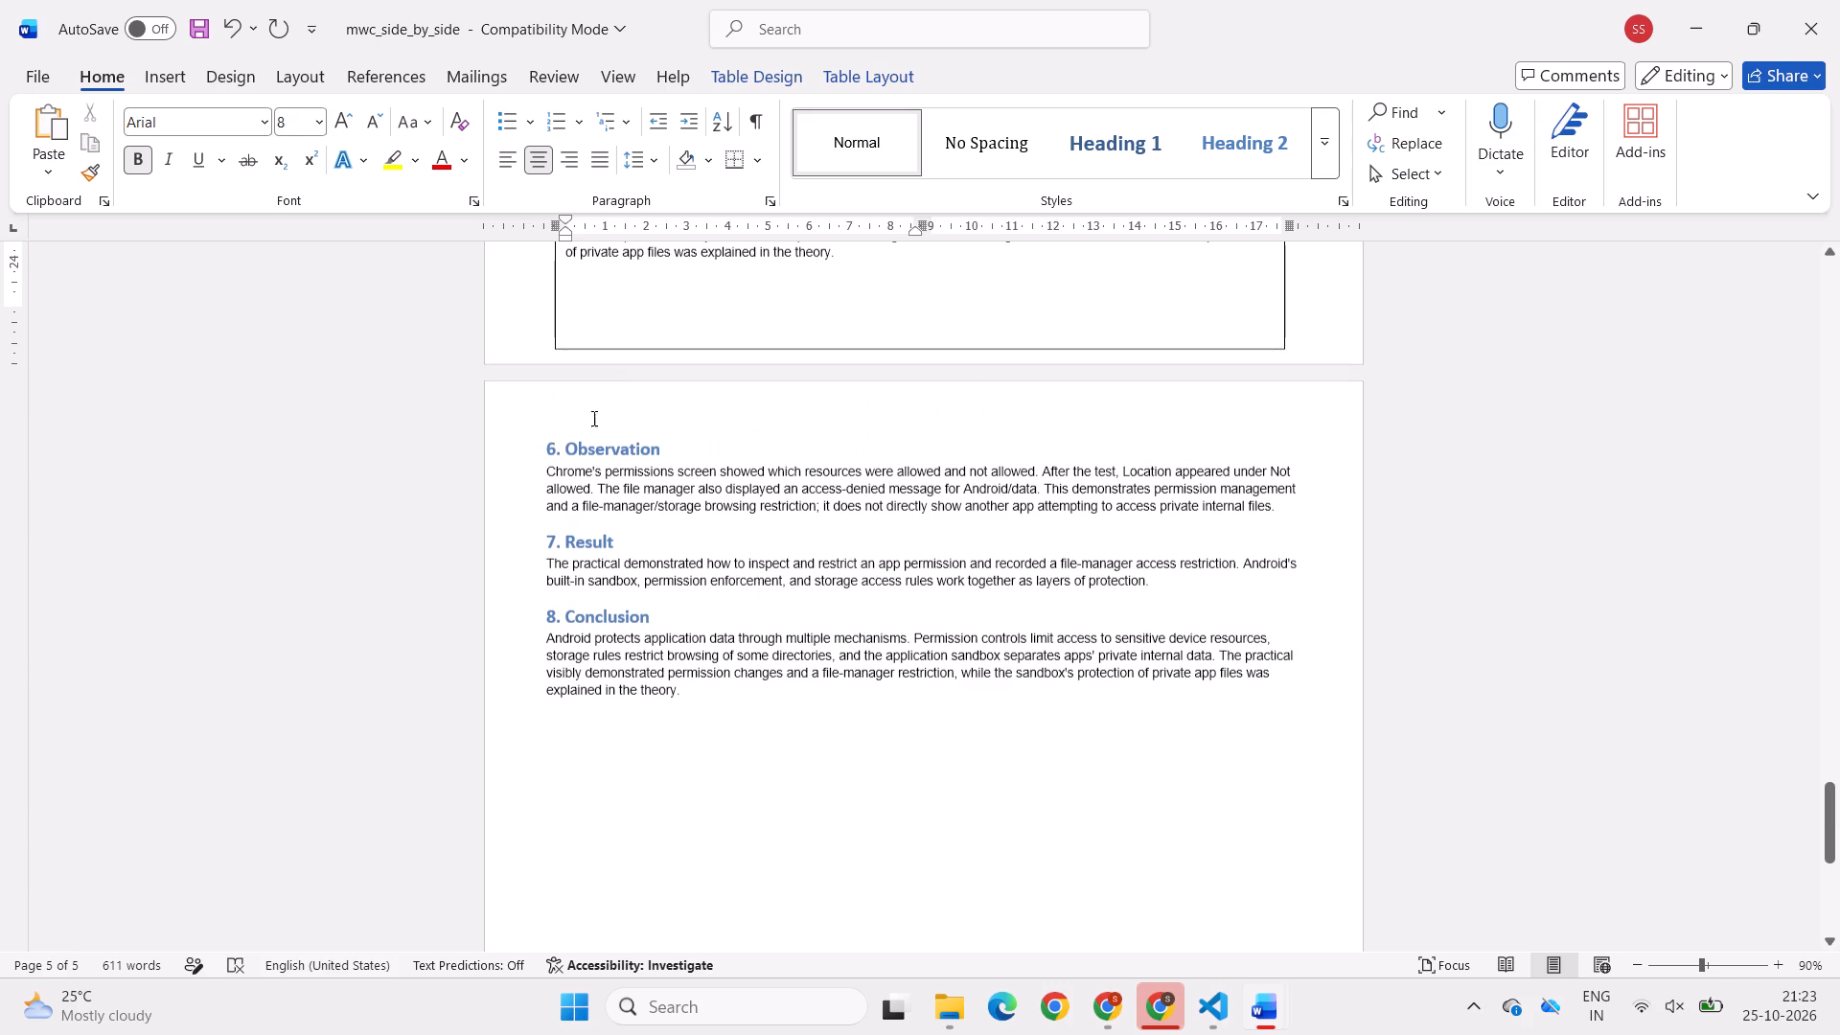
drag(541, 433, 879, 725)
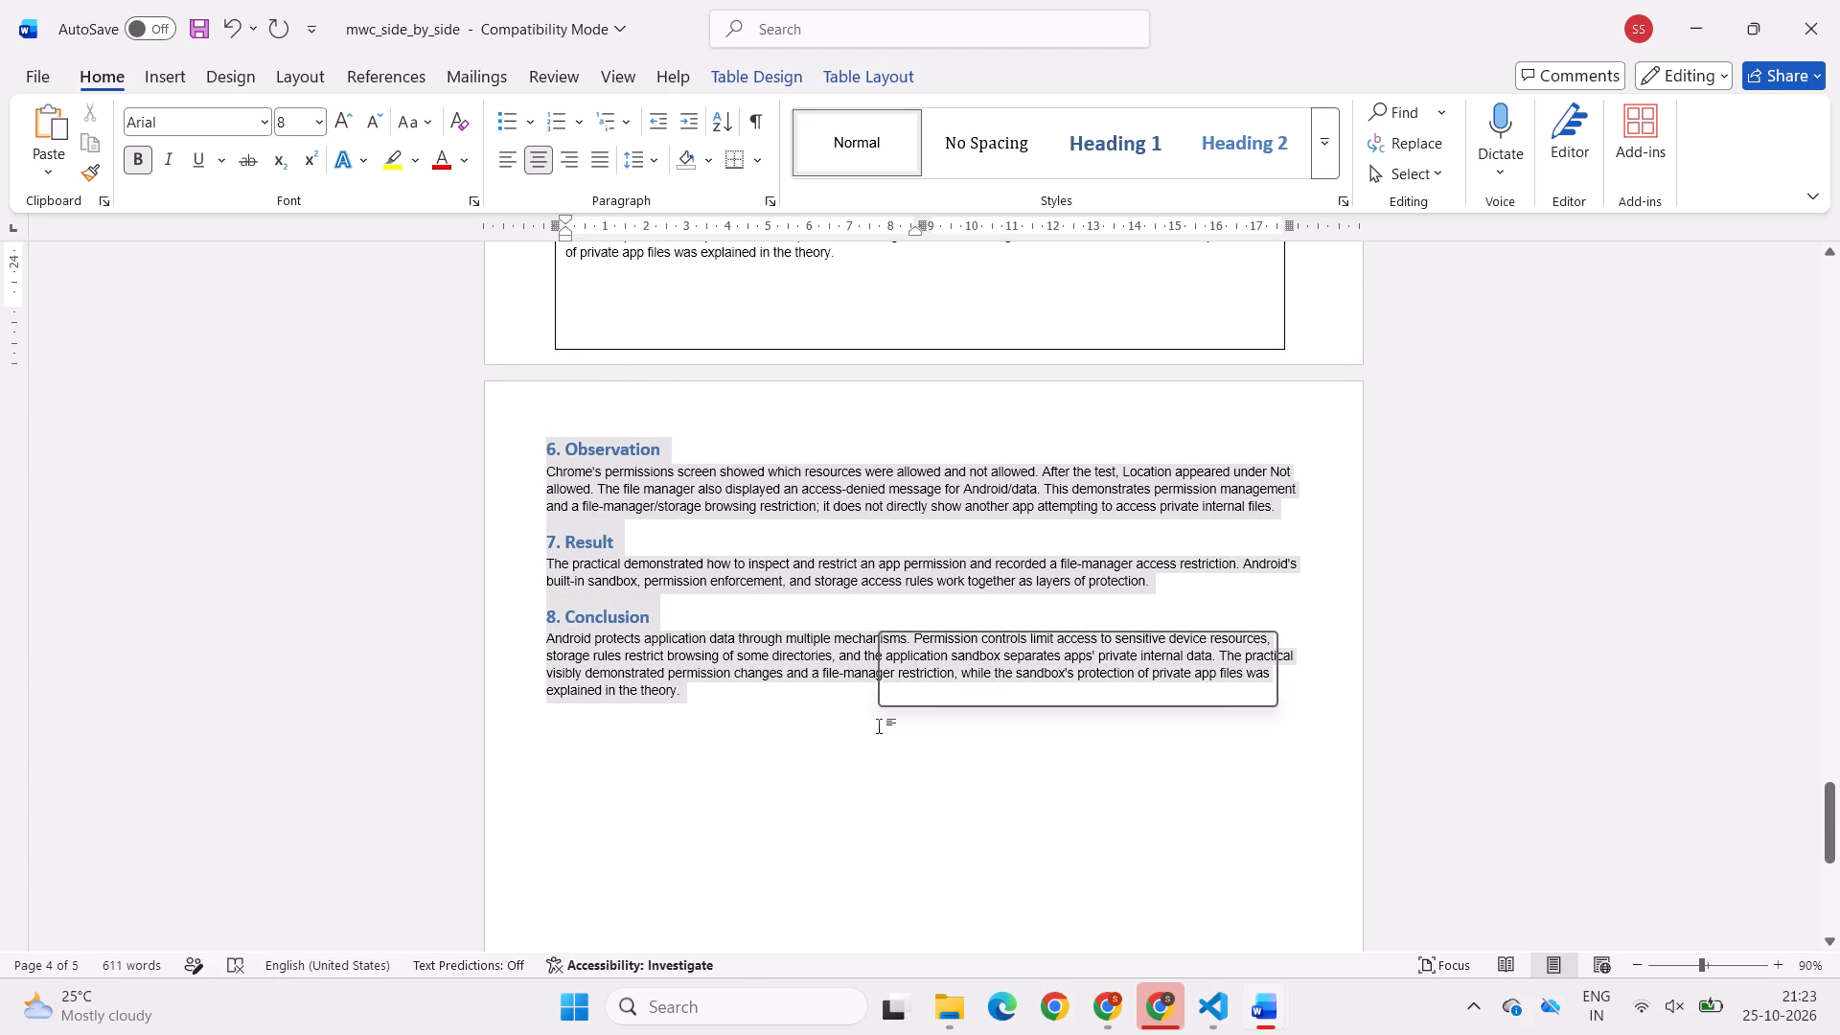
key(BackSpace)
Review the layout from the File Manager Access-Denied page and its text box back to the report's first page.
scroll(879, 725, up, 5)
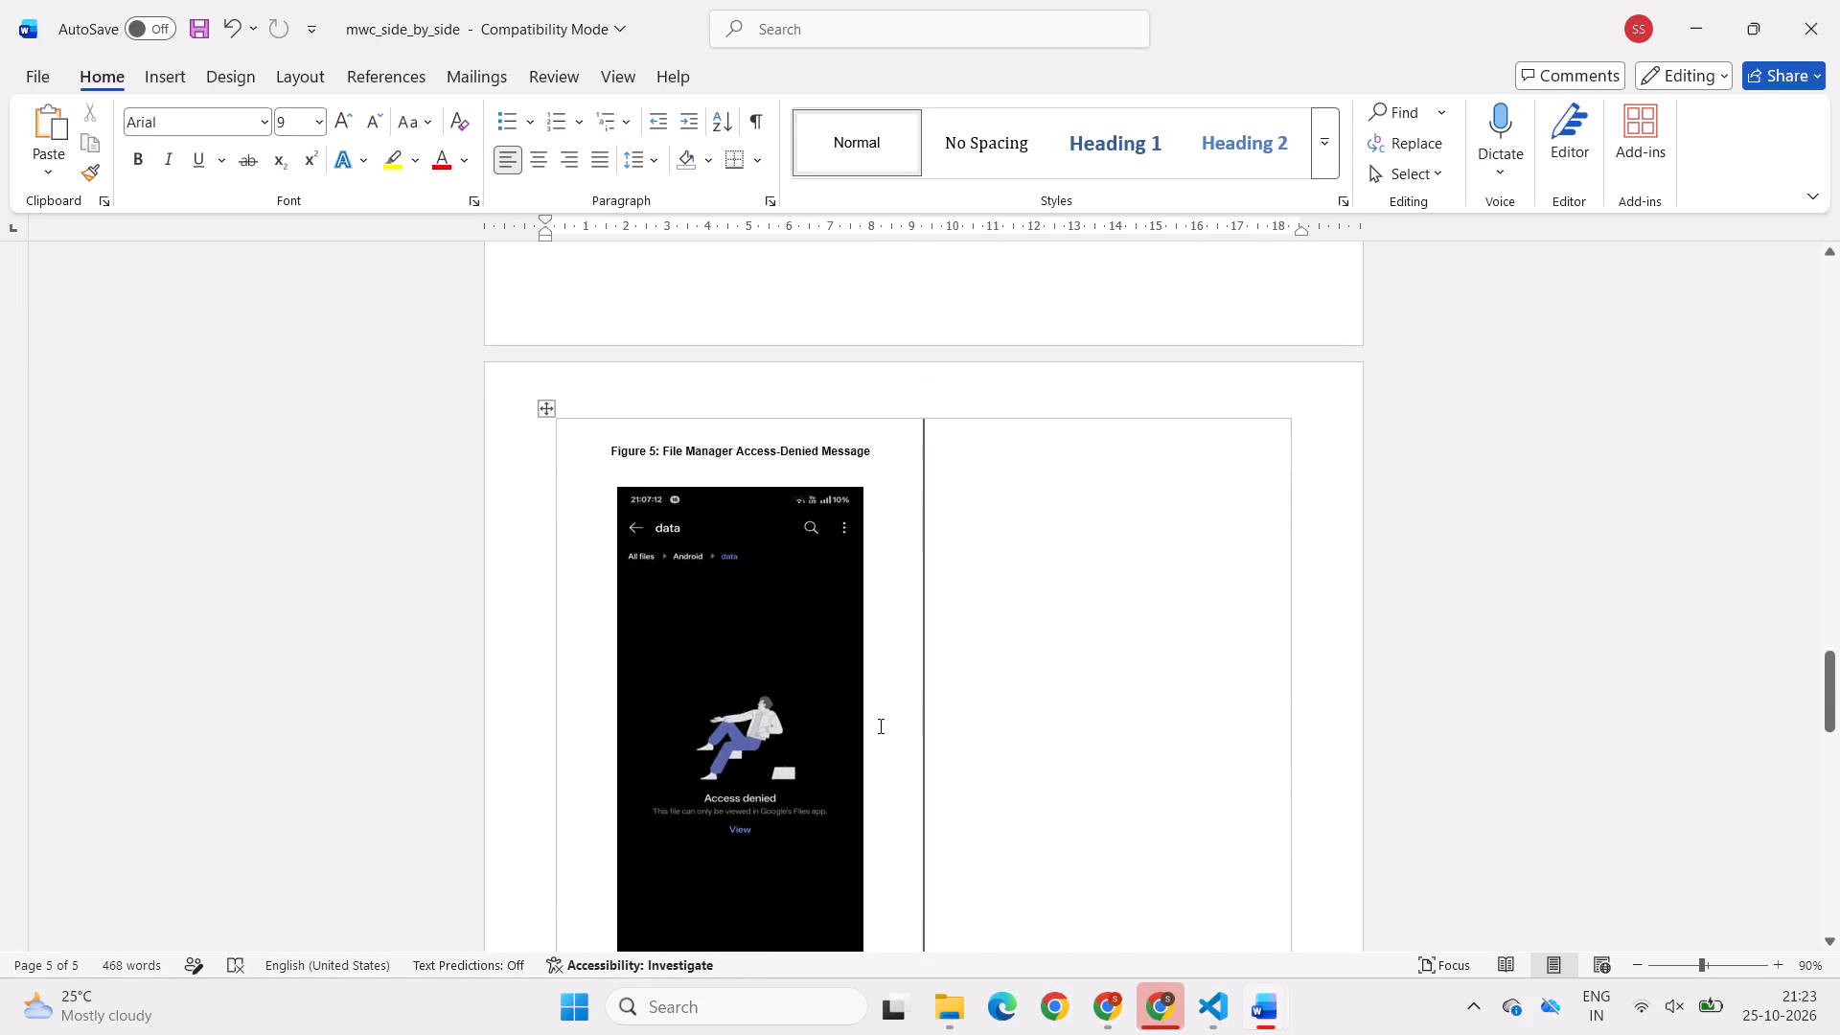
scroll(879, 725, down, 1)
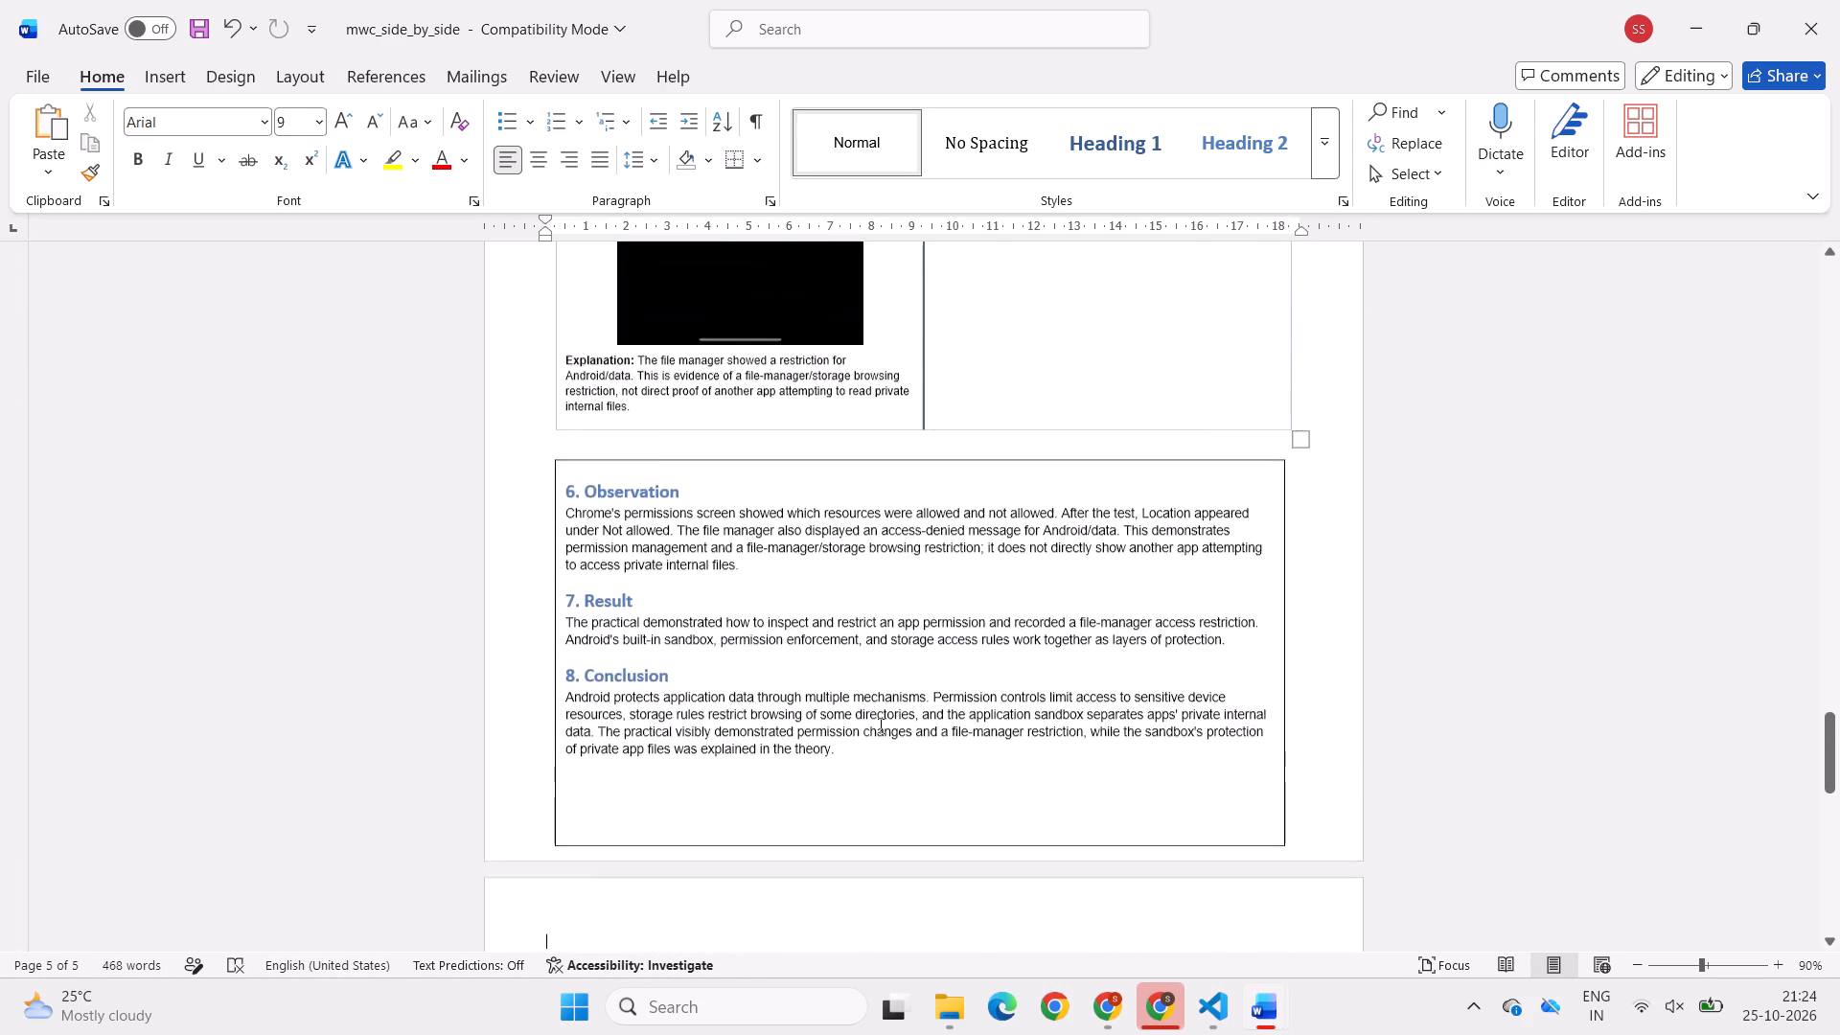
scroll(879, 725, up, 2)
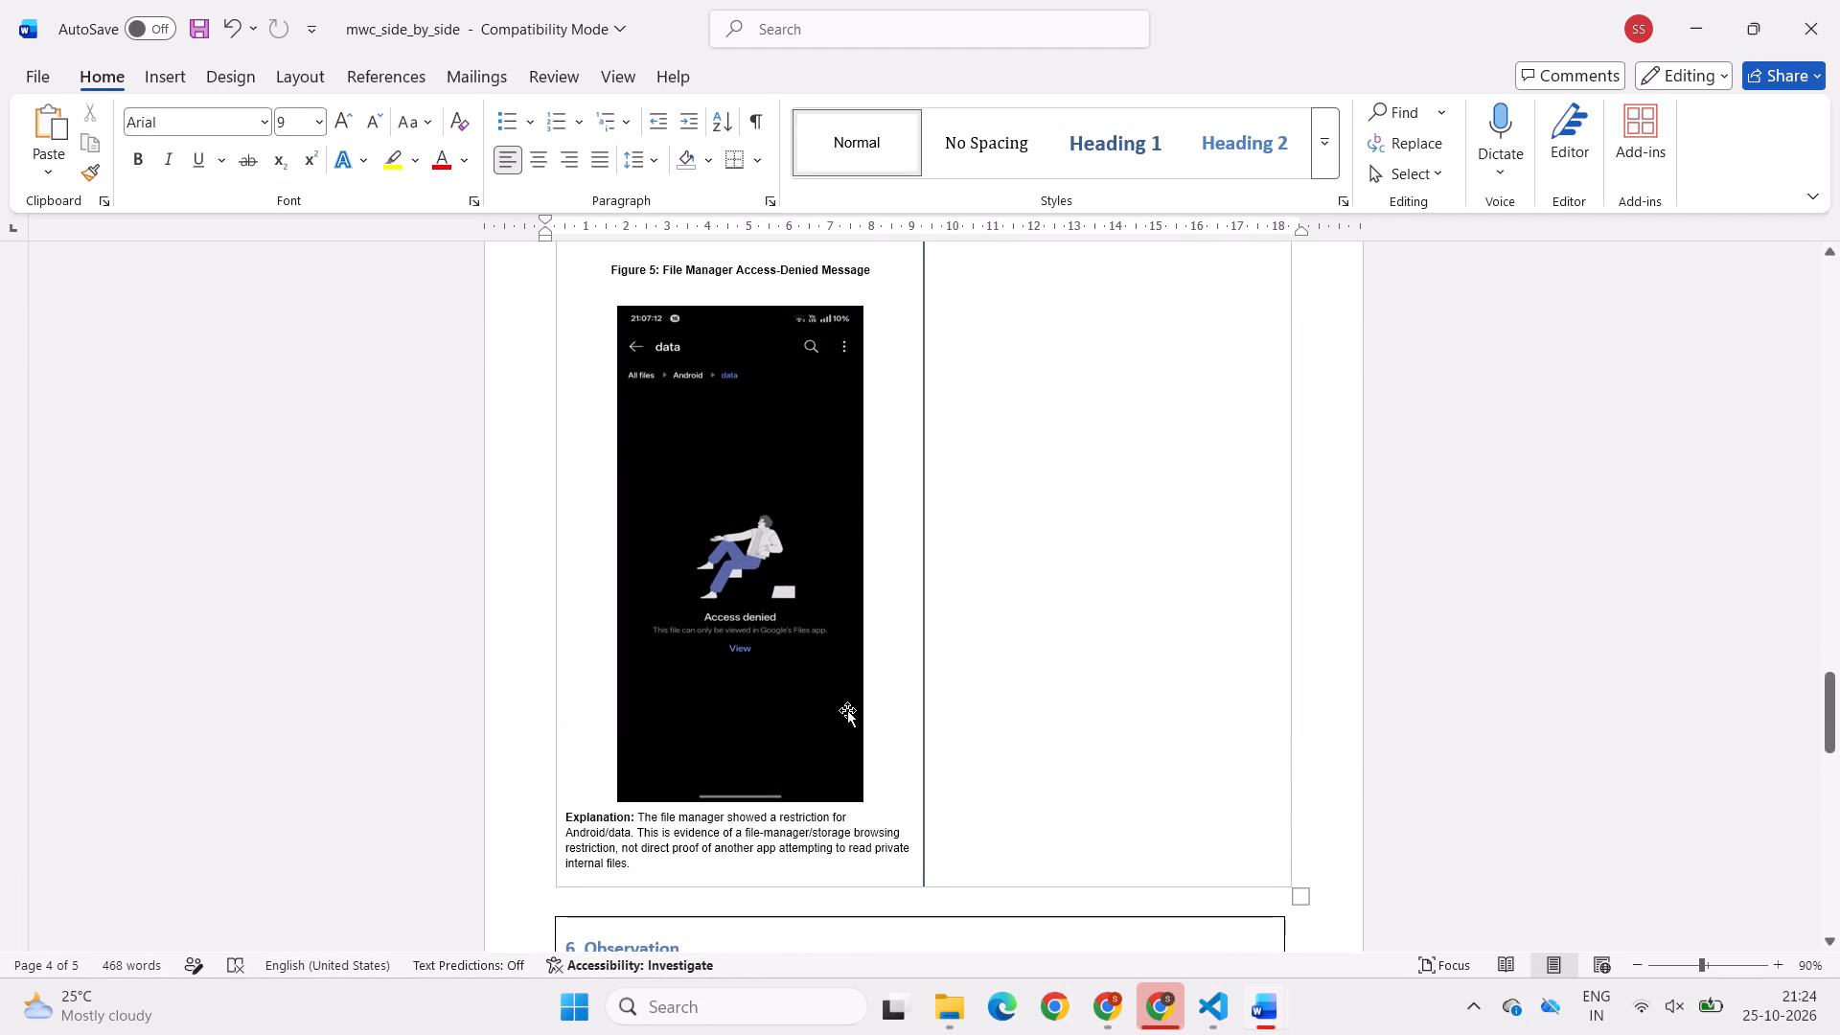
scroll(892, 499, up, 7)
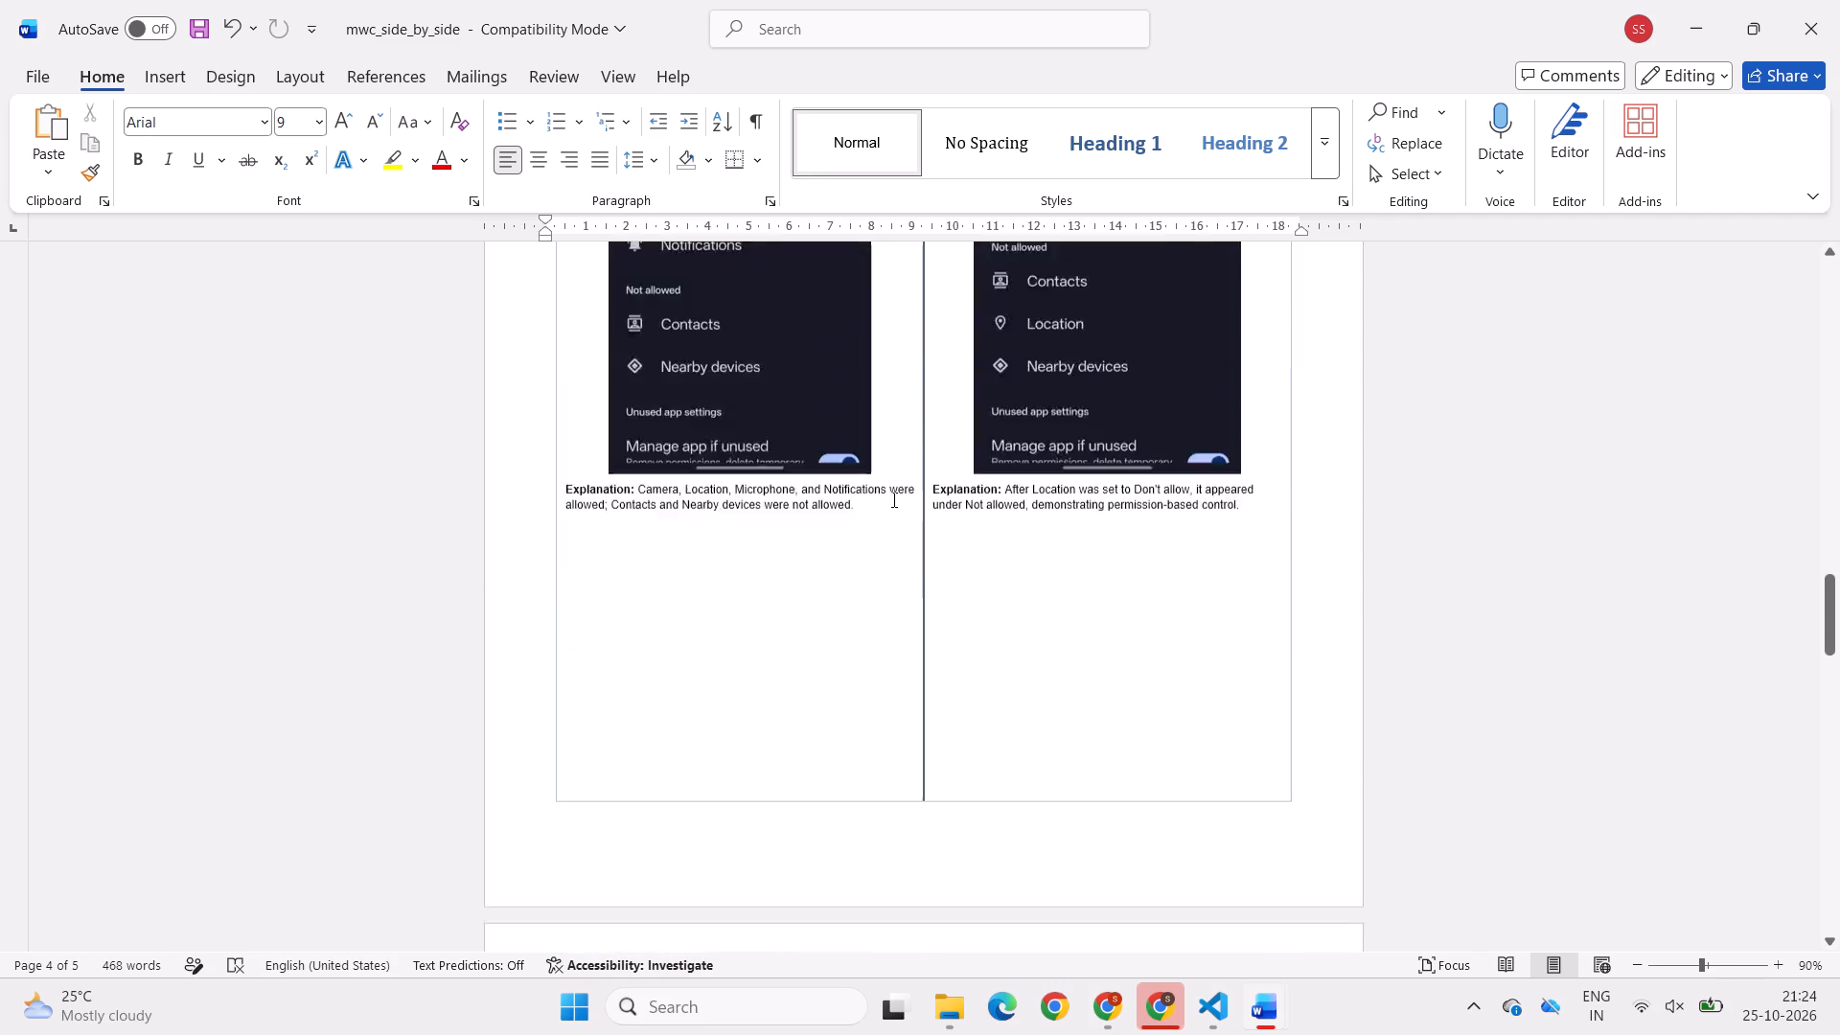
scroll(892, 499, up, 10)
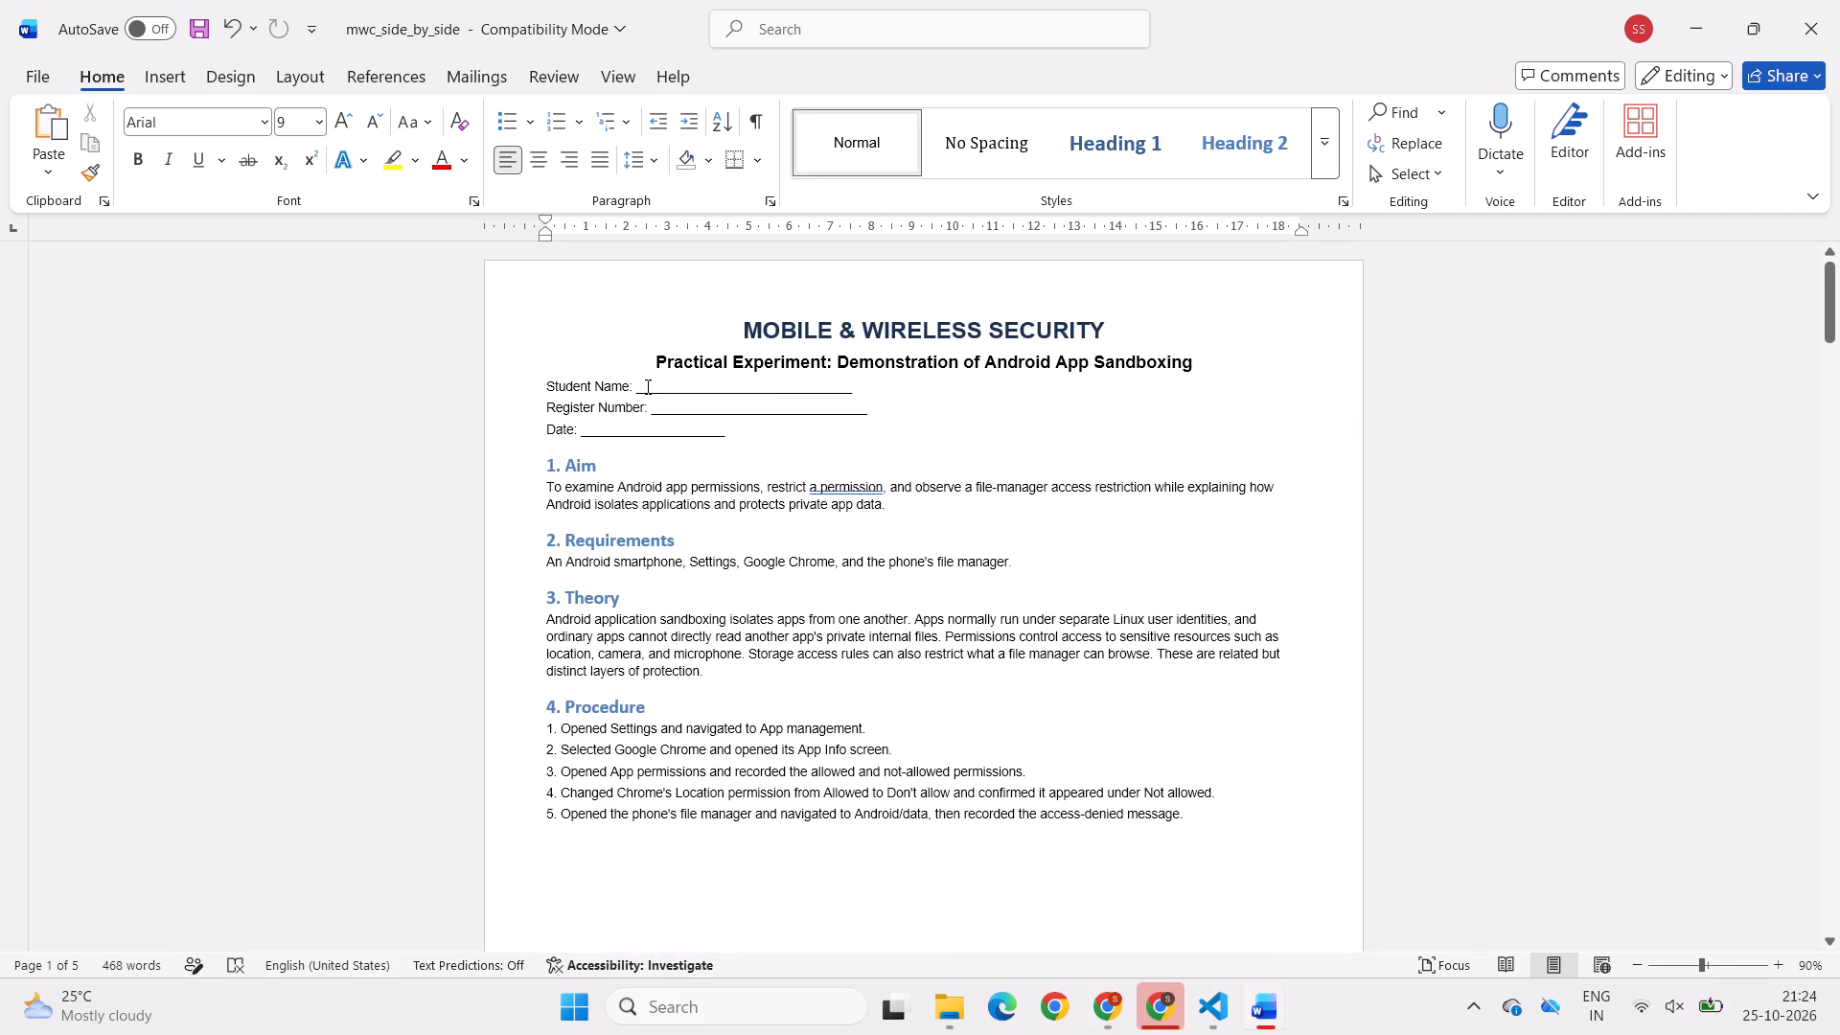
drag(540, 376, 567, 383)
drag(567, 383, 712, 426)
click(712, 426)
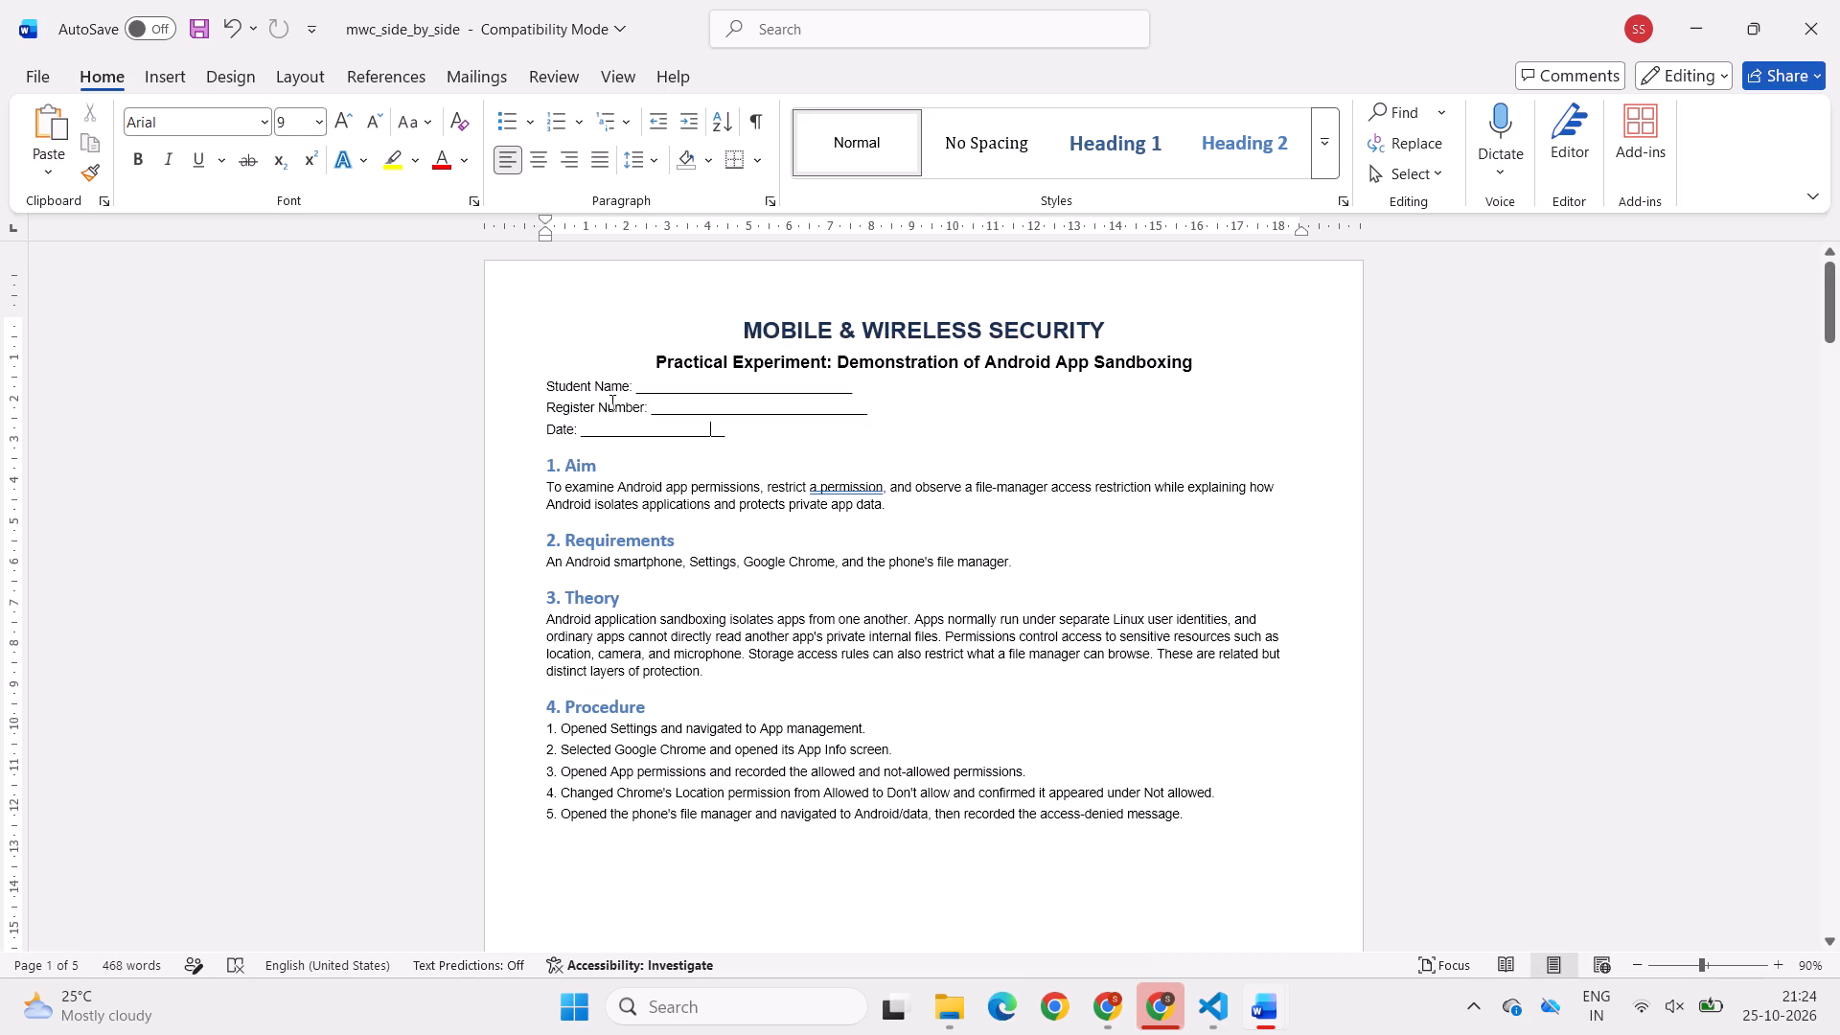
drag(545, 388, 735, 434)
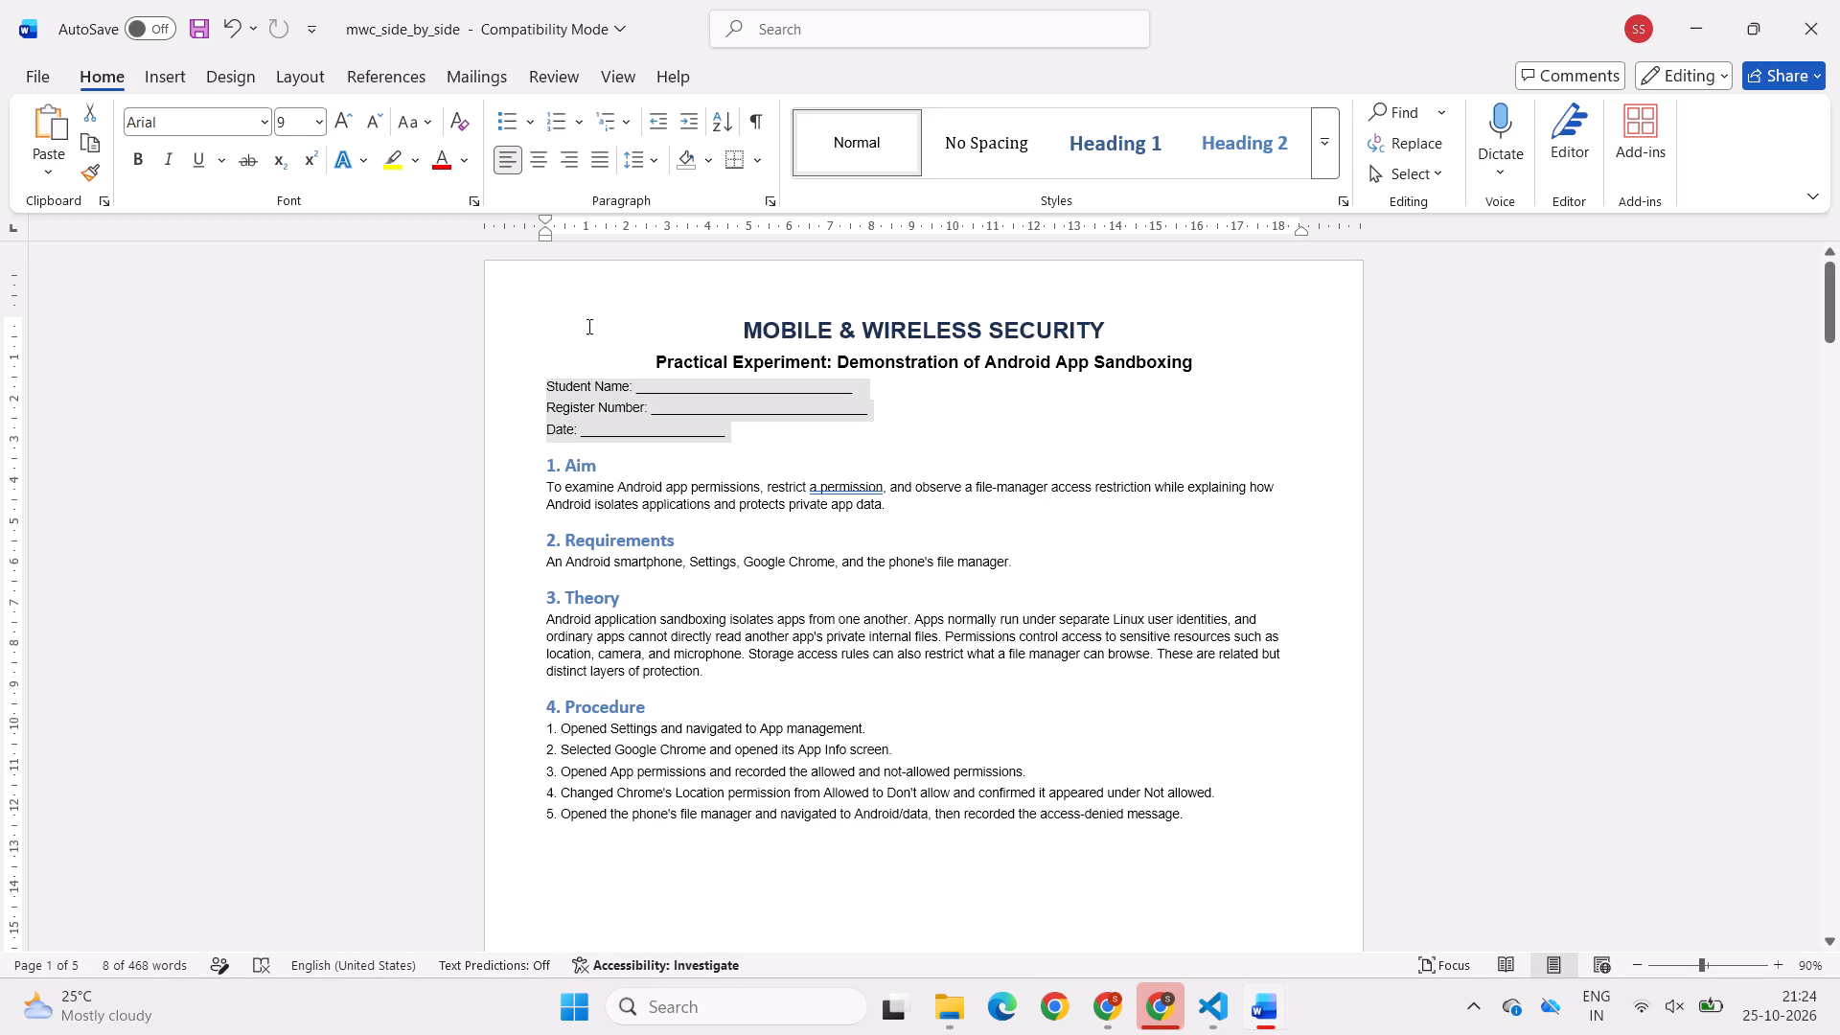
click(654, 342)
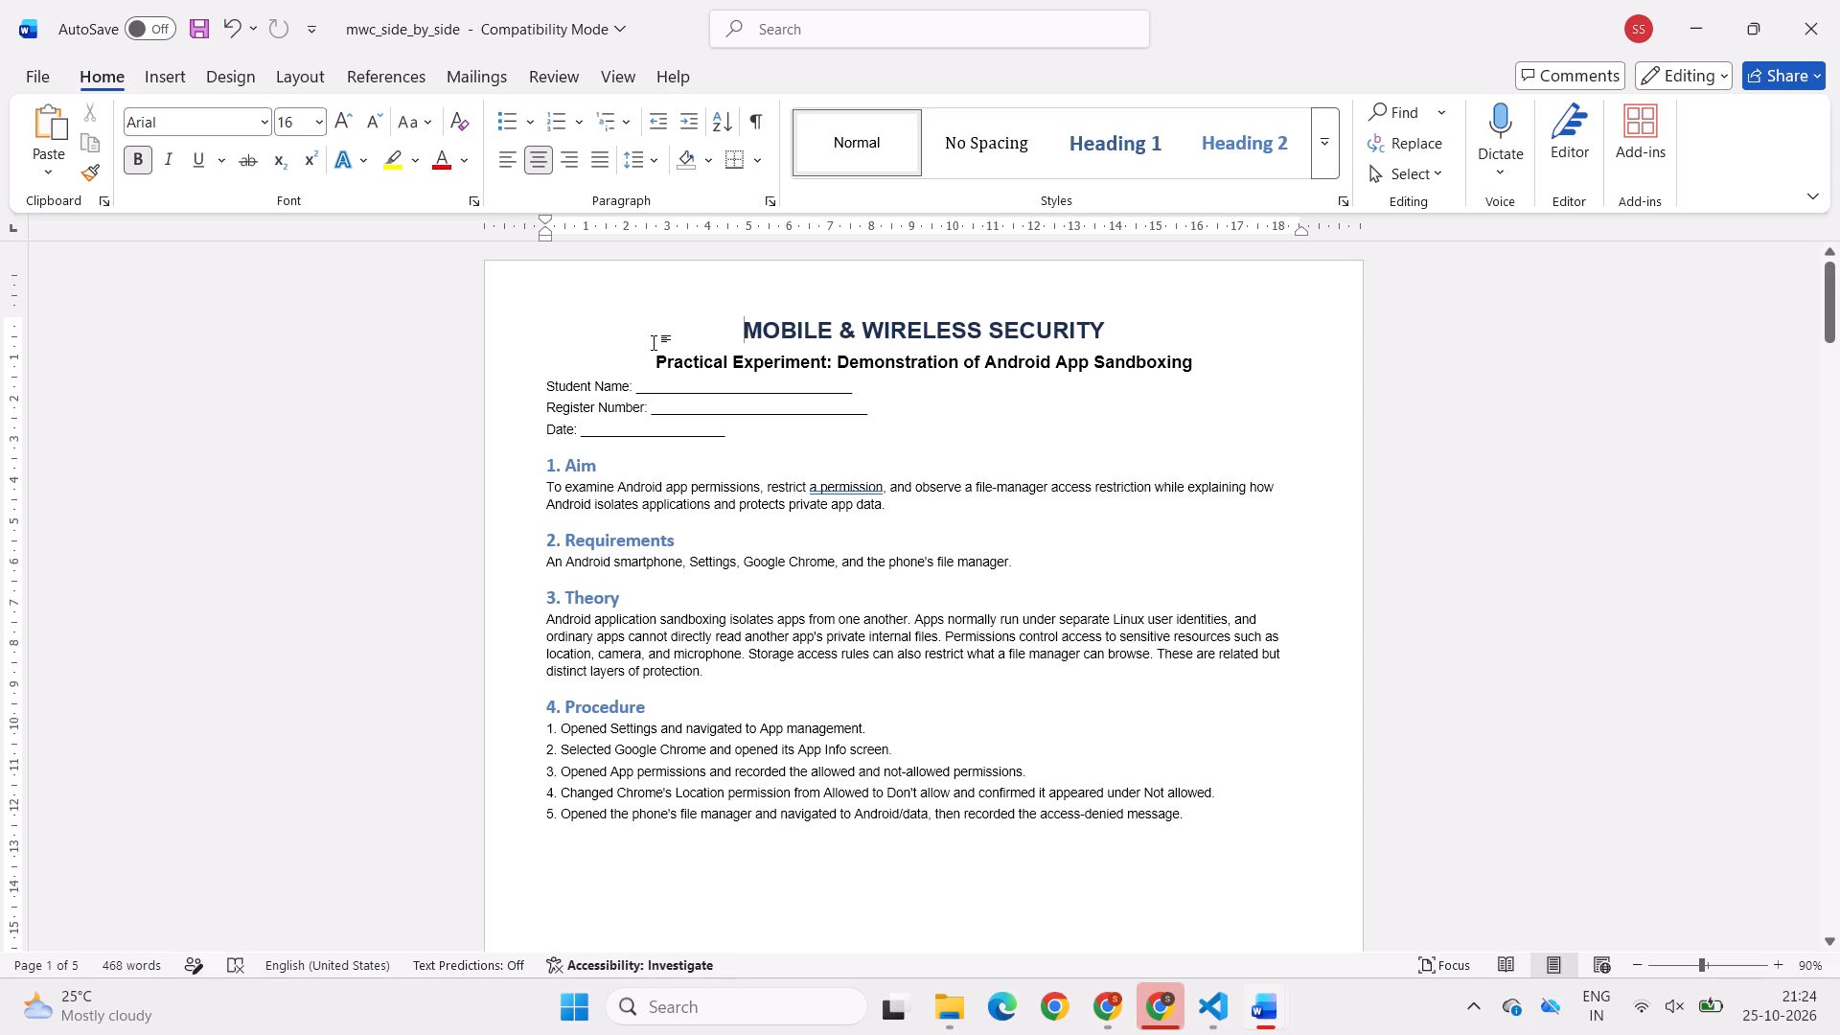
Set the font of the whole document's main text to Times New Roman.
key(ctrl+a)
scroll(654, 342, down, 17)
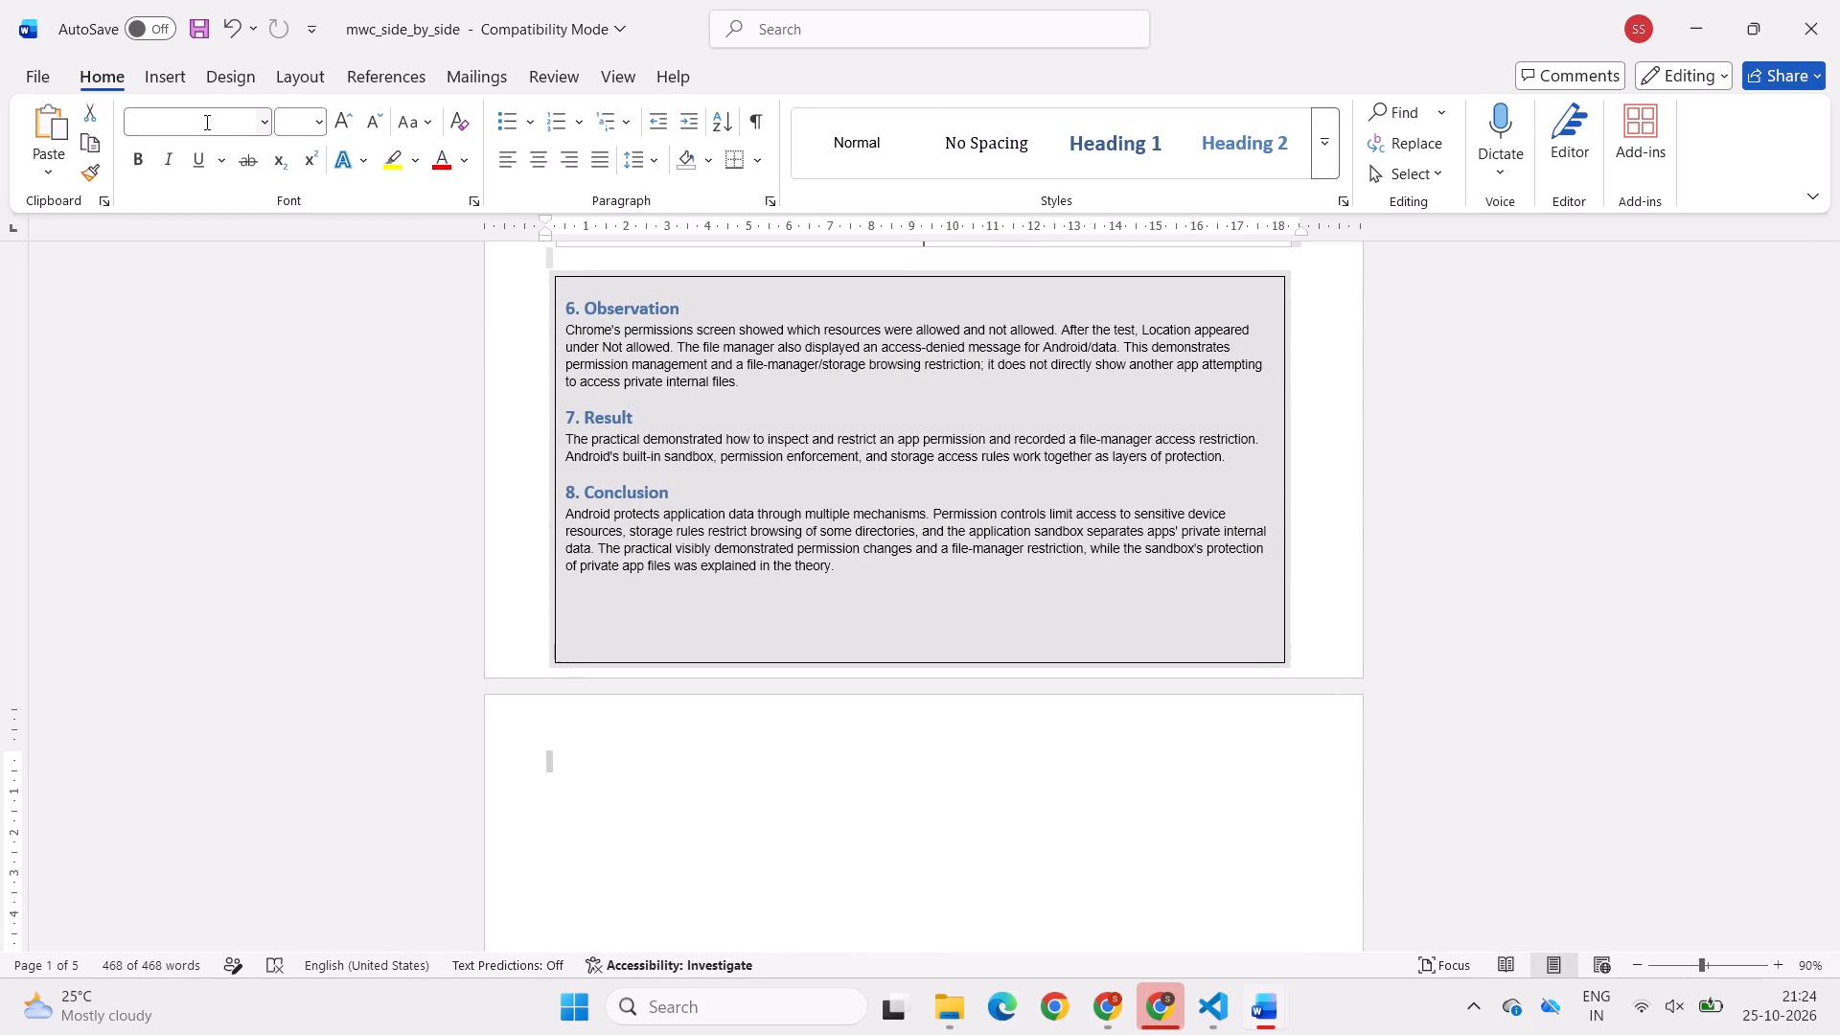
click(205, 122)
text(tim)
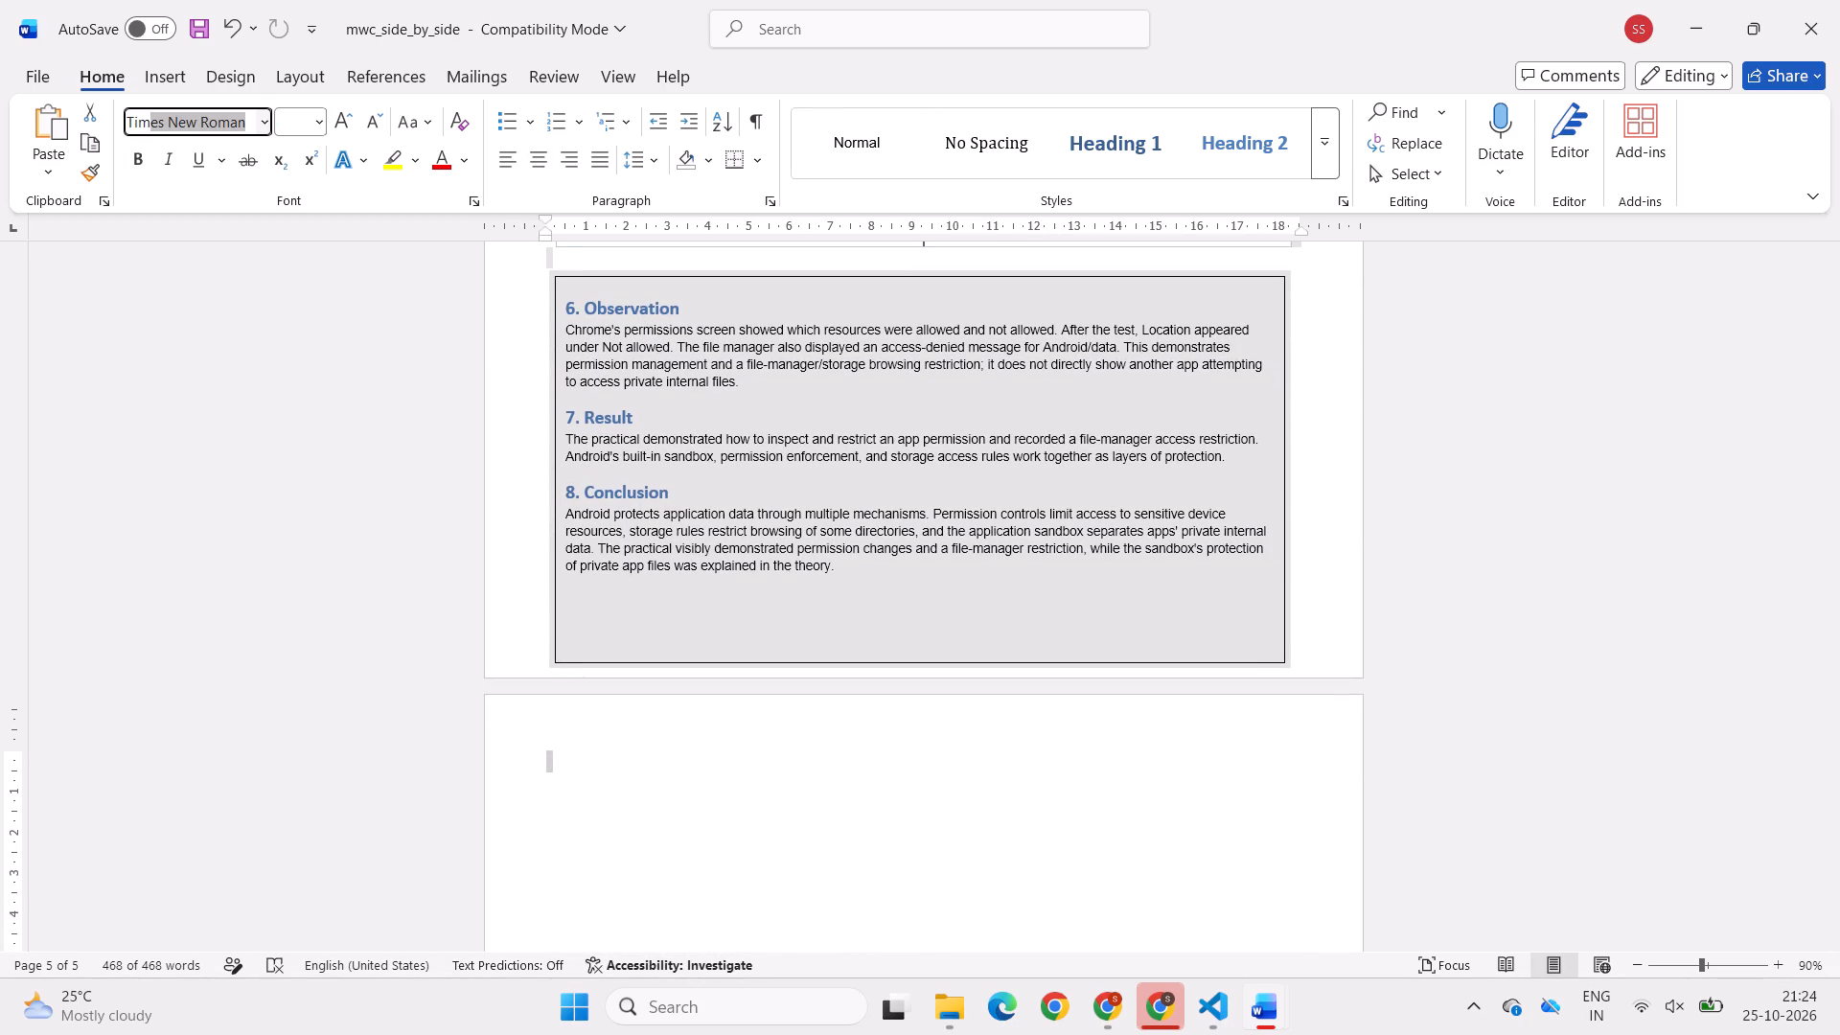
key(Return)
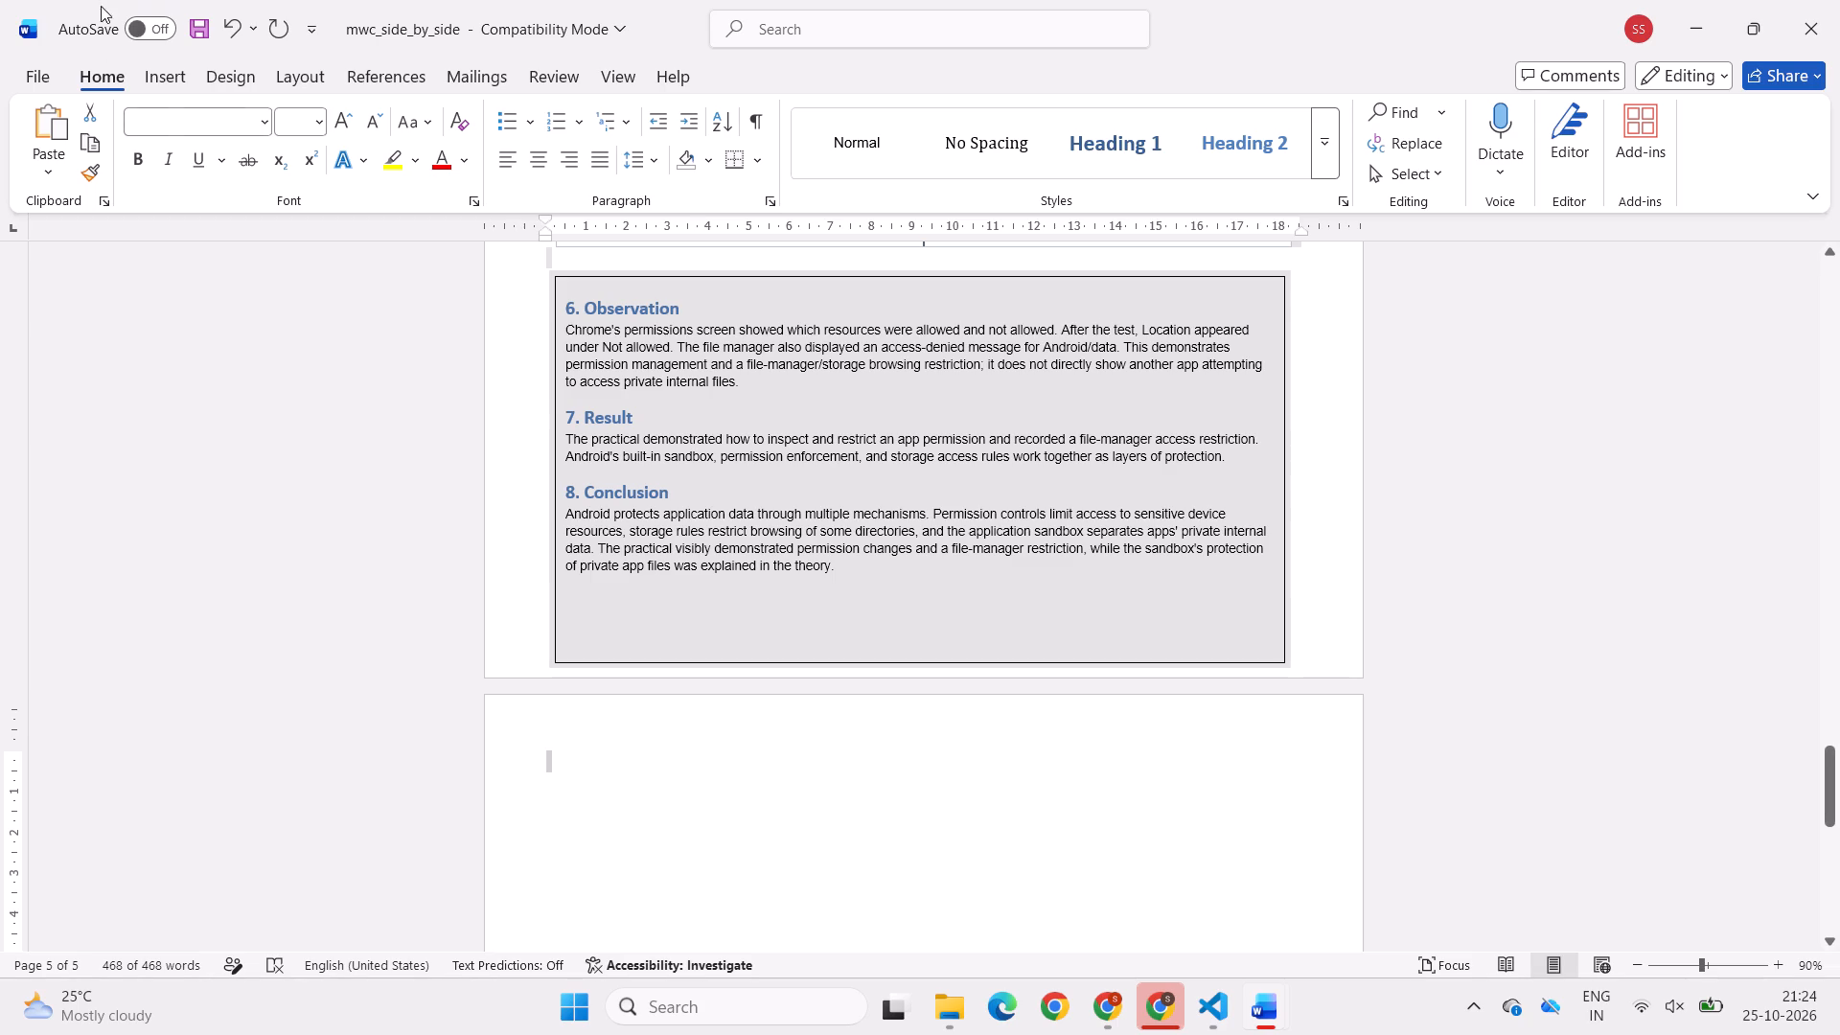
click(205, 126)
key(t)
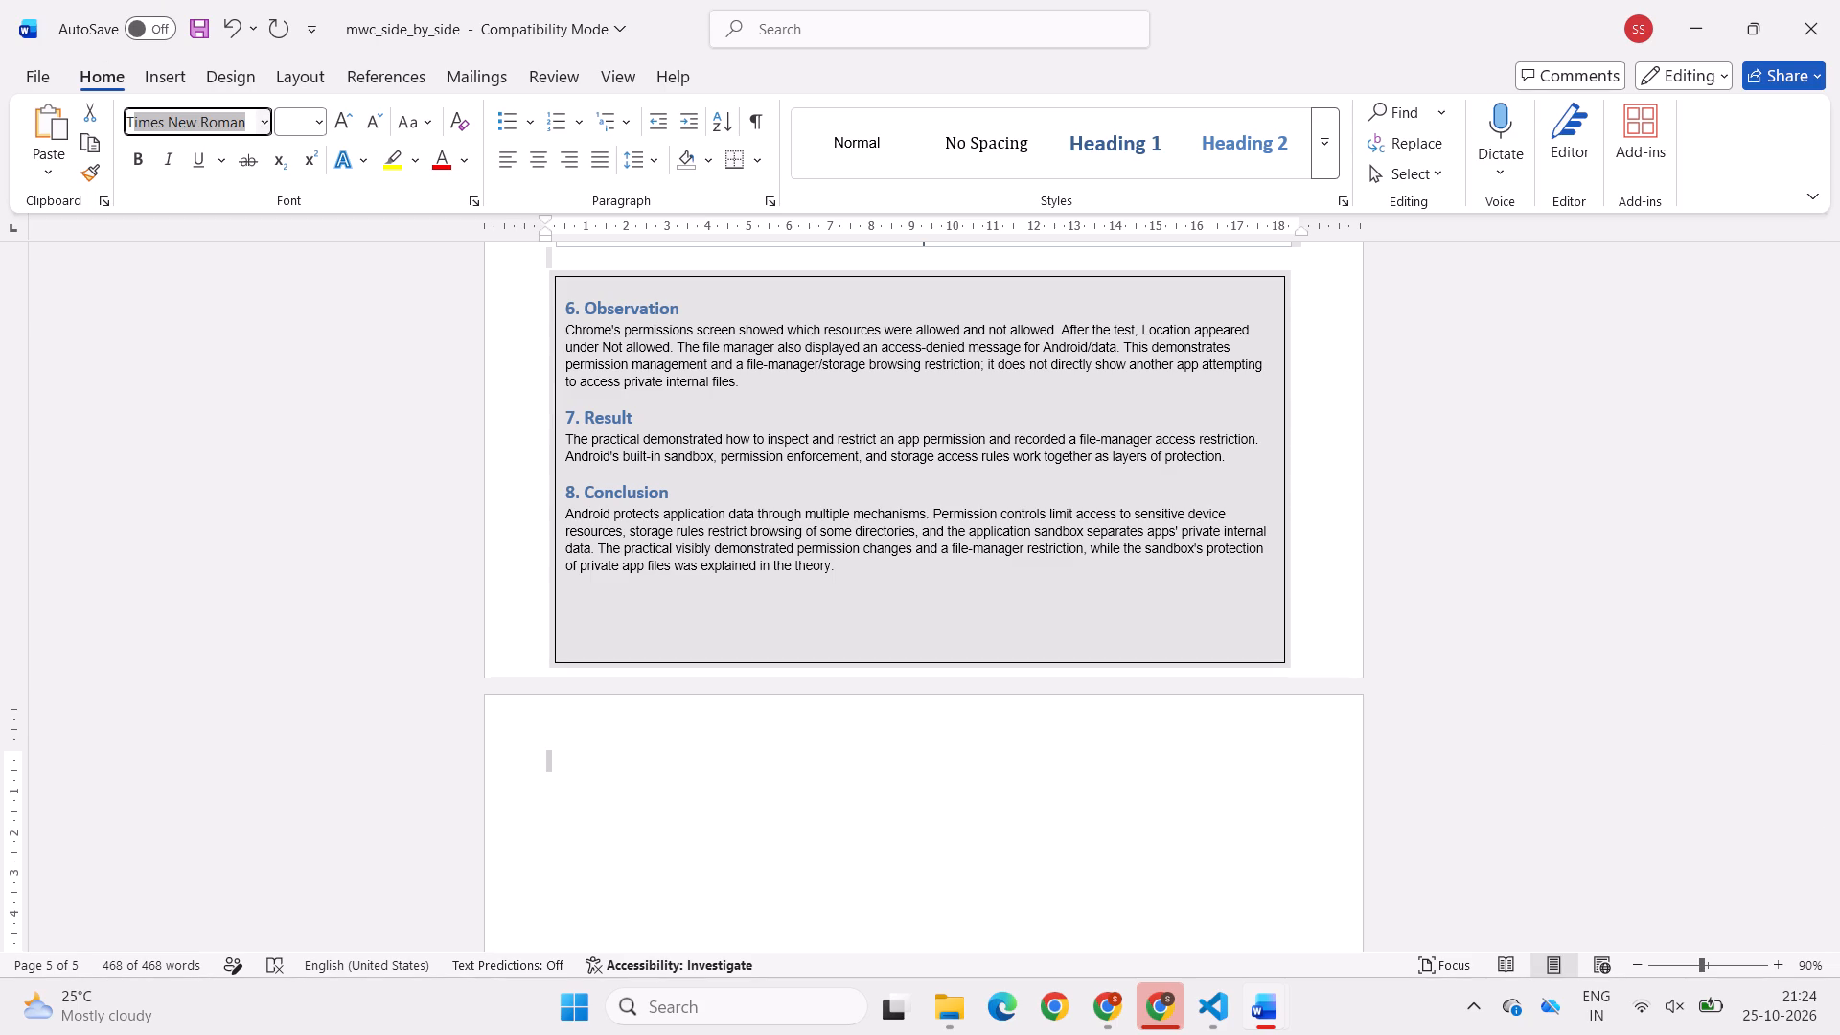
key(Return)
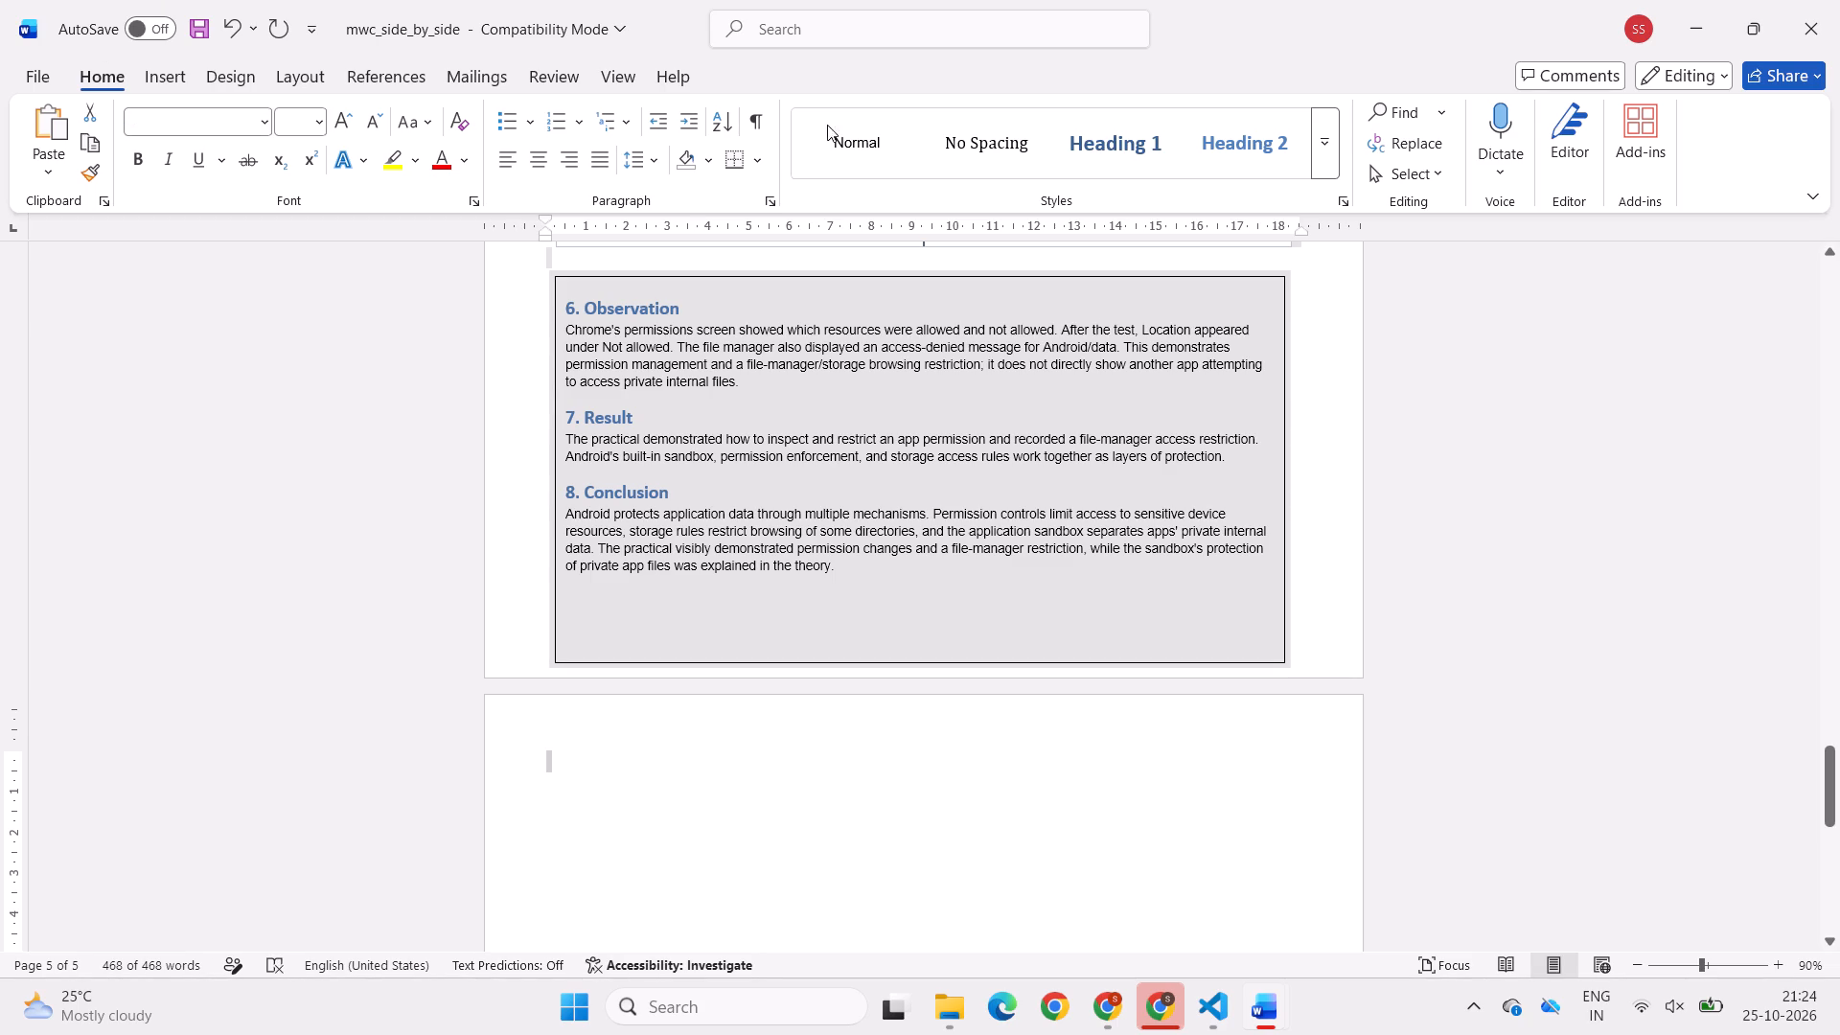
Set the Observation, Result and Conclusion text in the text box to Times New Roman and enlarge it by two size steps.
click(905, 644)
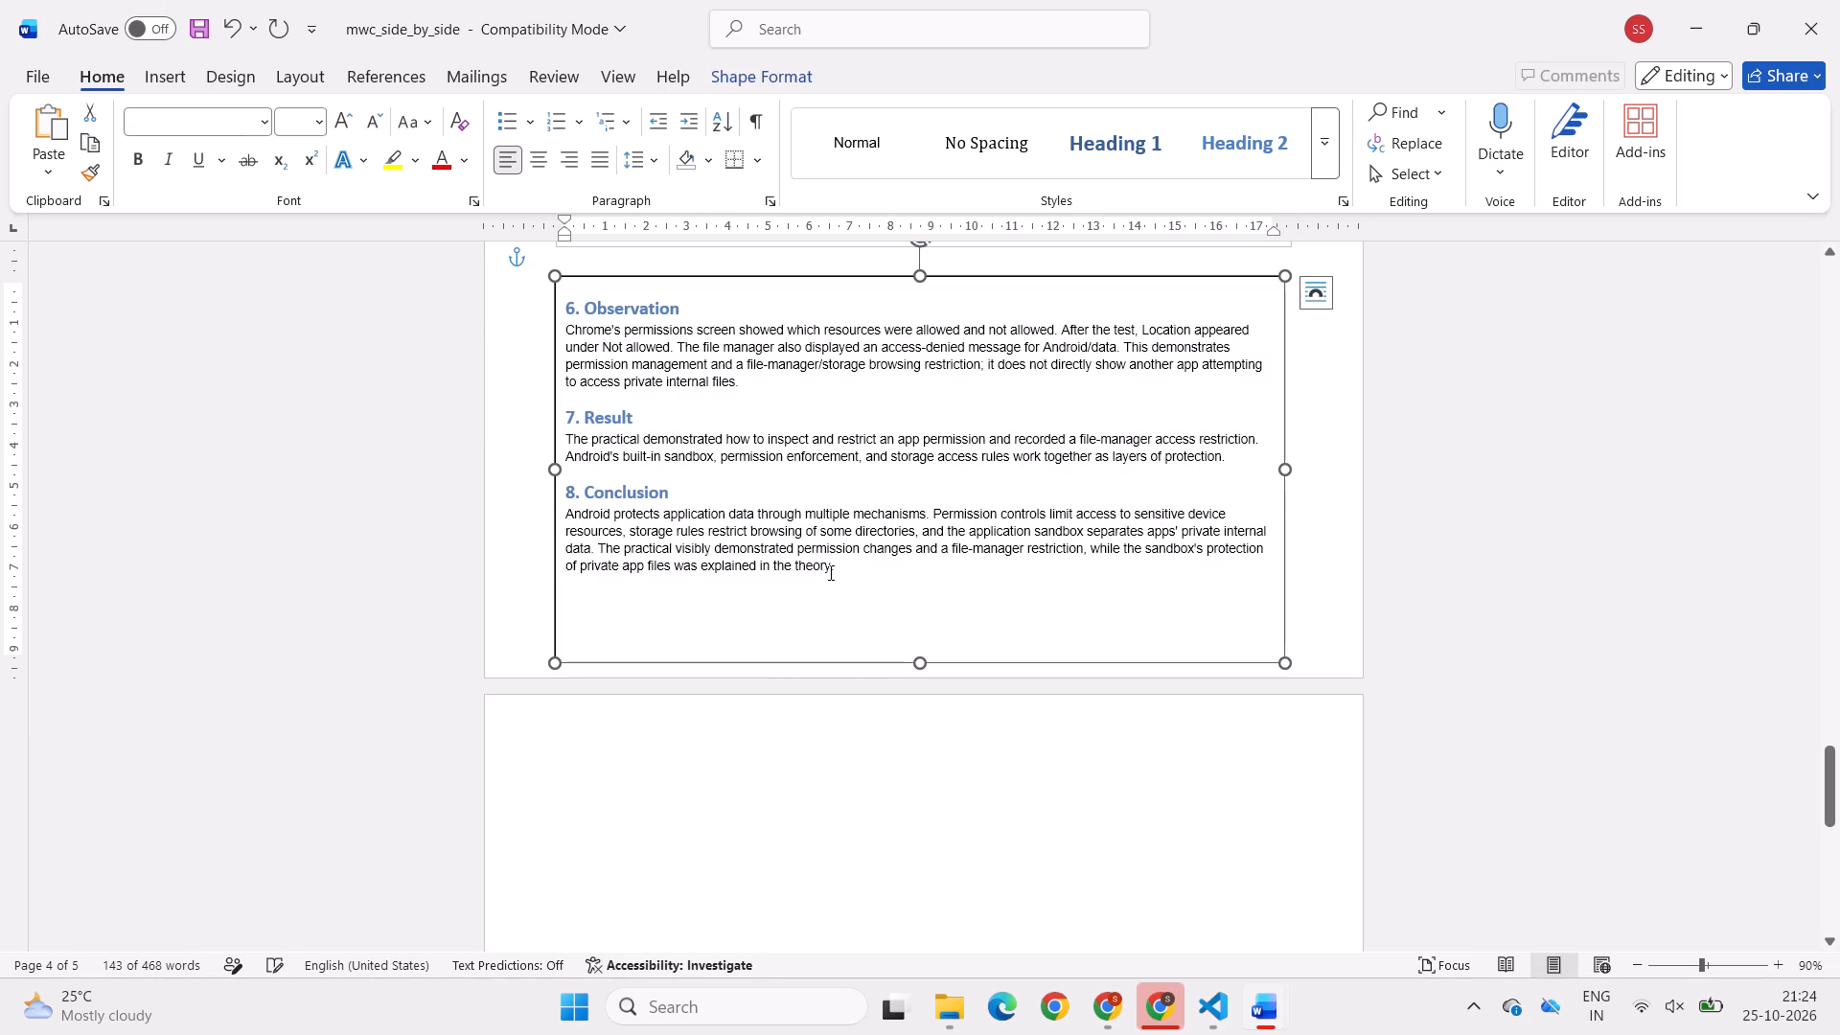
drag(844, 568, 565, 306)
click(201, 125)
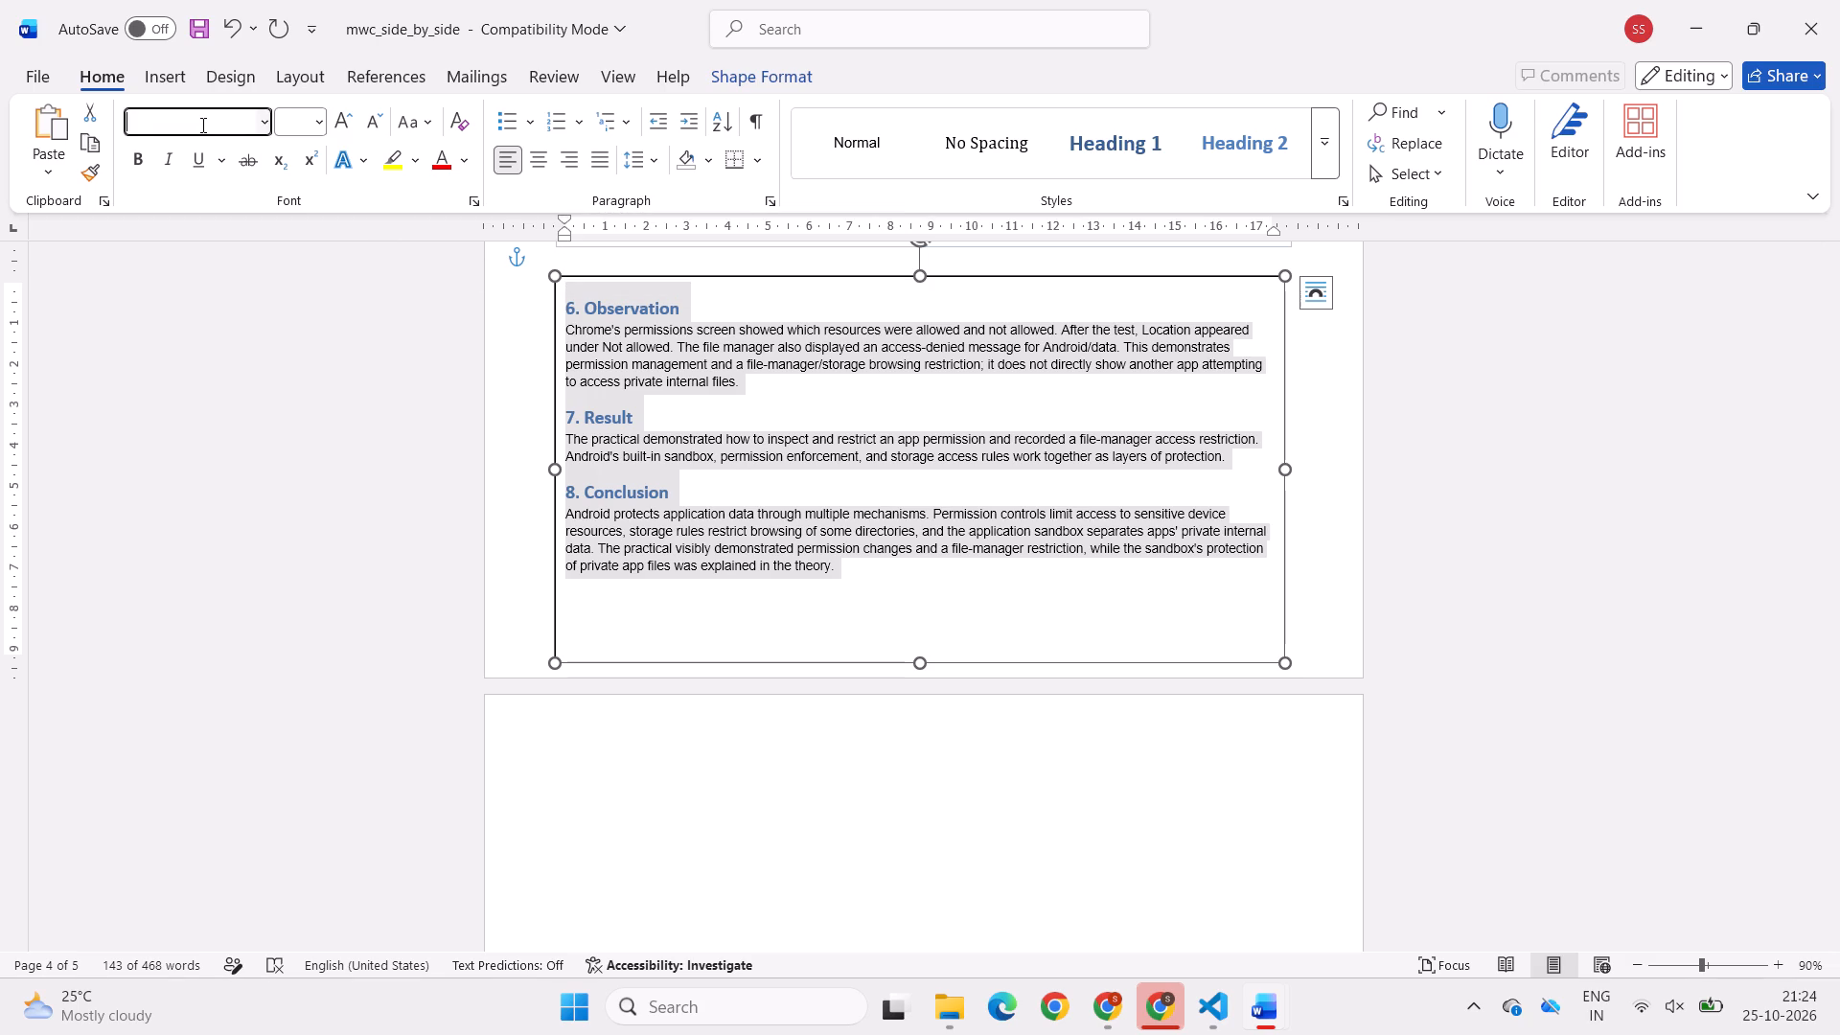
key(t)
key(Return)
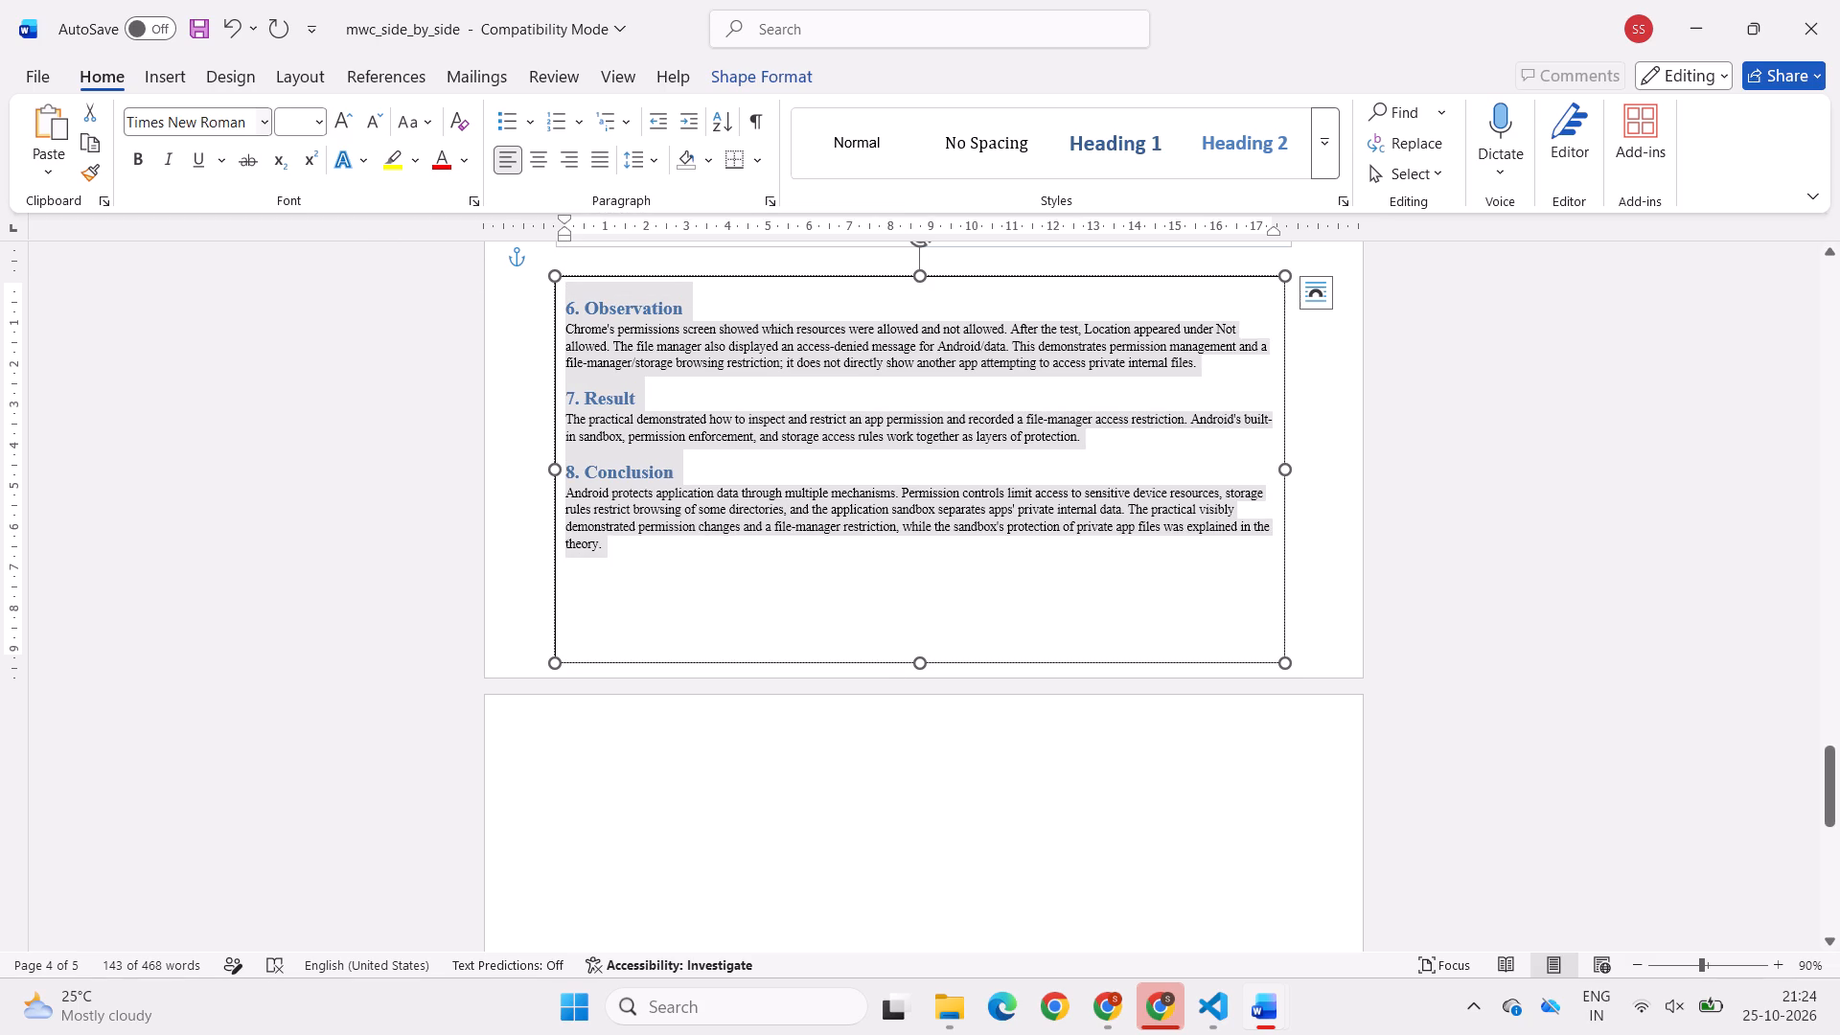
click(349, 118)
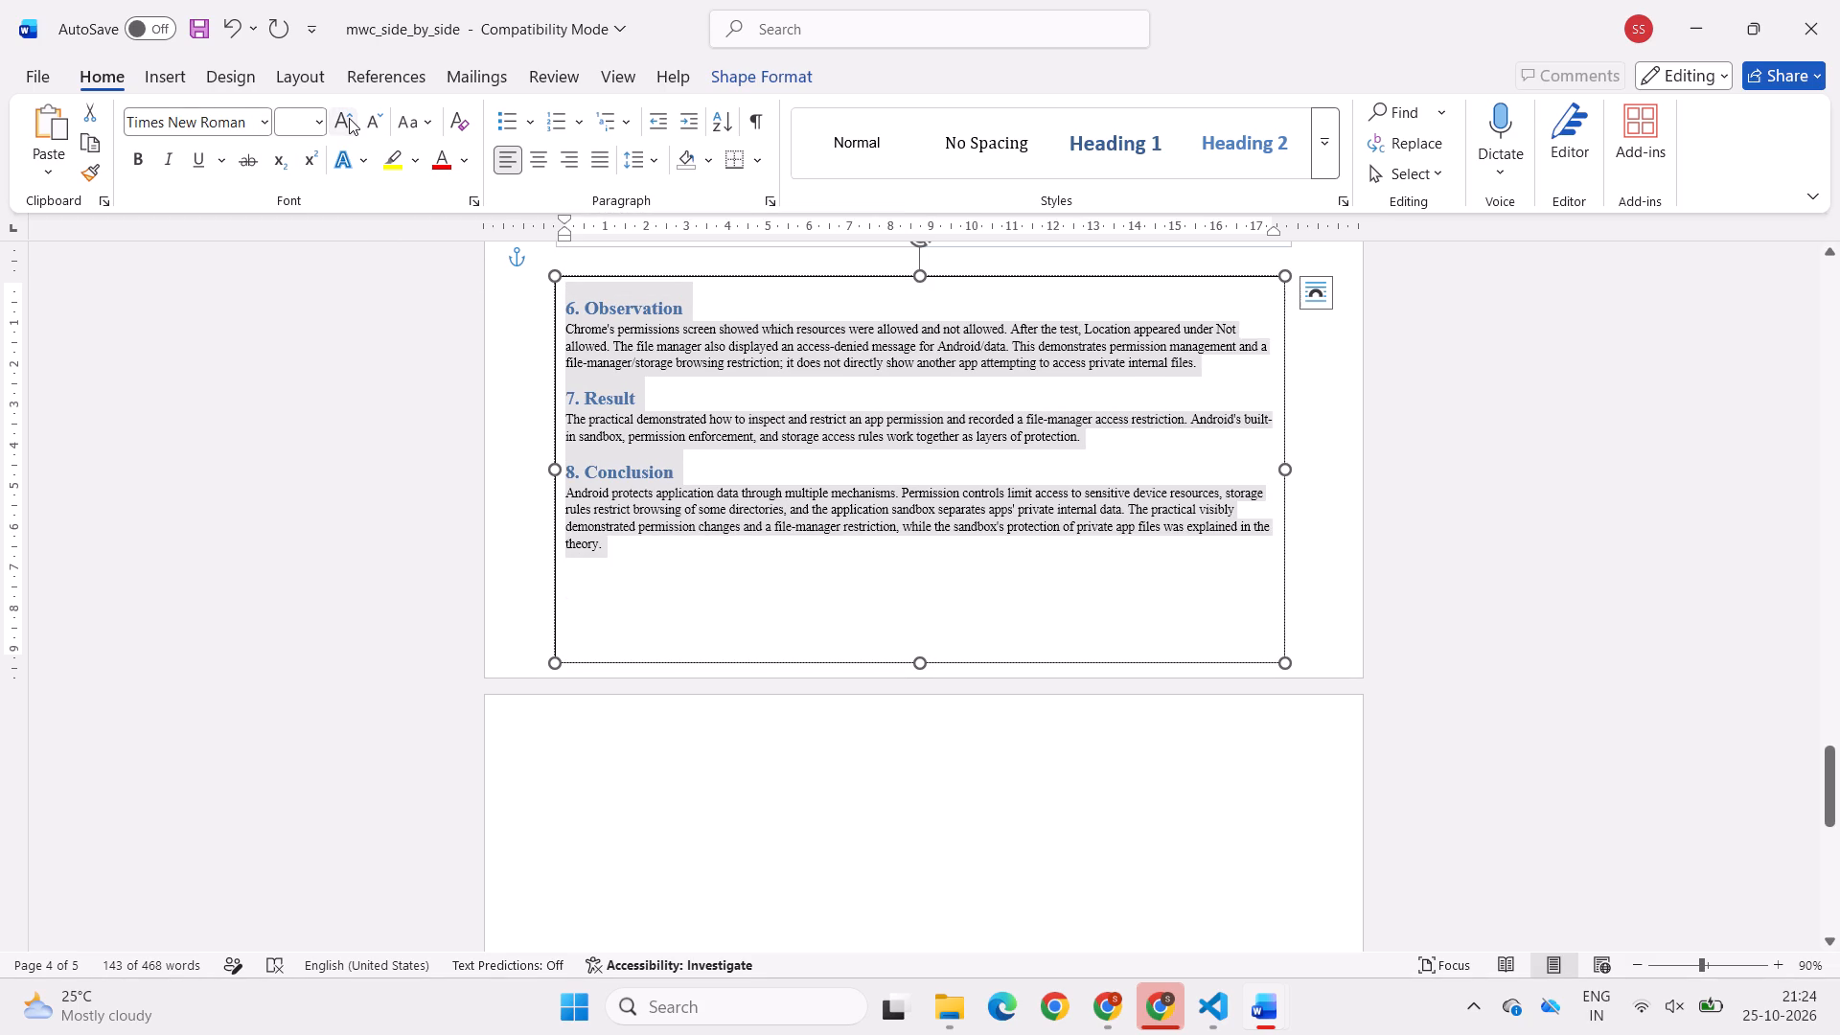
click(349, 118)
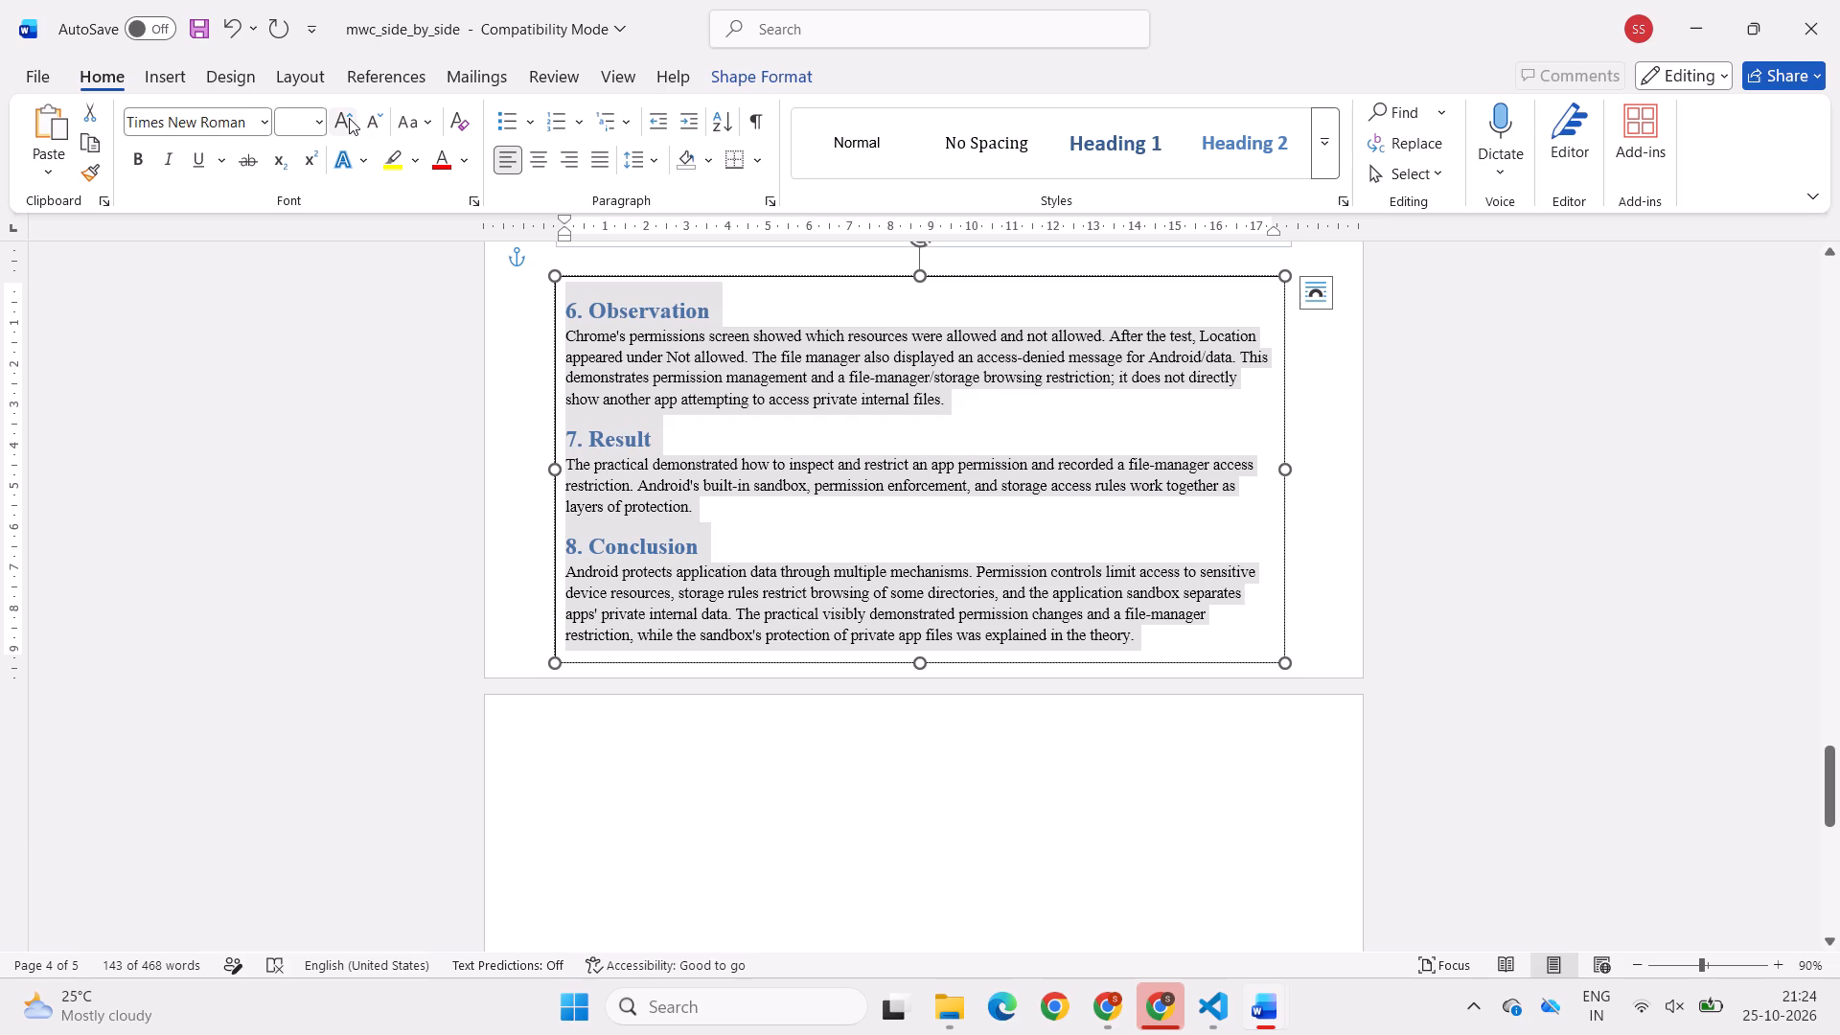
Recolour all the text box's text black, including the Observation, Result and Conclusion headings.
click(351, 431)
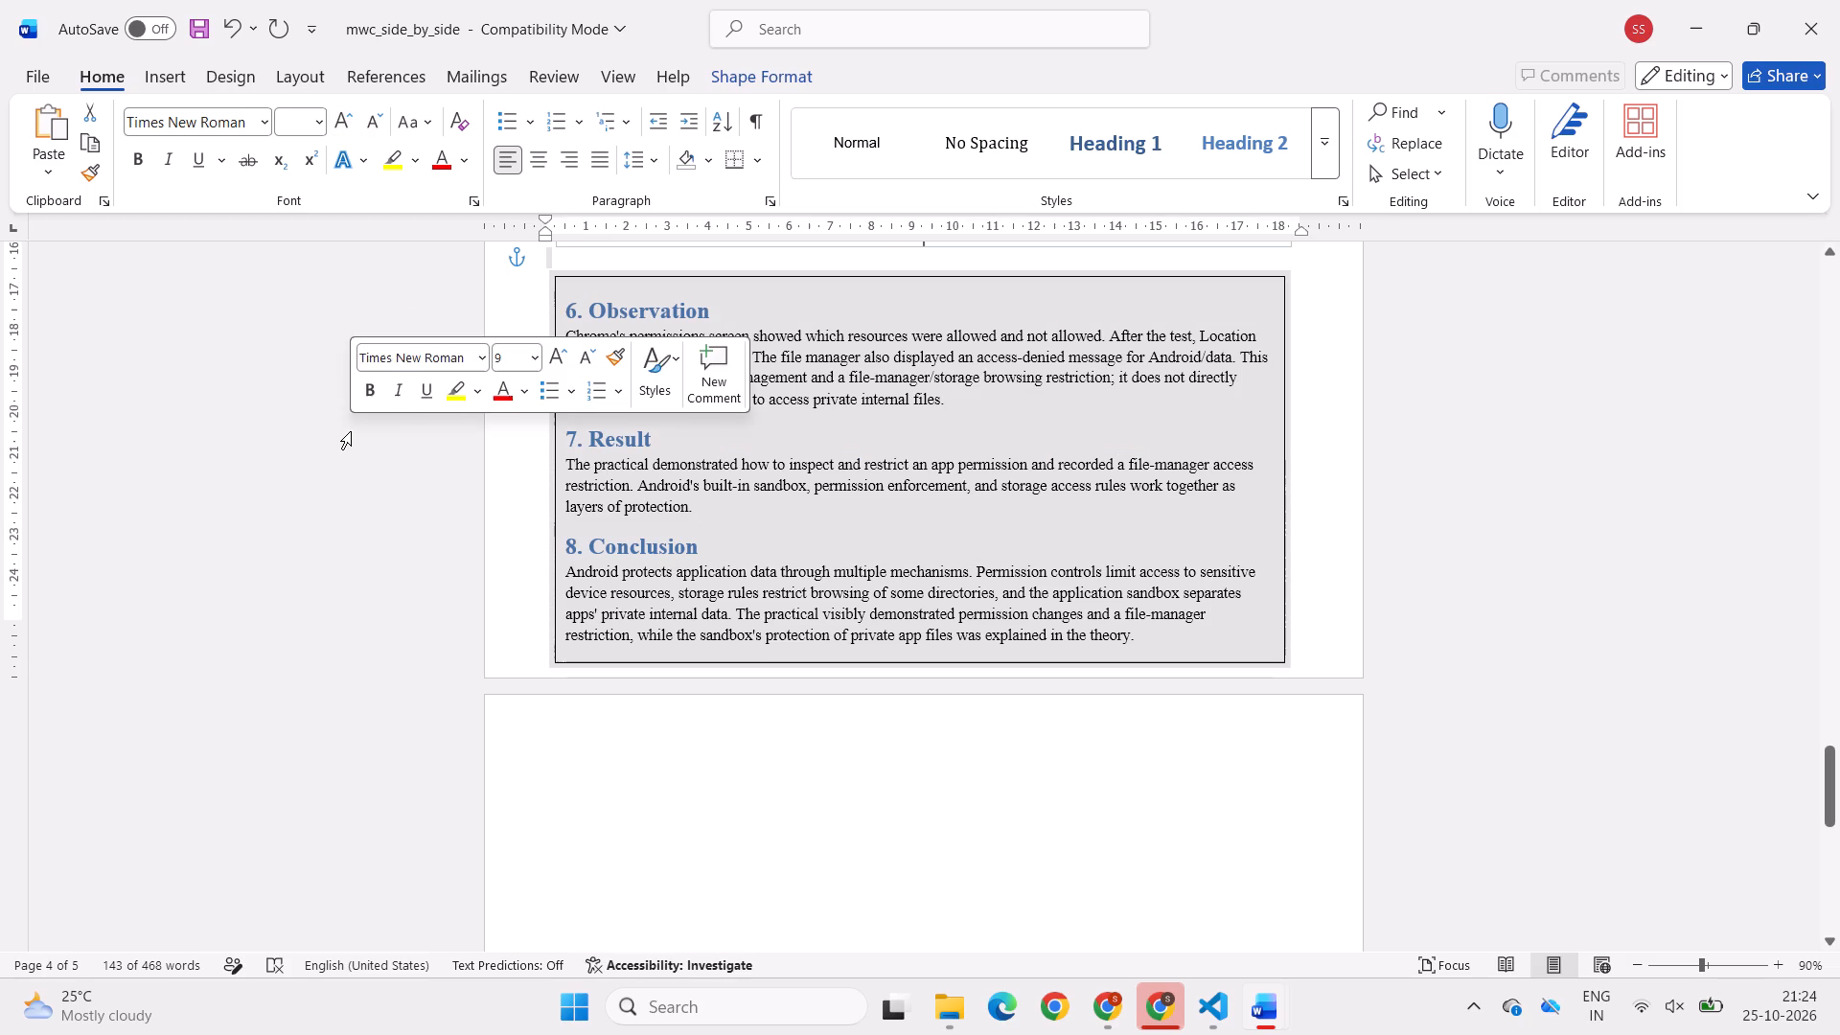
click(351, 431)
click(513, 473)
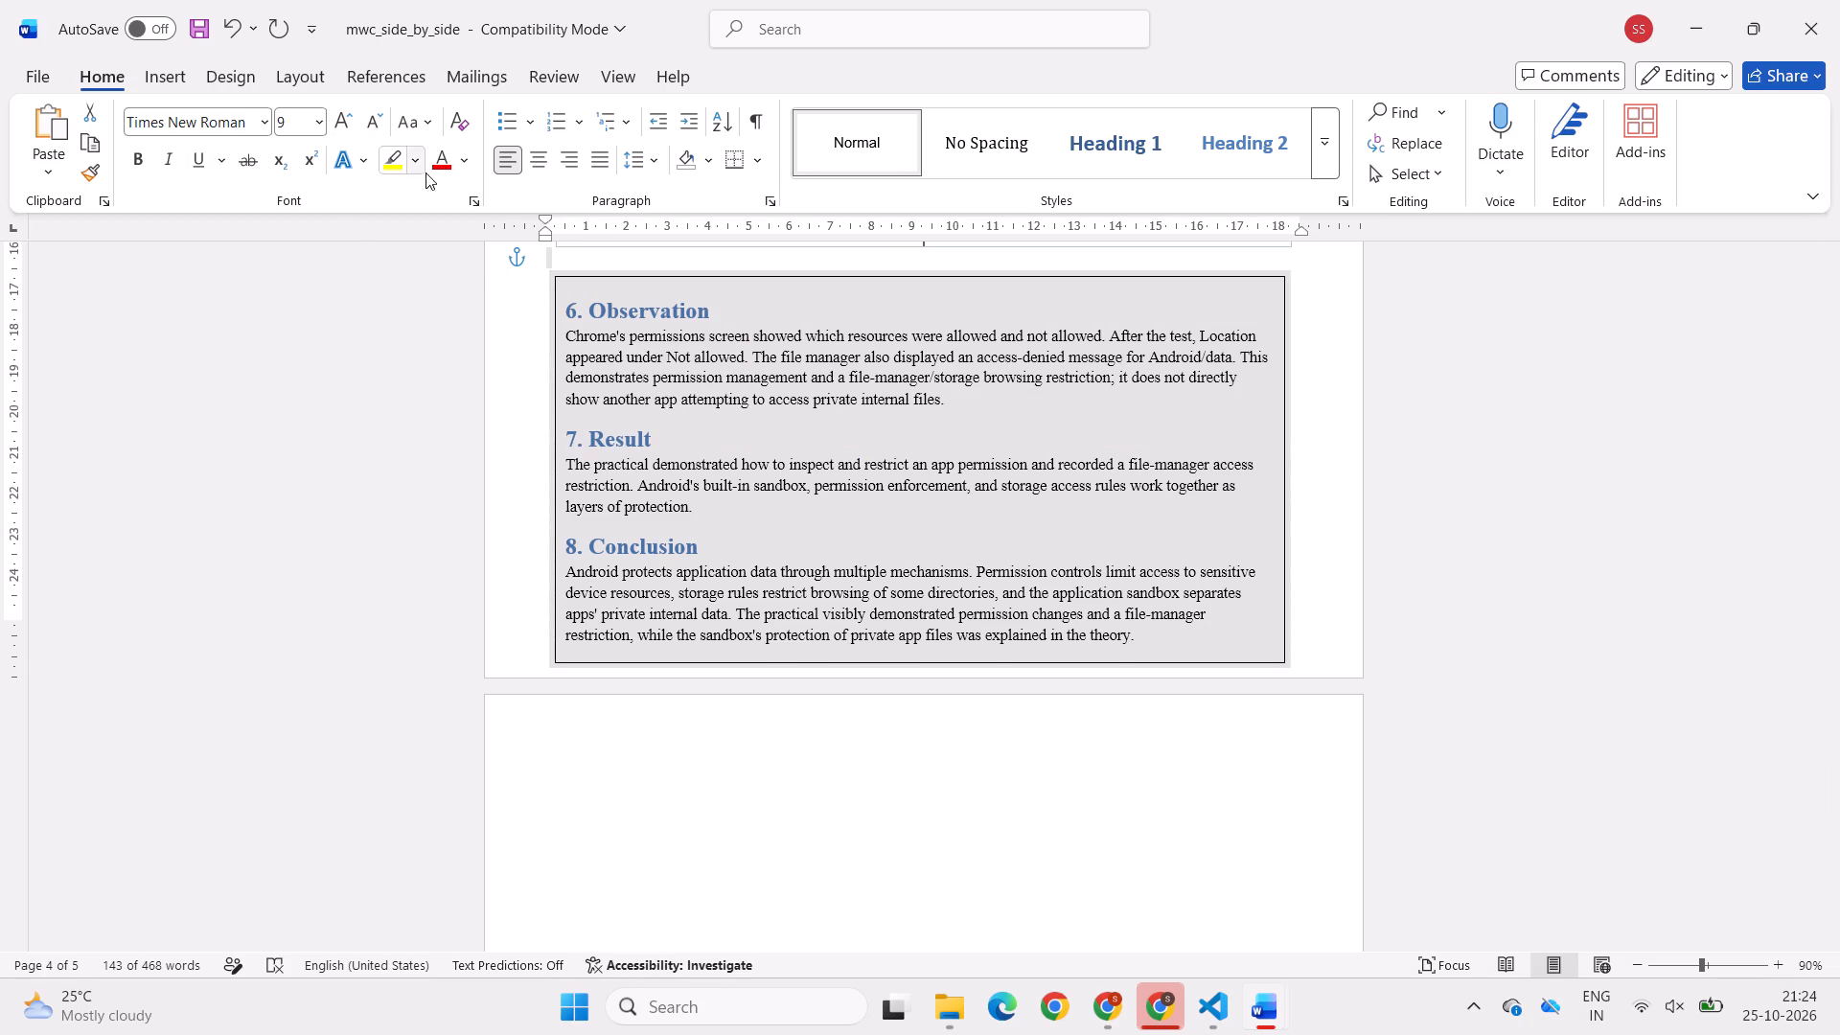
click(463, 169)
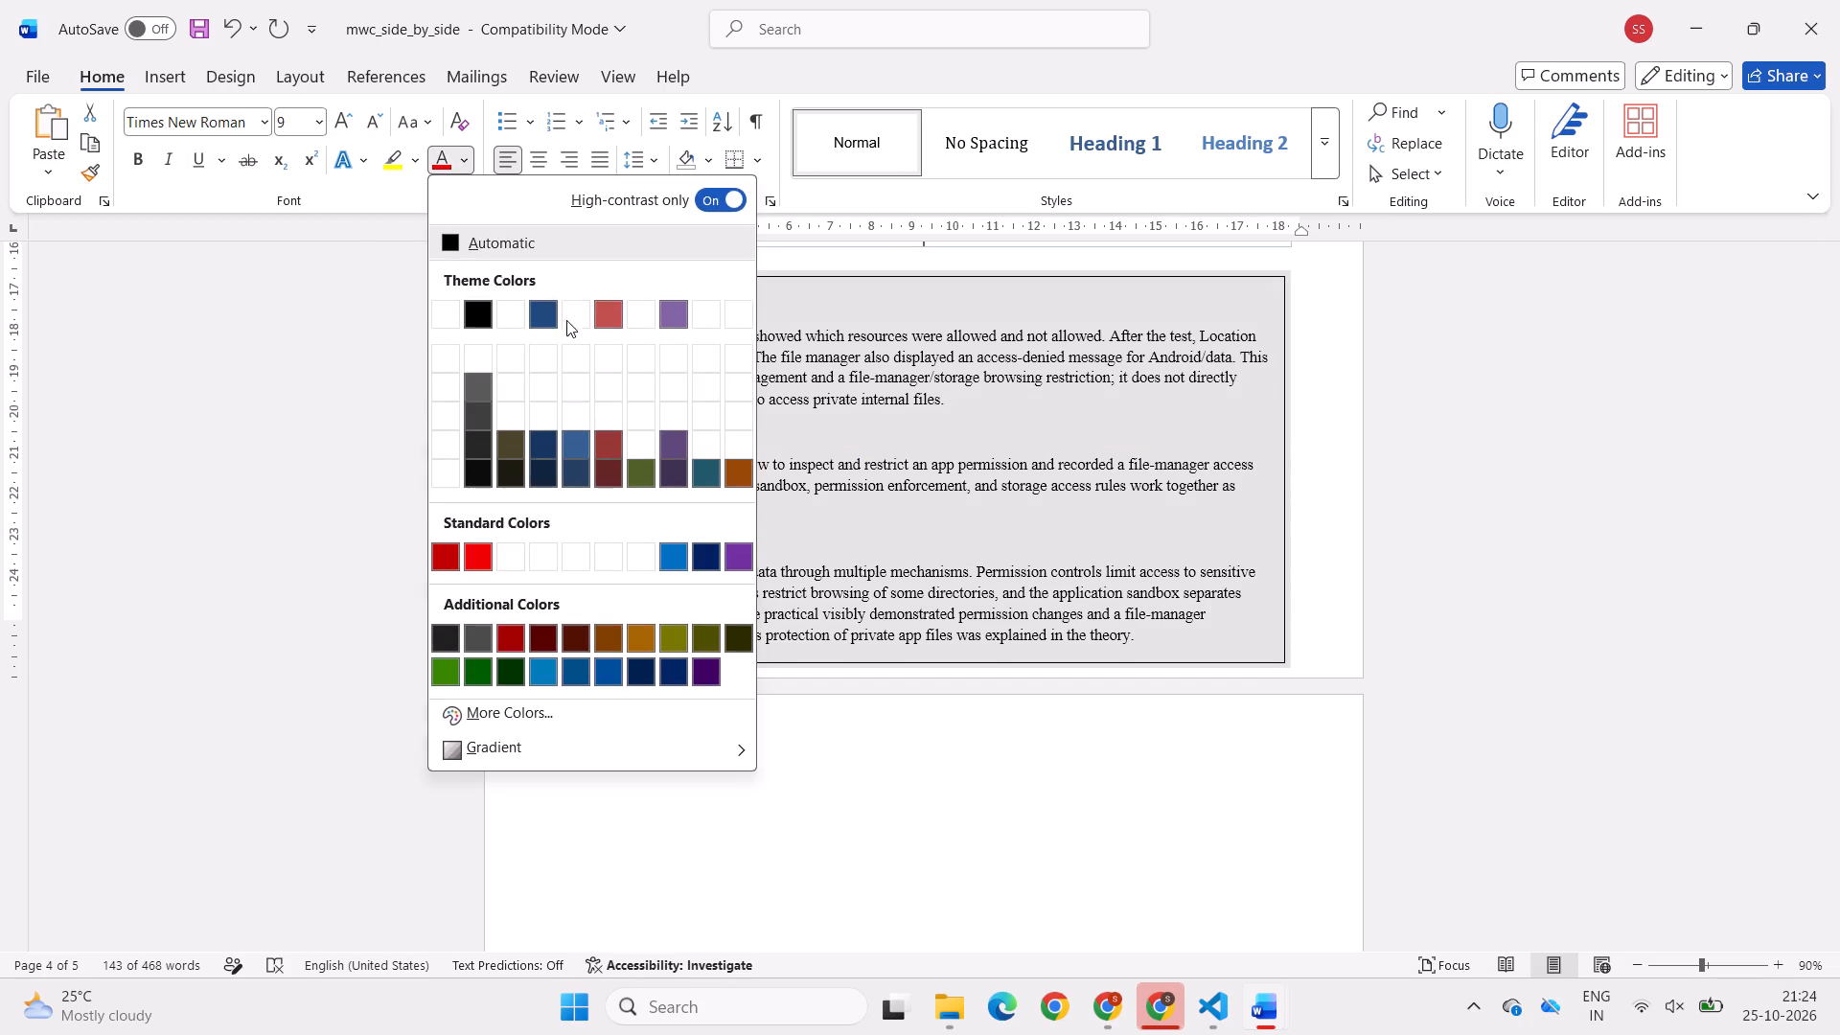
click(476, 310)
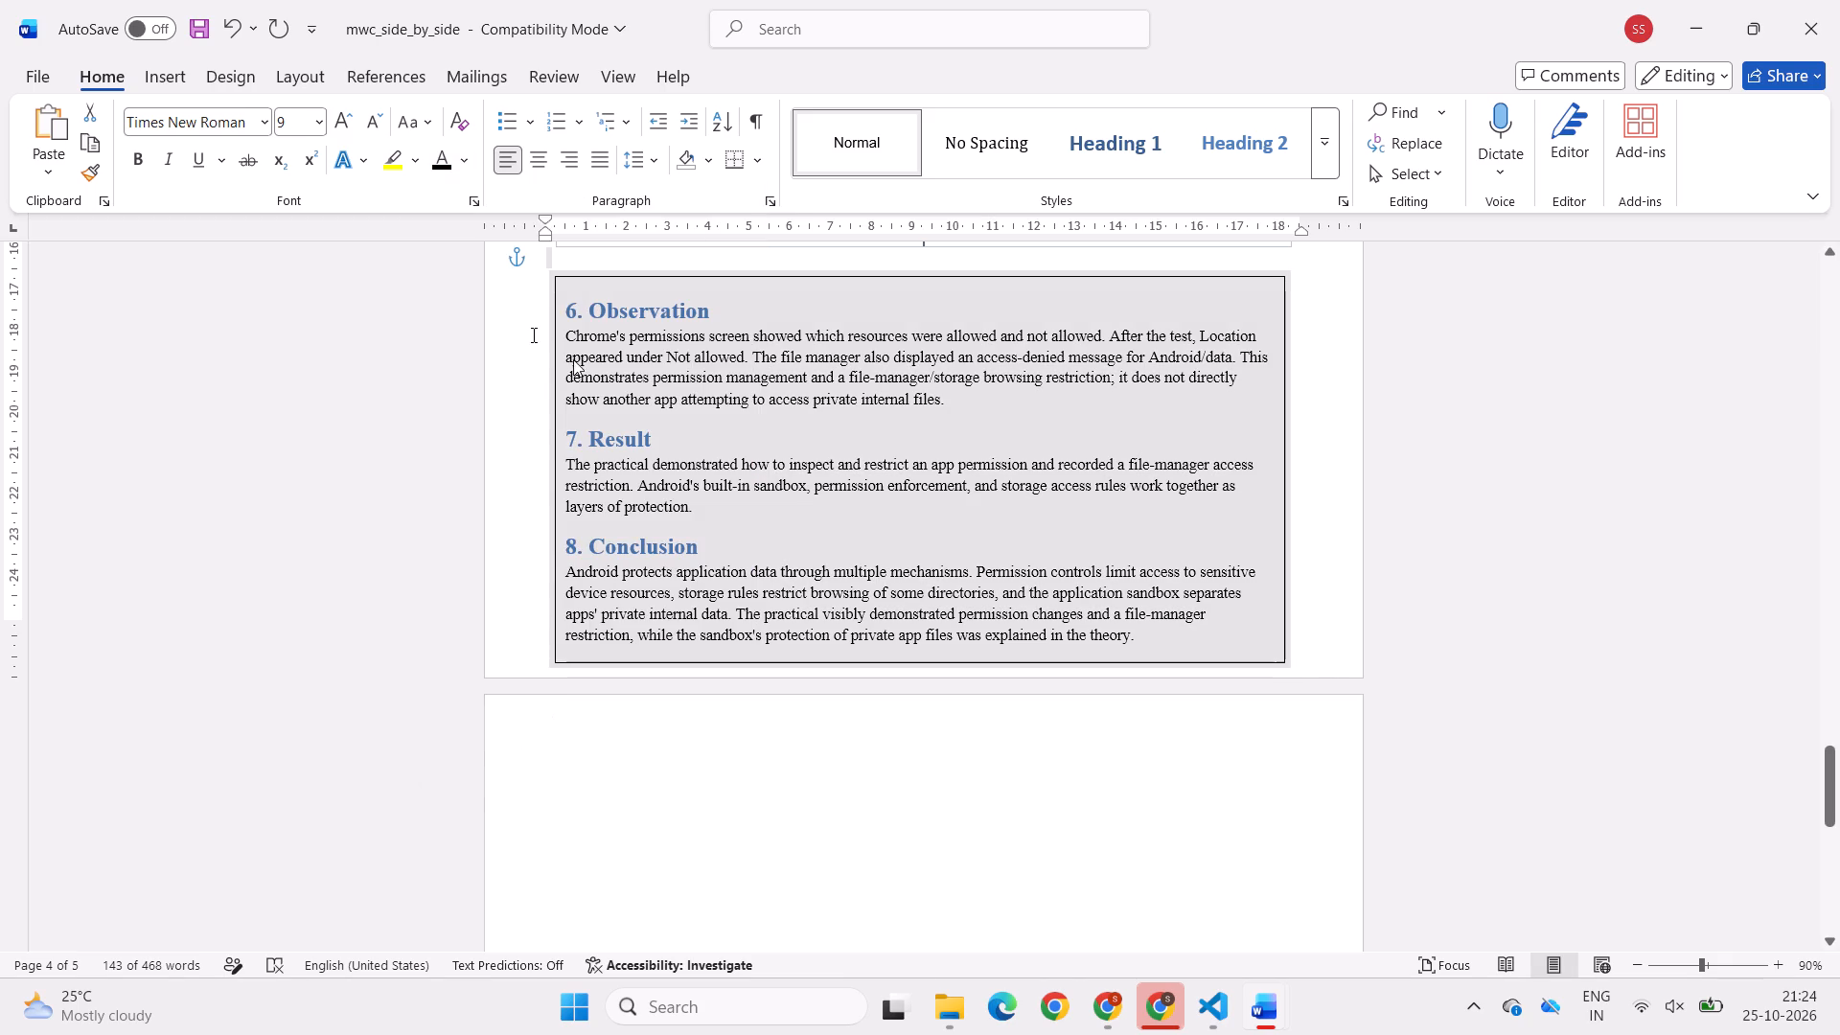
click(626, 383)
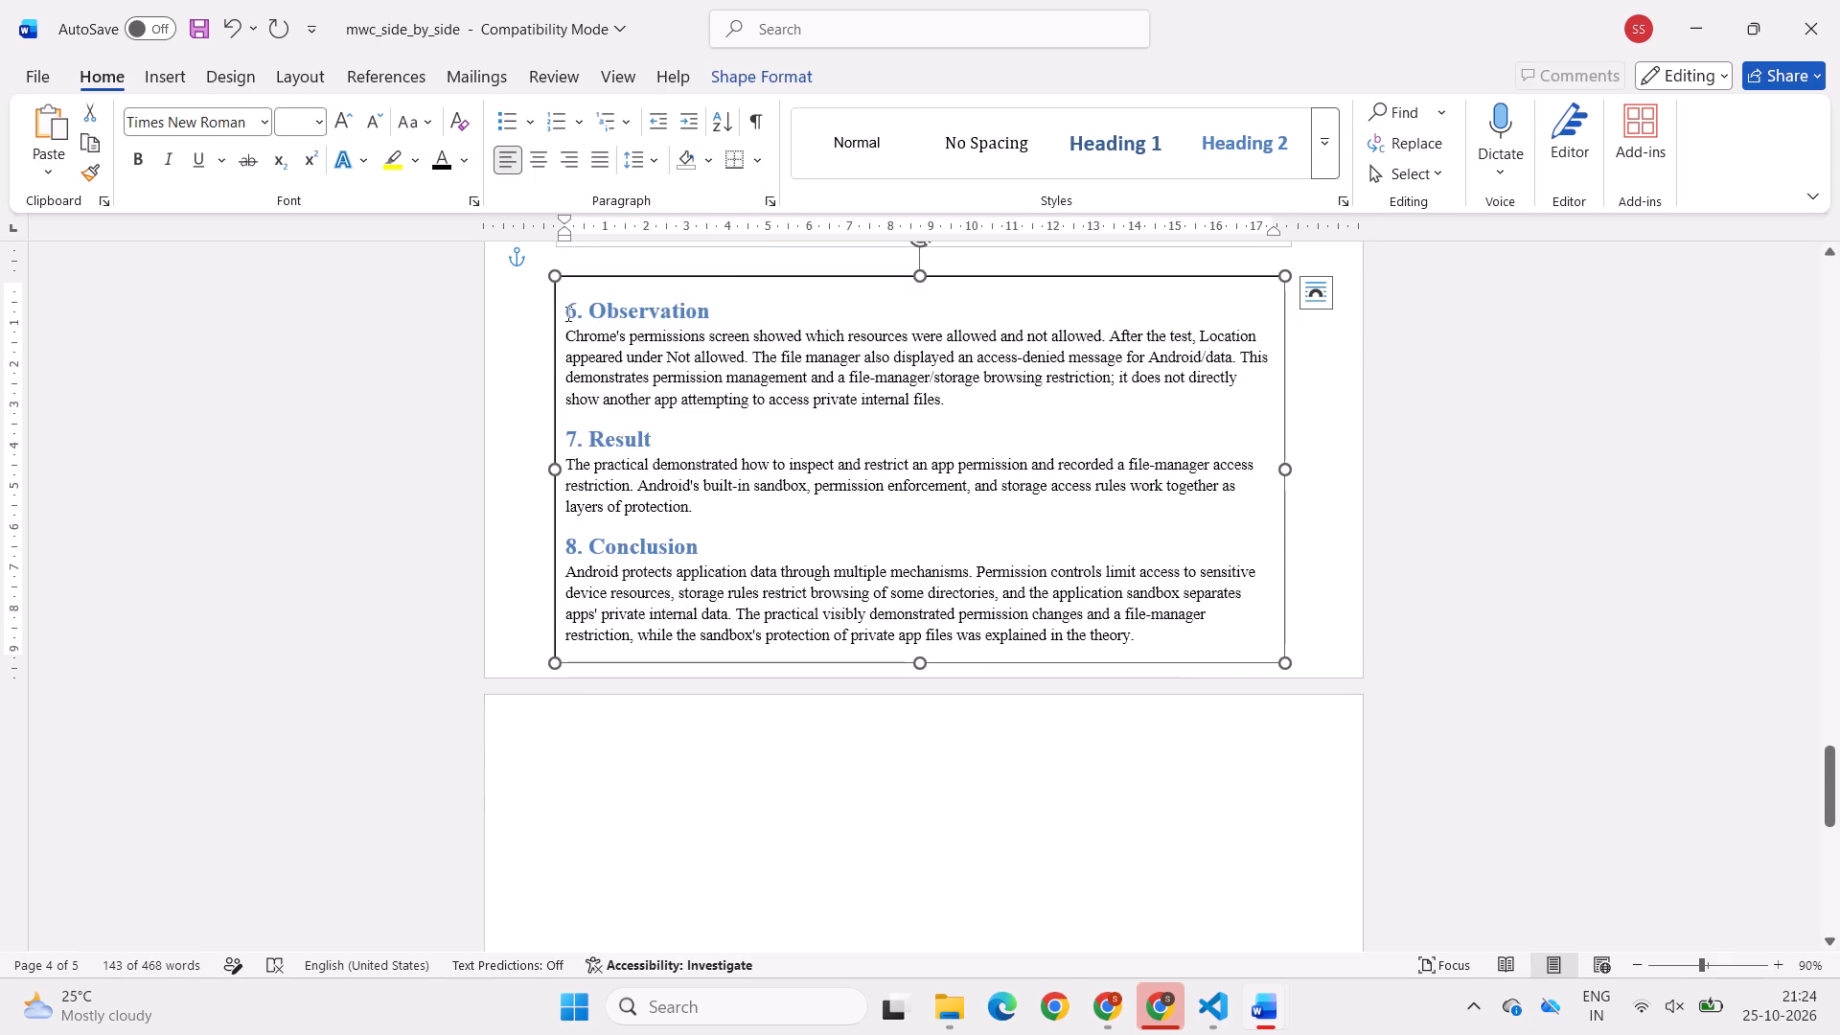
drag(566, 313, 1157, 655)
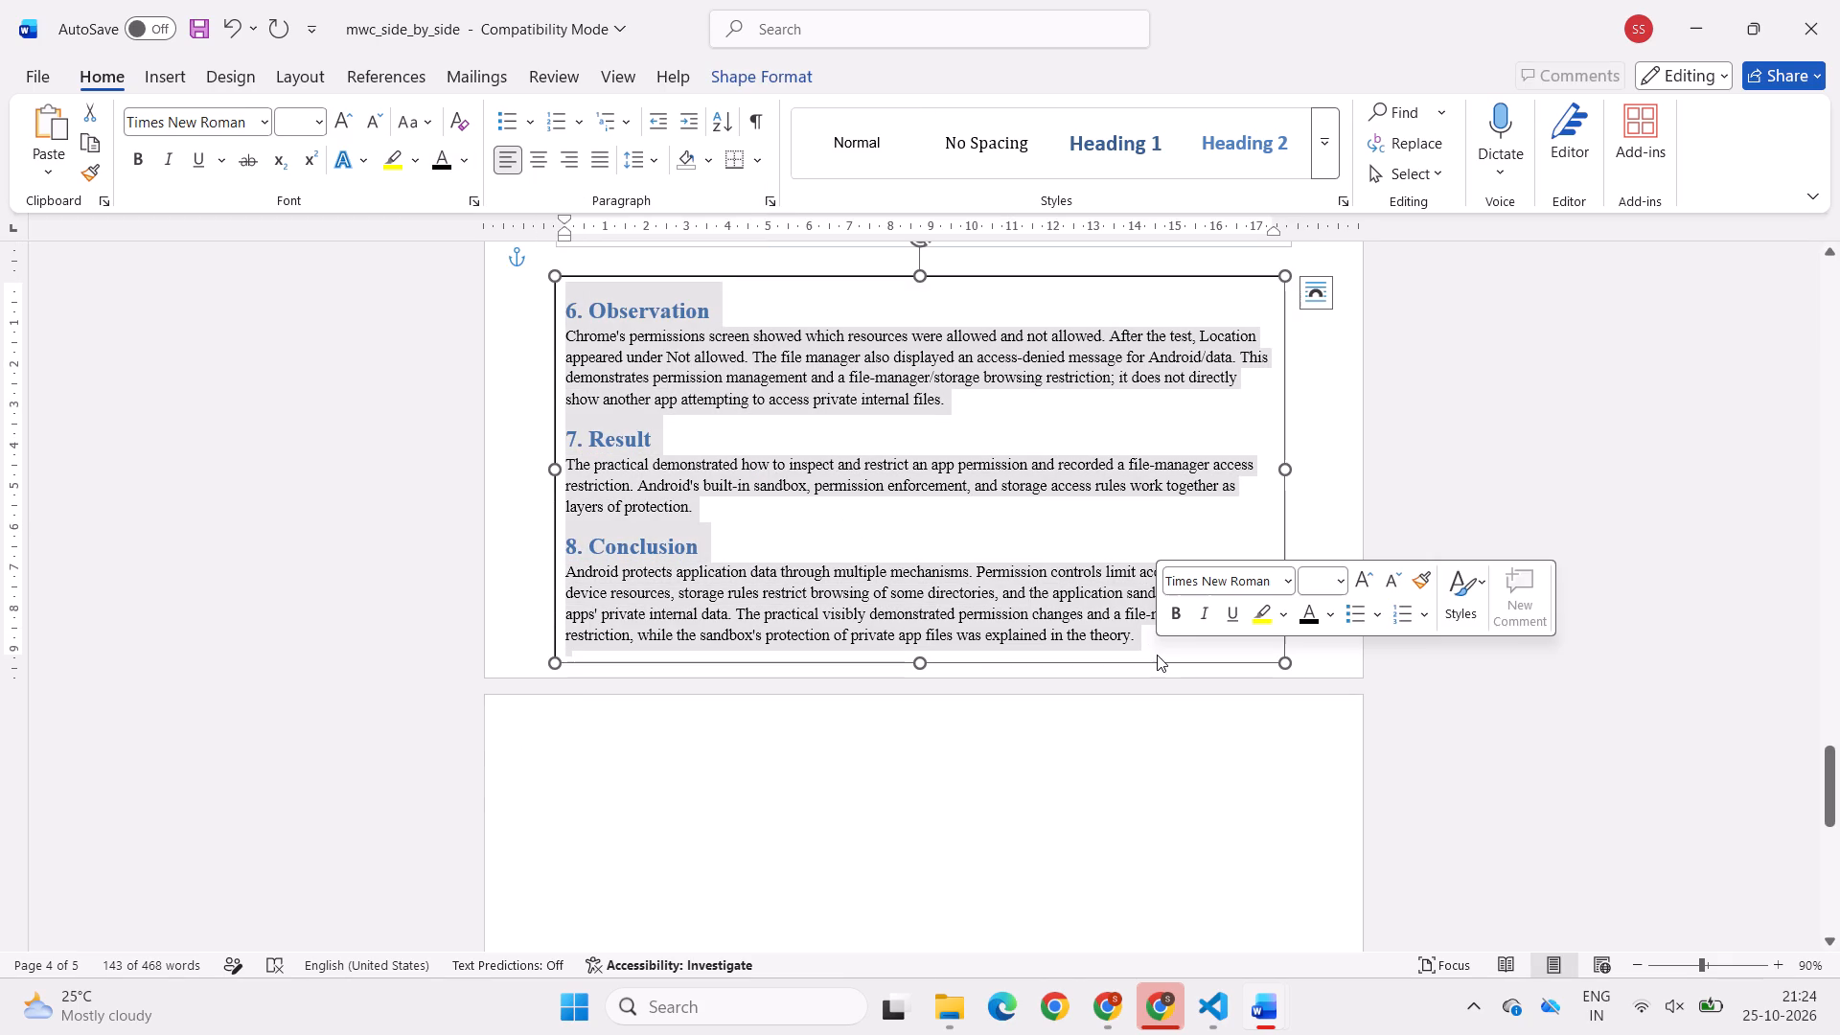
click(1302, 617)
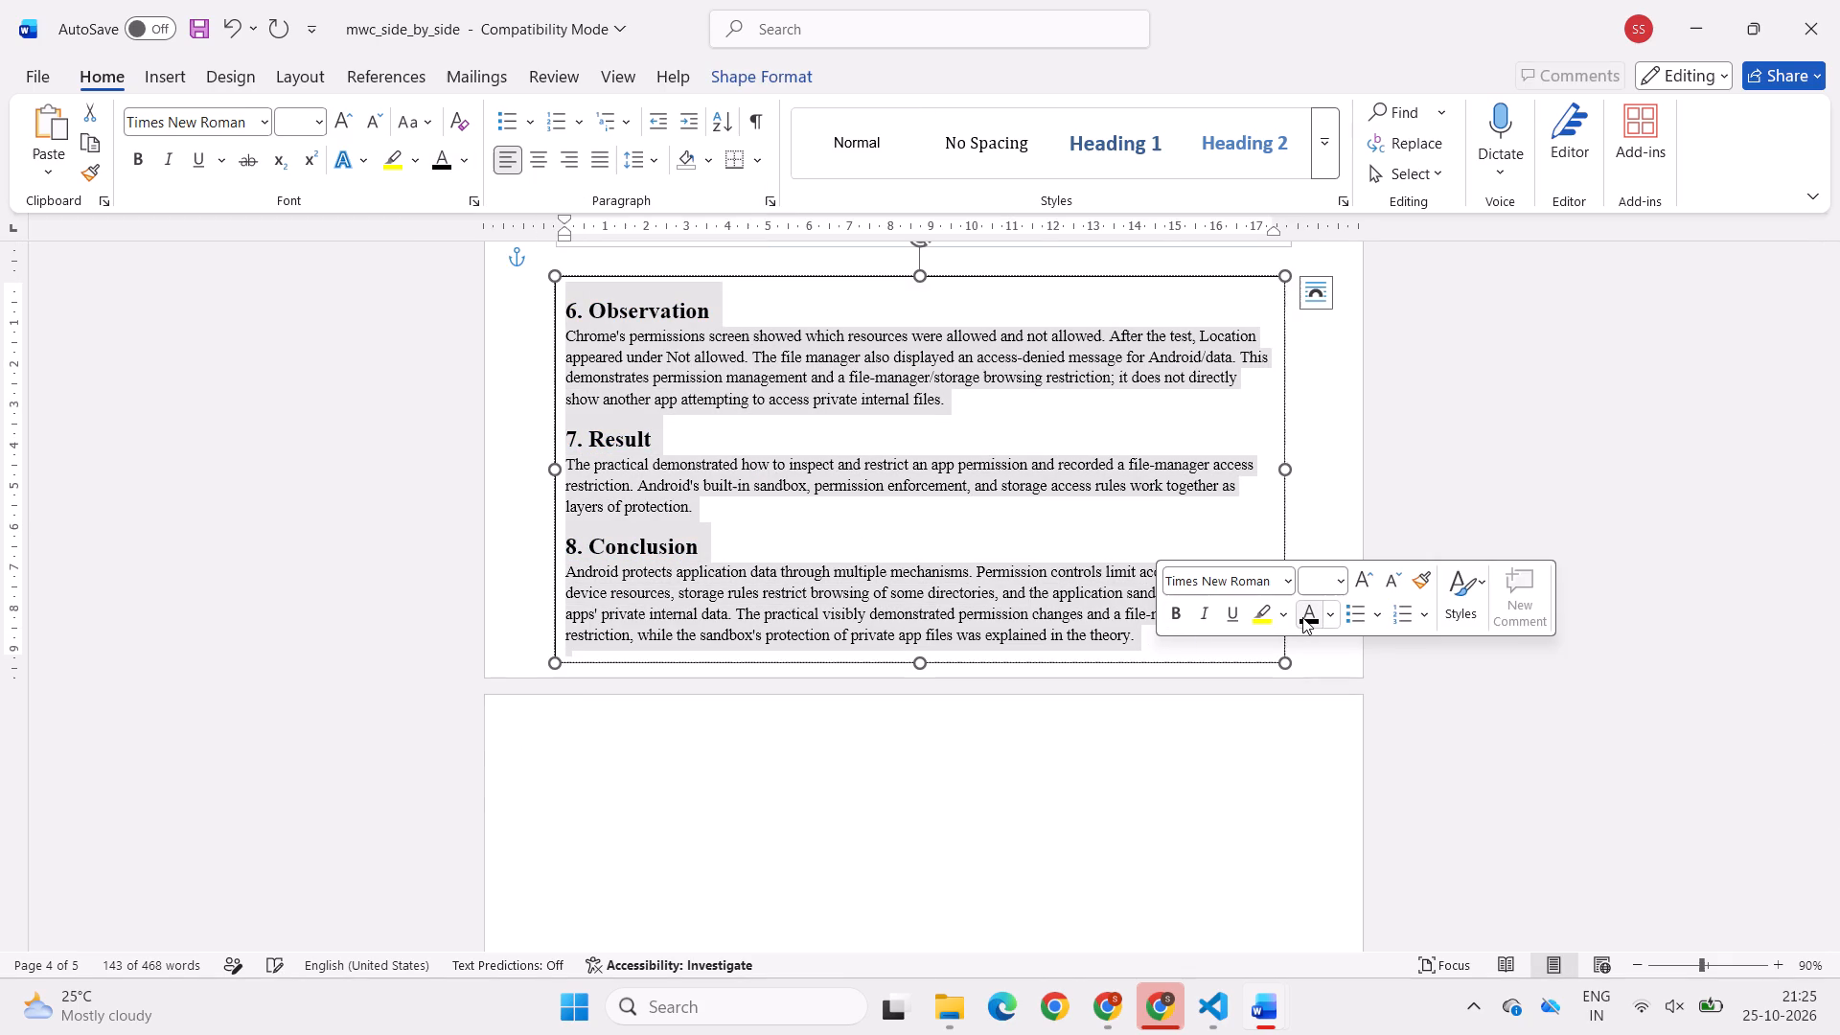
click(1418, 486)
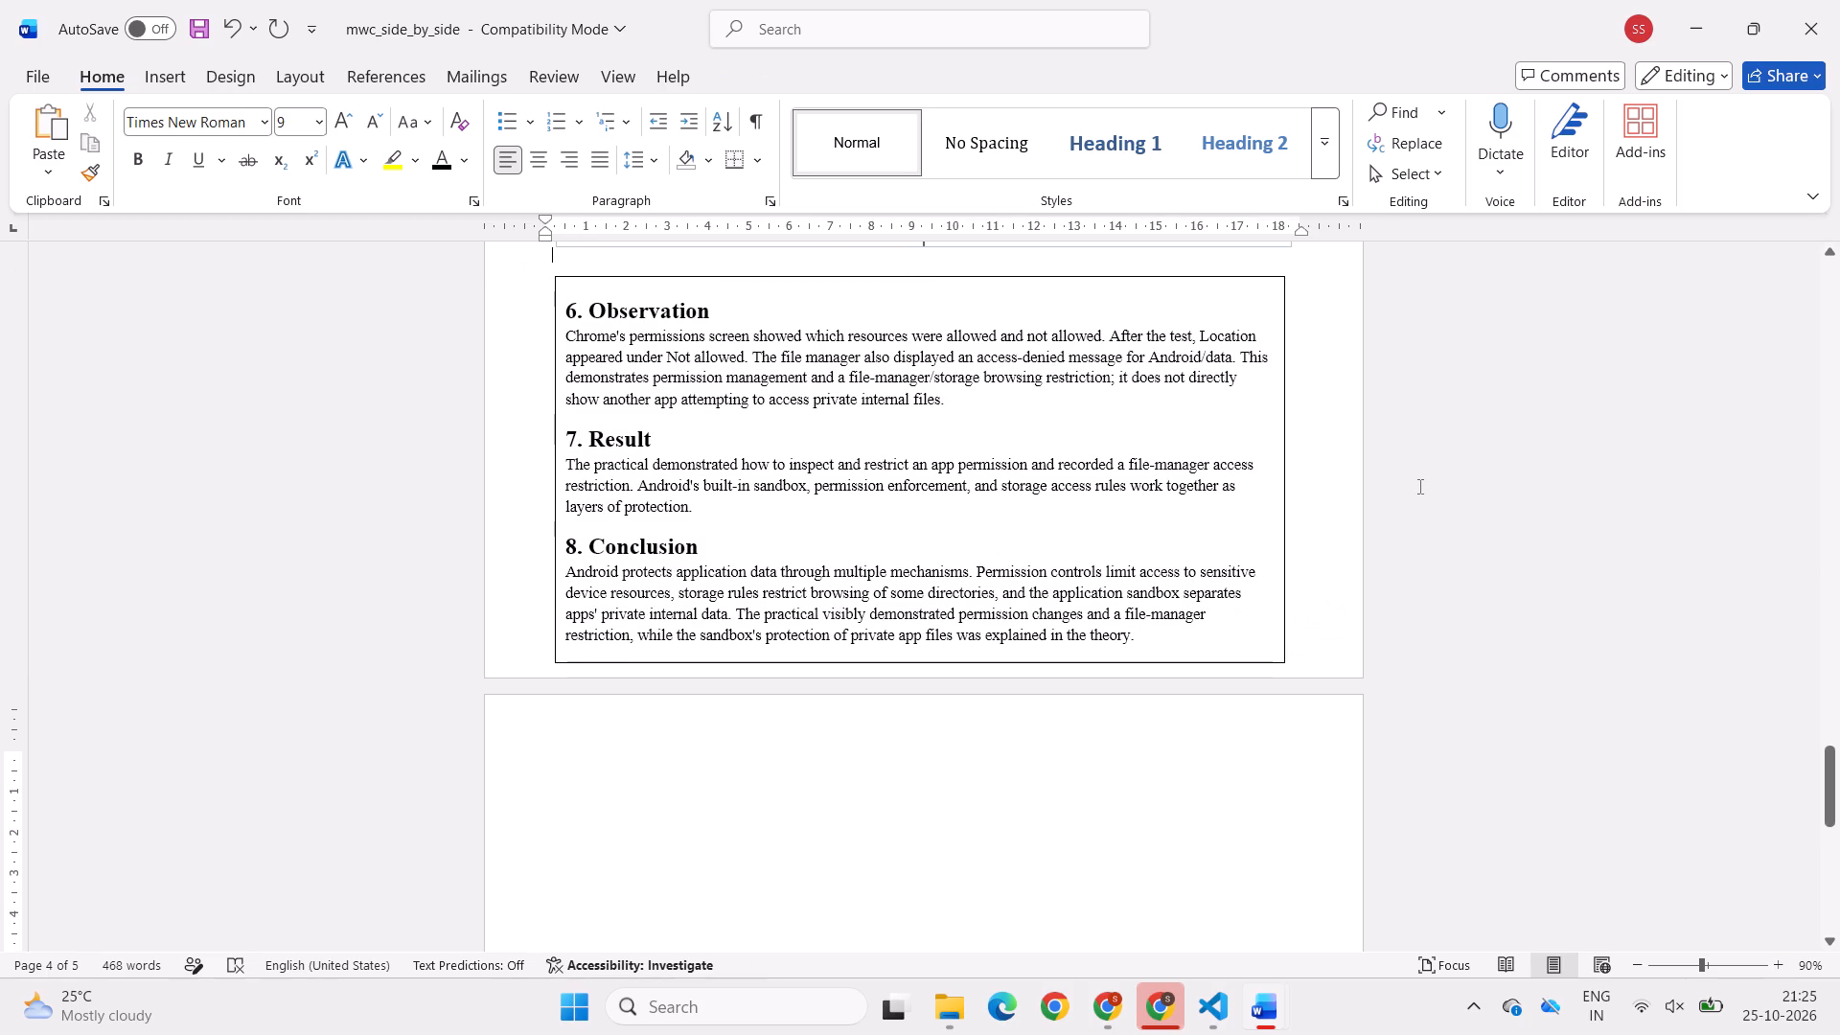
Justify all paragraphs in the Observation, Result and Conclusion text box and apply 1.15 line spacing.
drag(565, 307, 1163, 476)
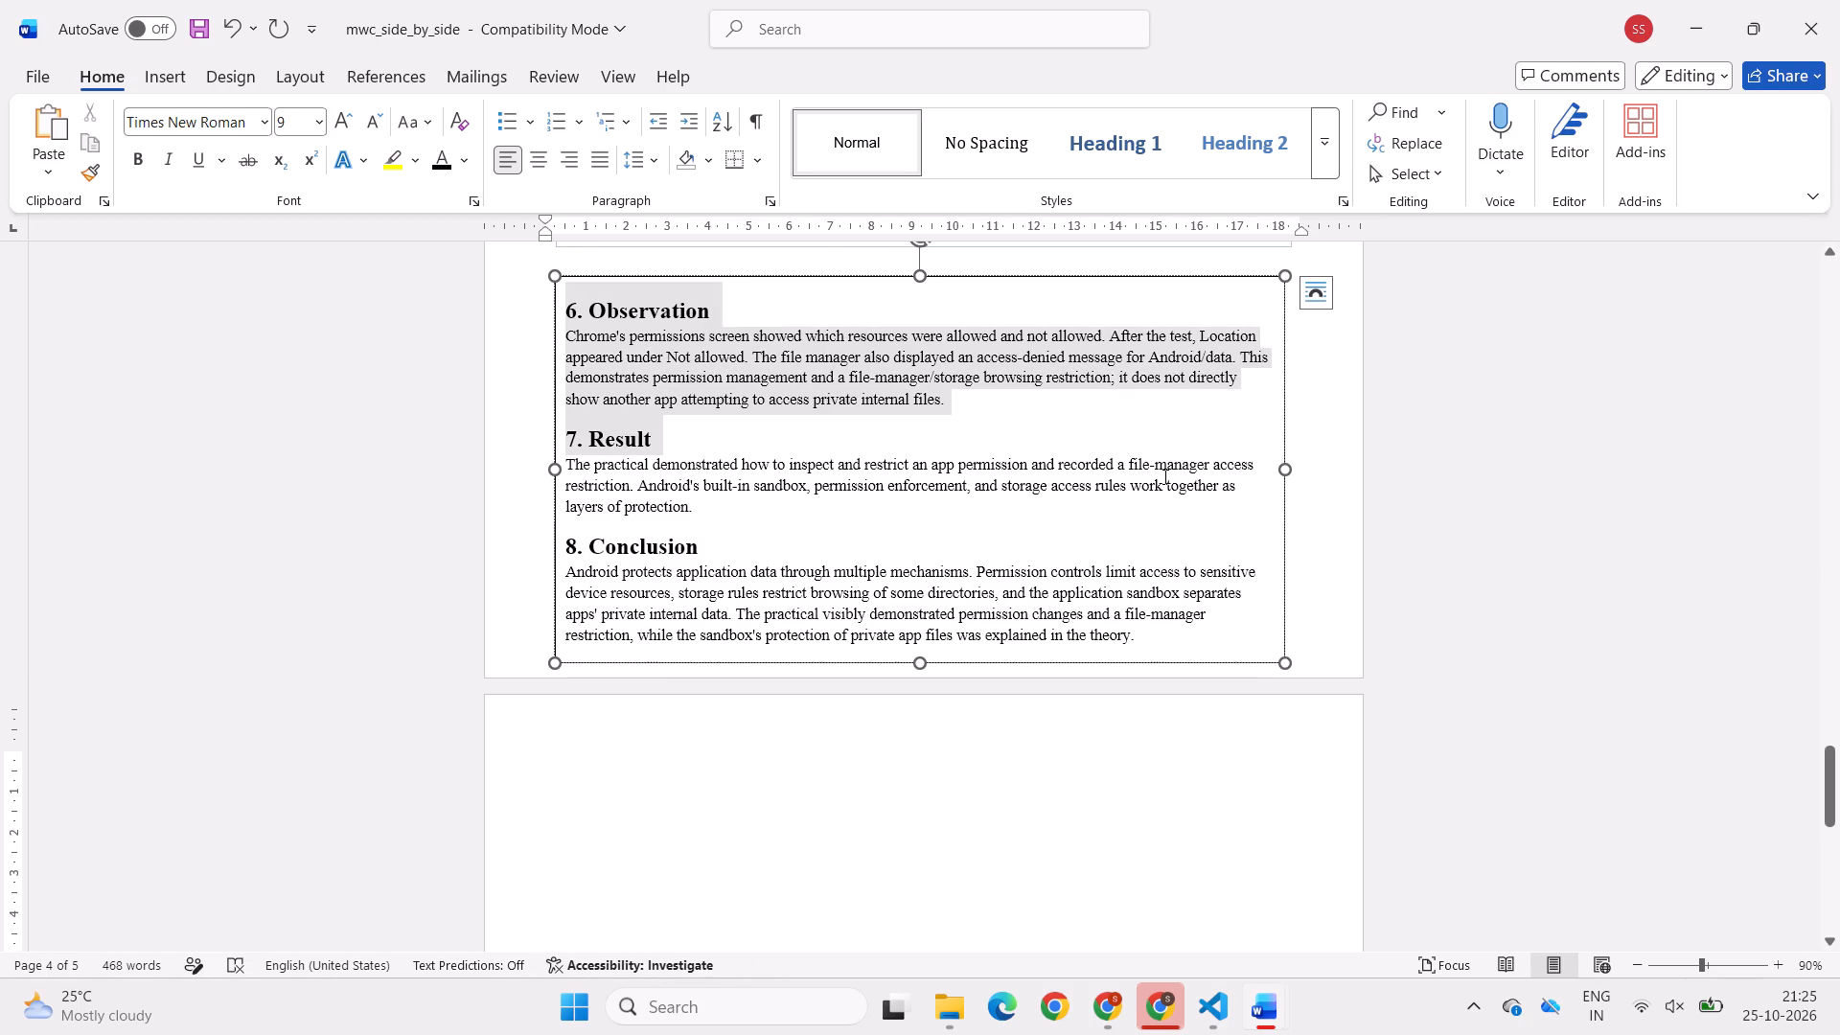
drag(1163, 476, 1203, 637)
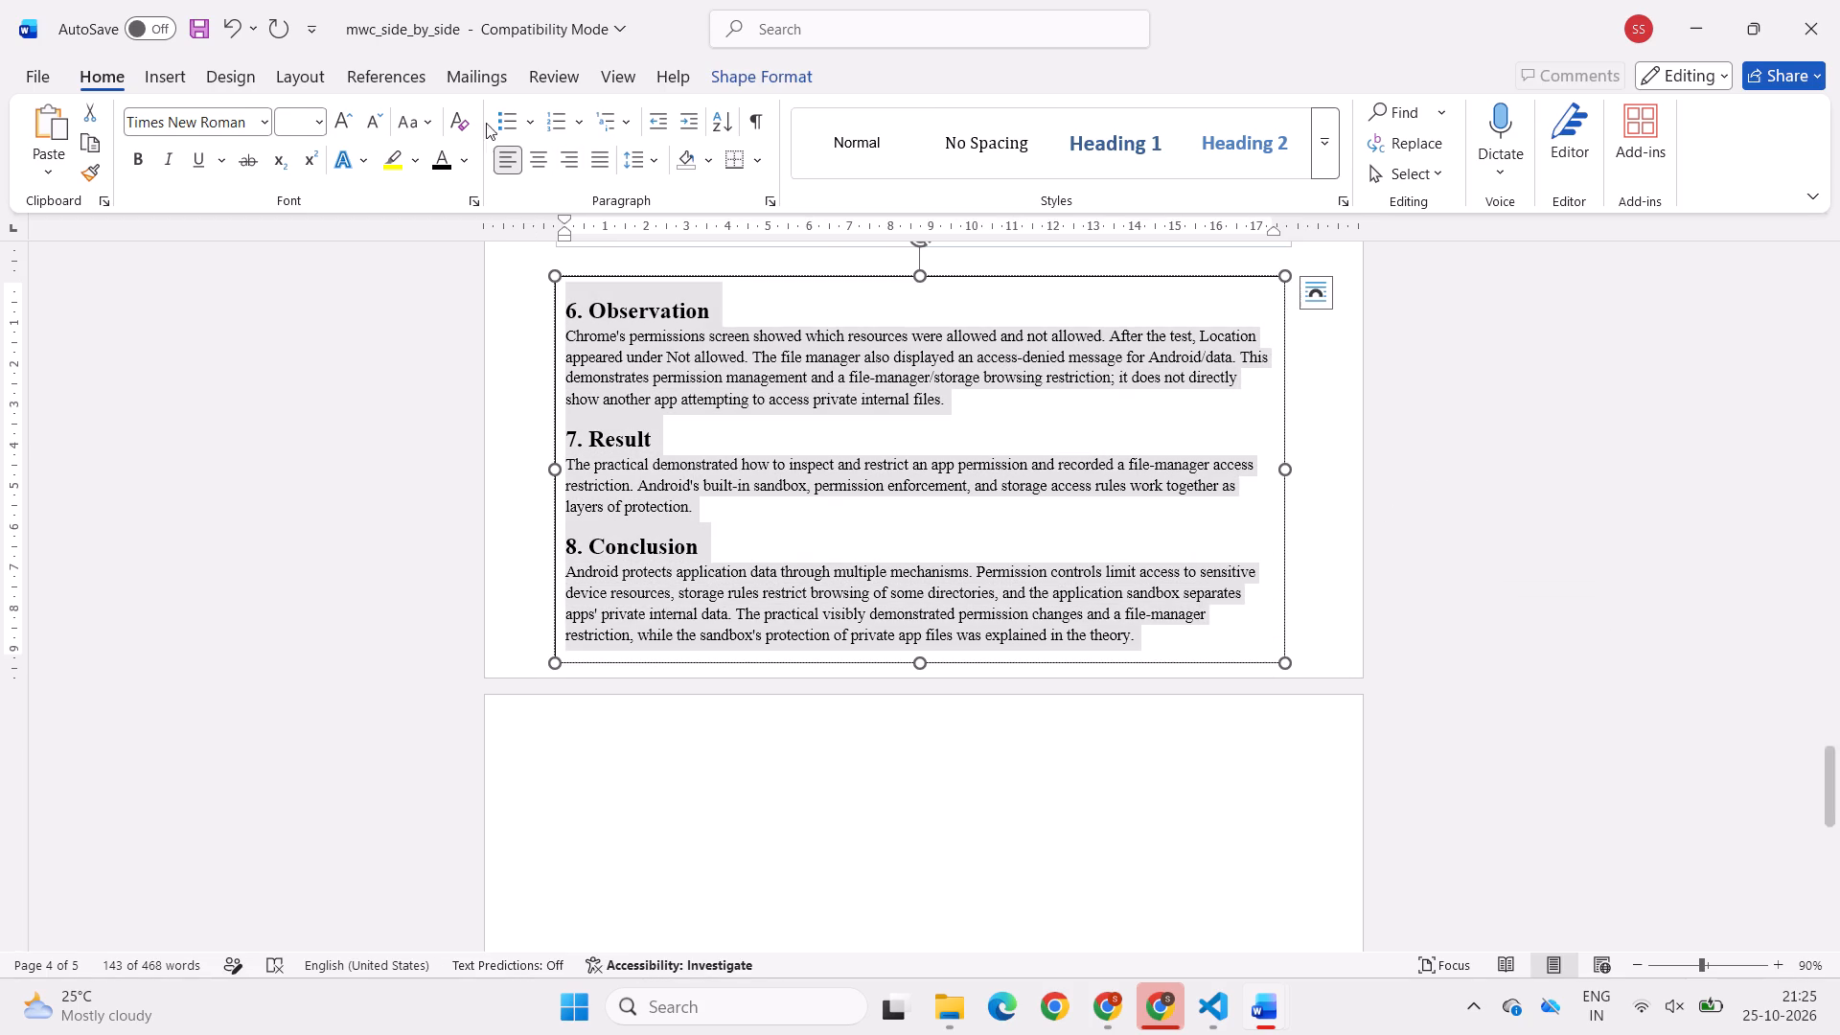
click(603, 173)
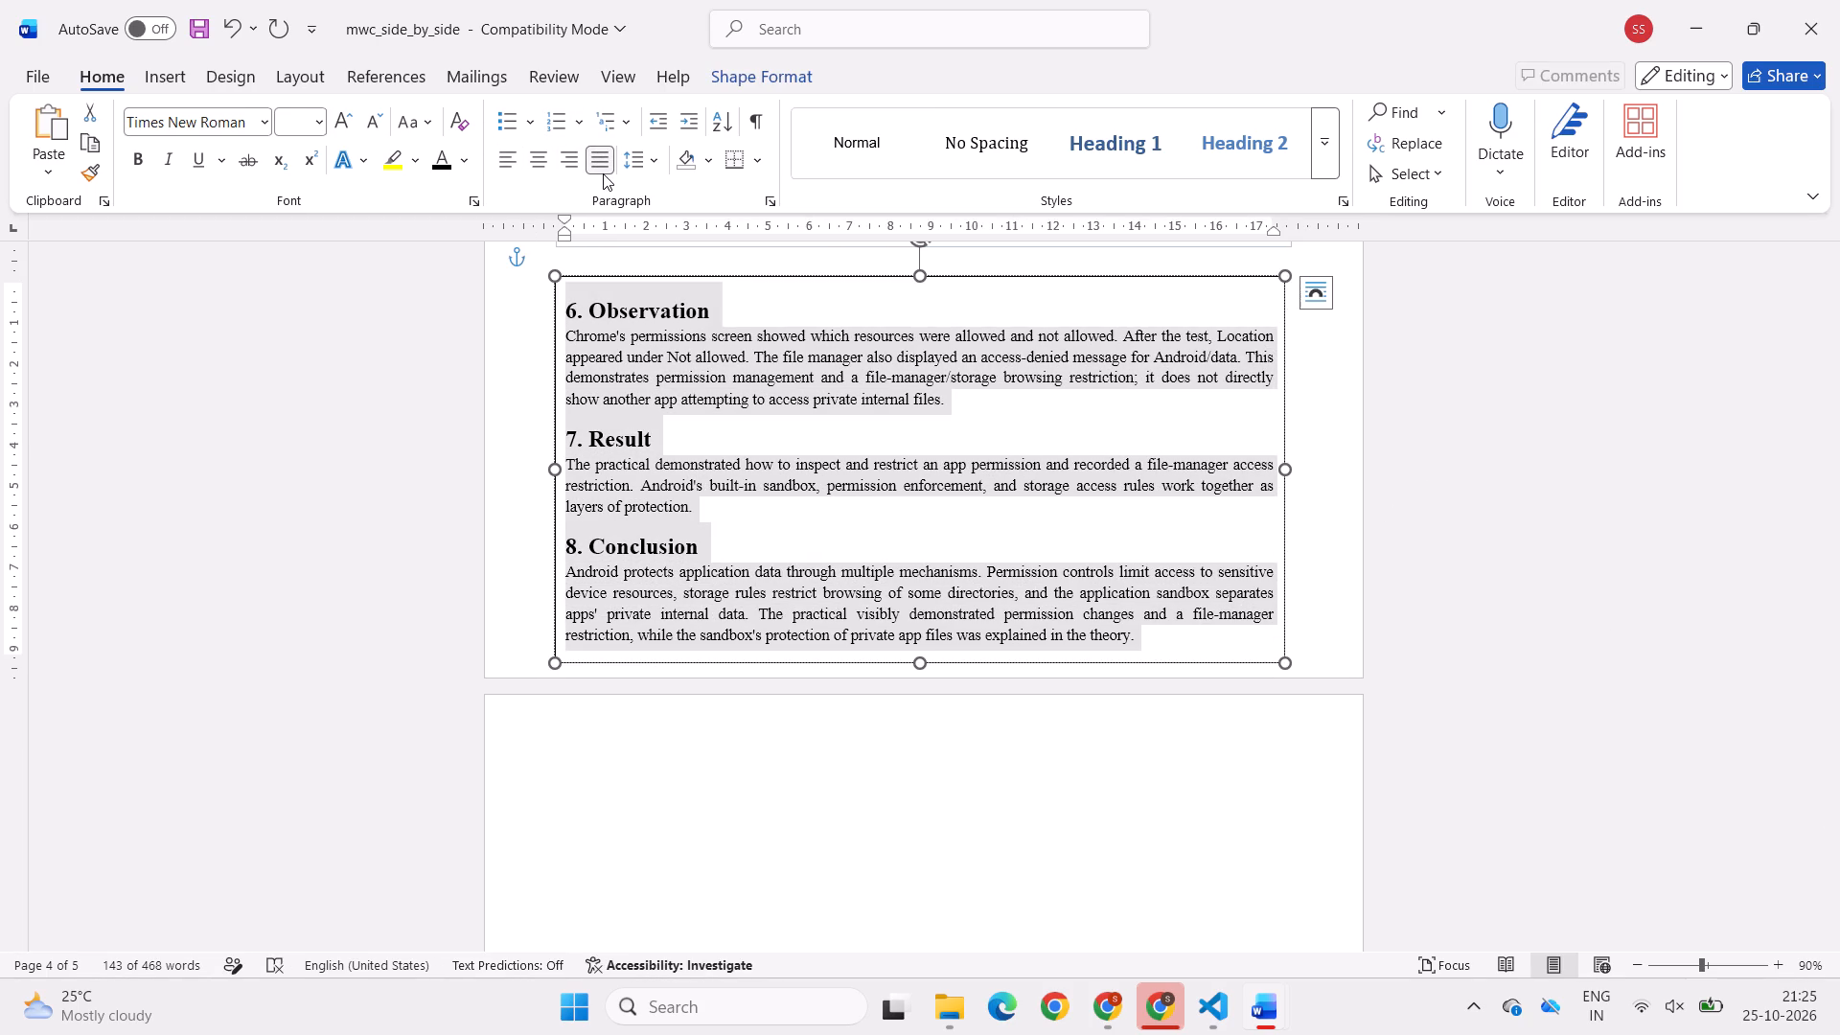
click(659, 166)
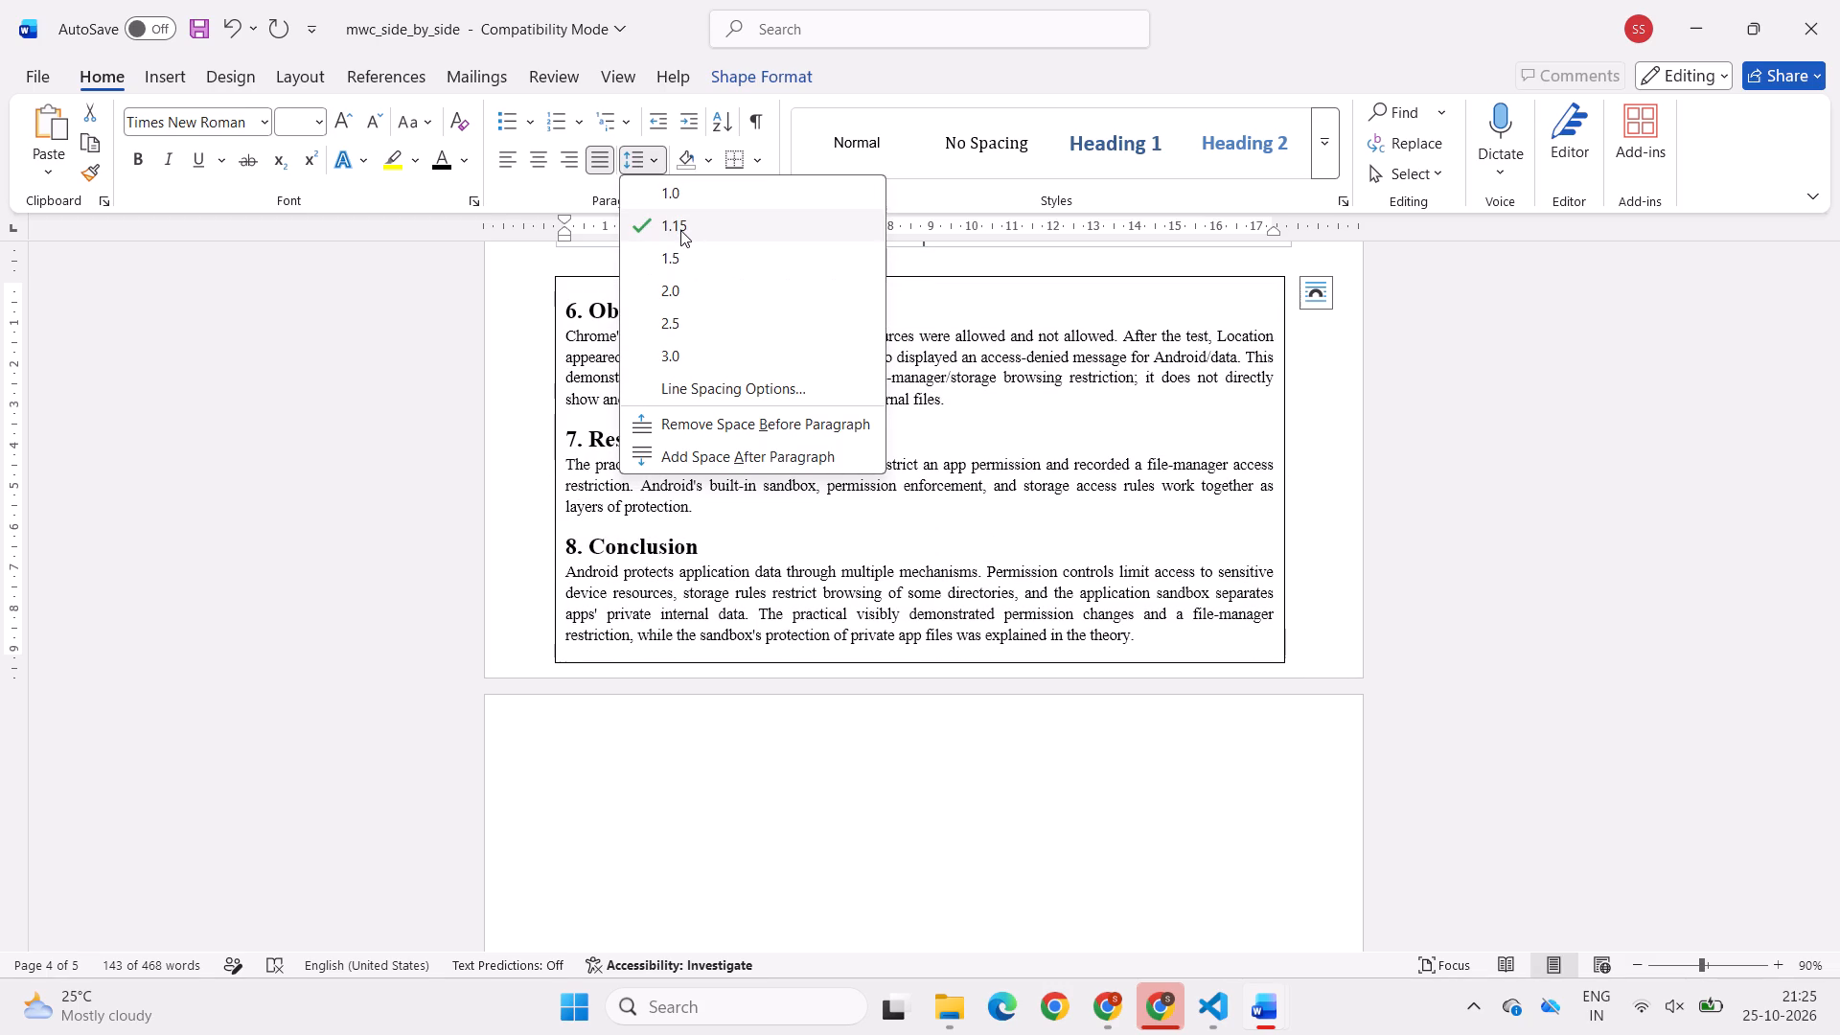
click(680, 230)
click(386, 433)
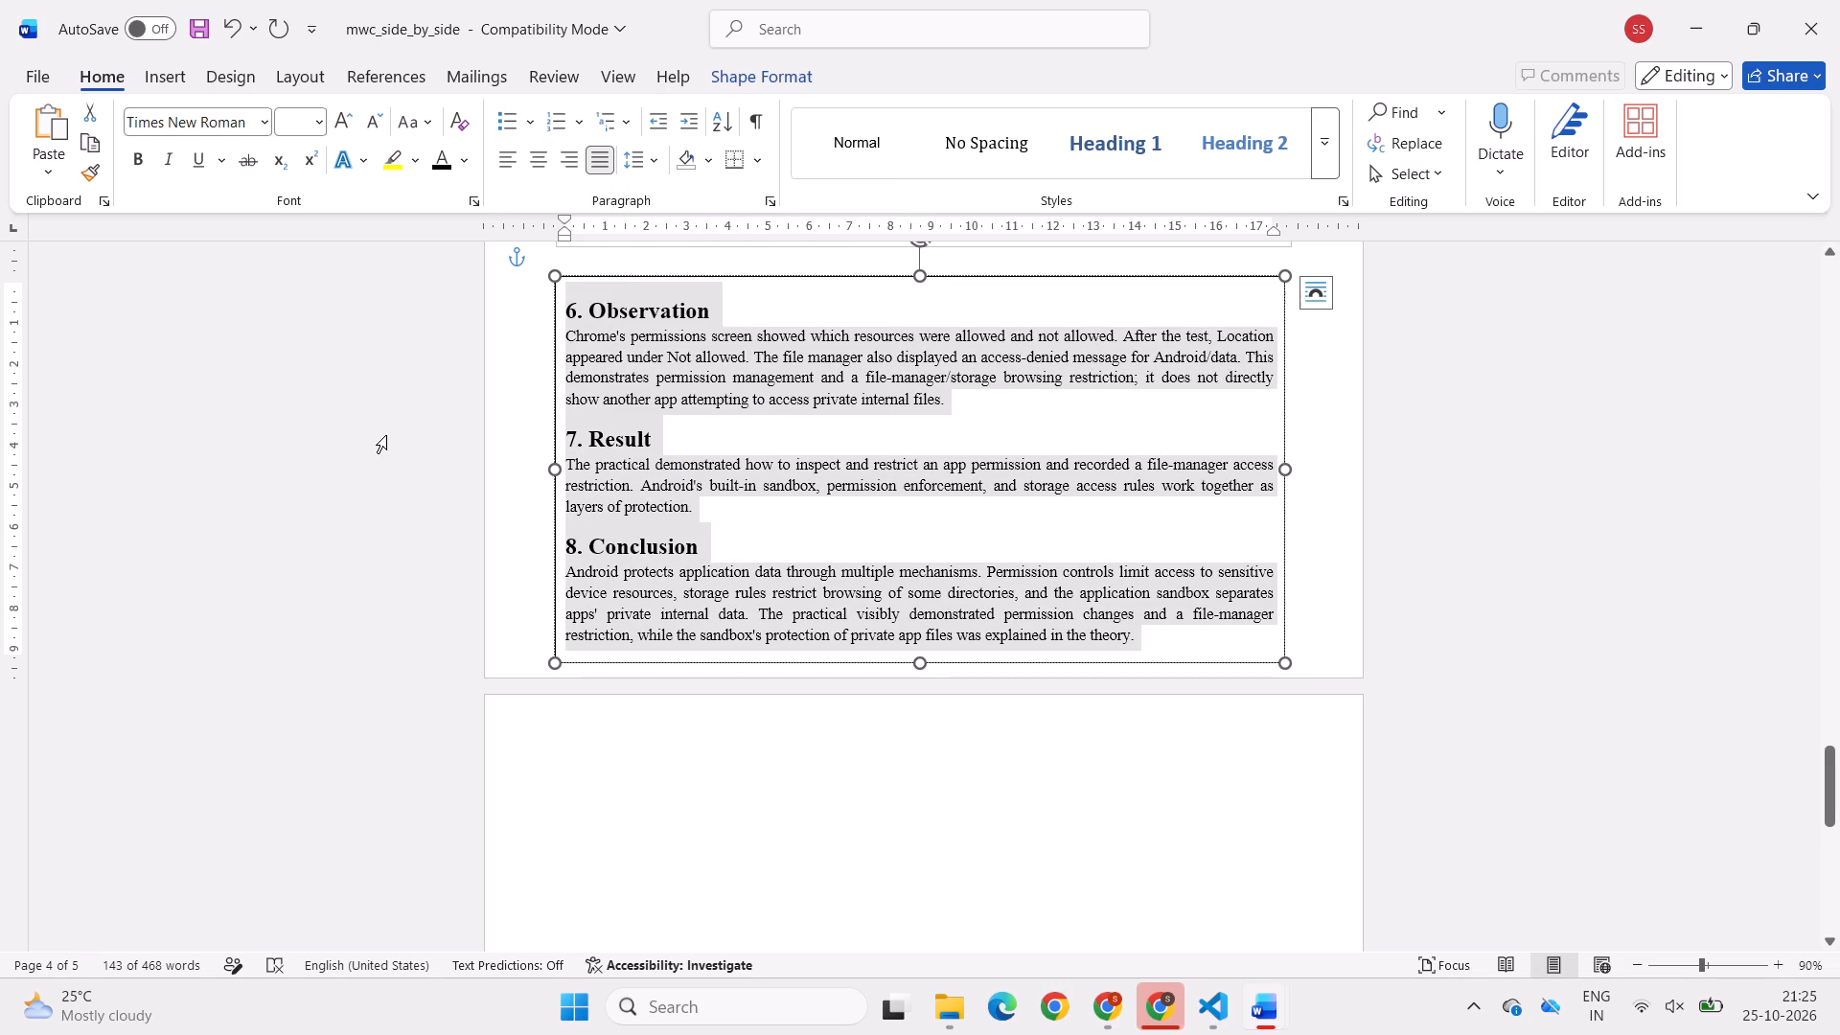
click(386, 433)
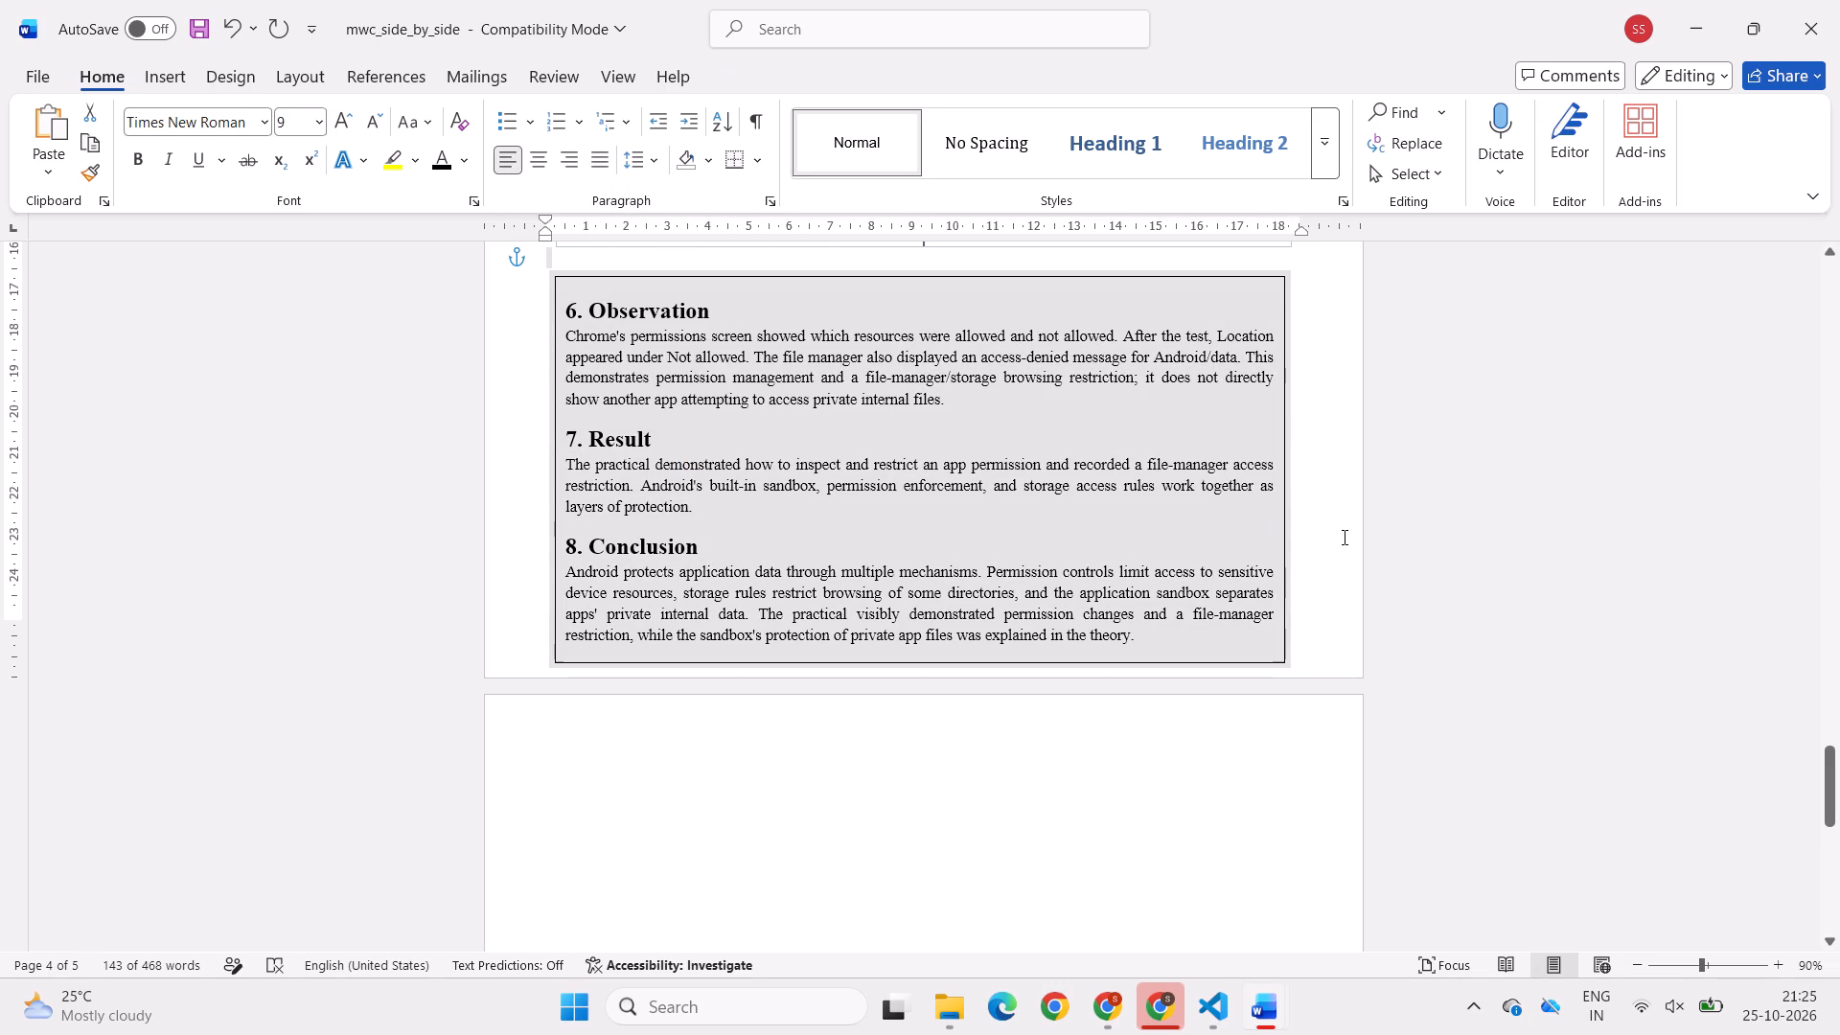
click(1384, 527)
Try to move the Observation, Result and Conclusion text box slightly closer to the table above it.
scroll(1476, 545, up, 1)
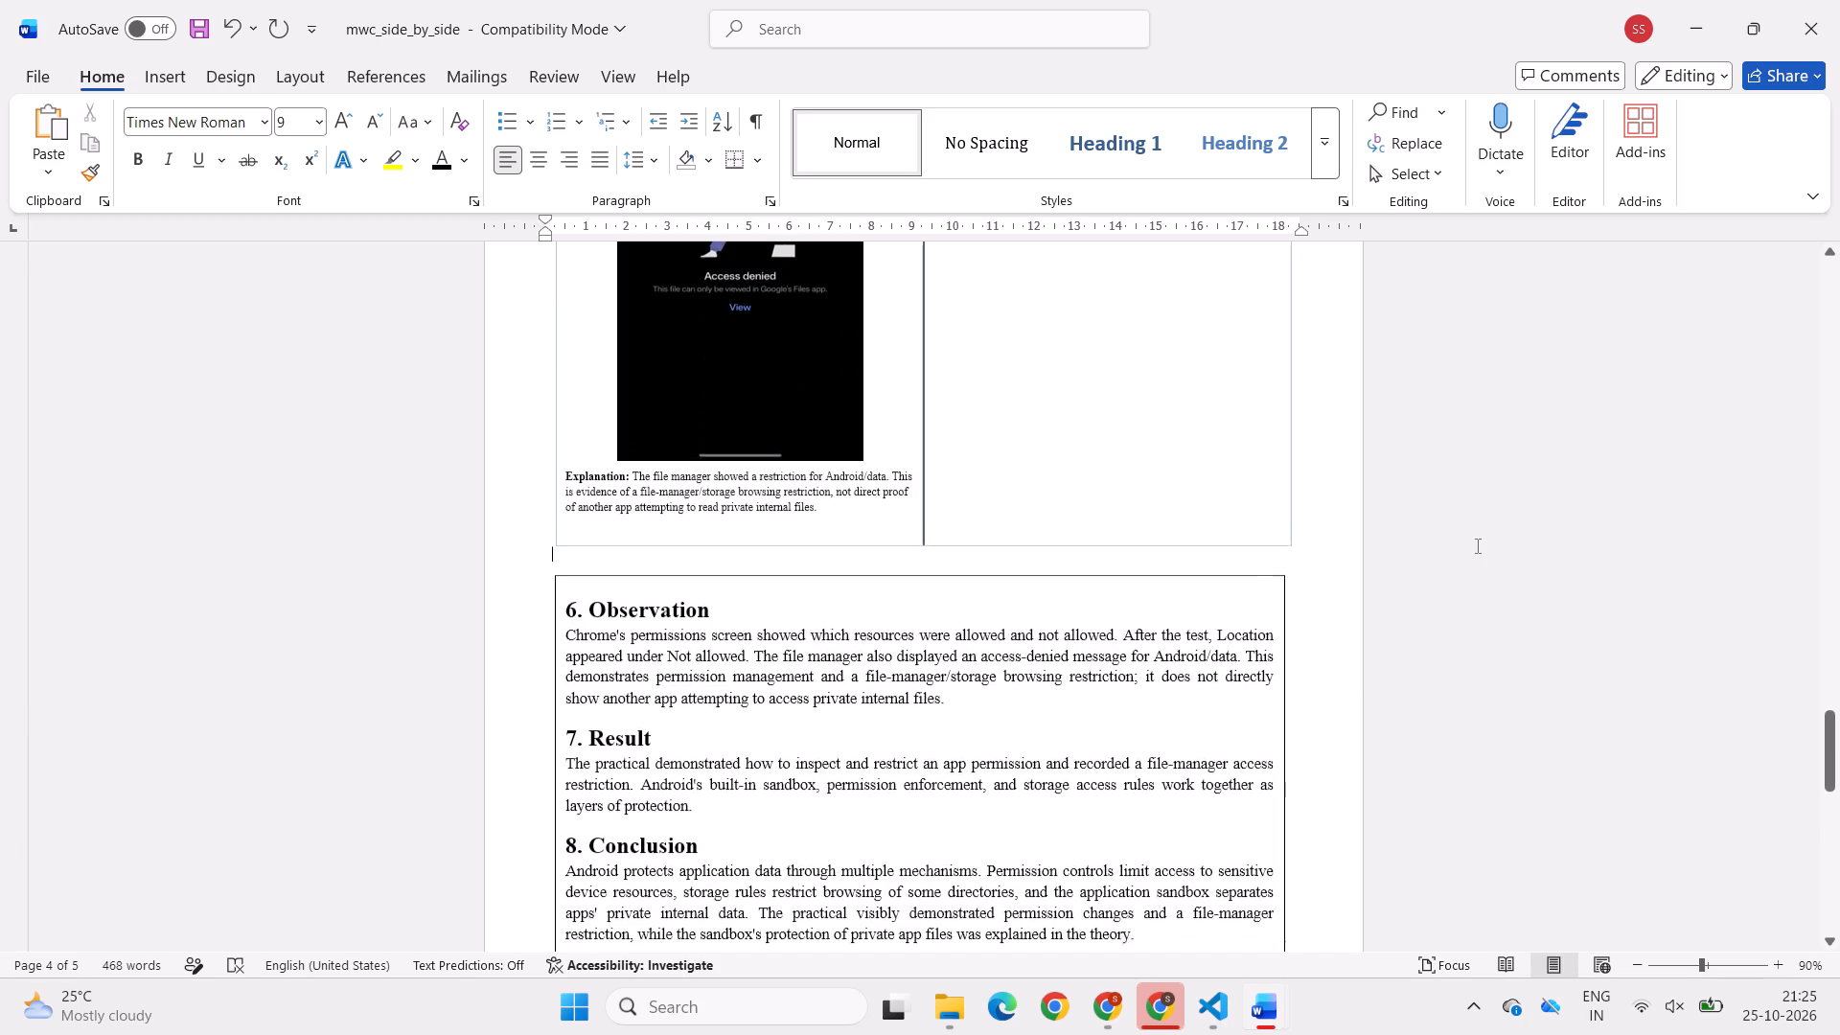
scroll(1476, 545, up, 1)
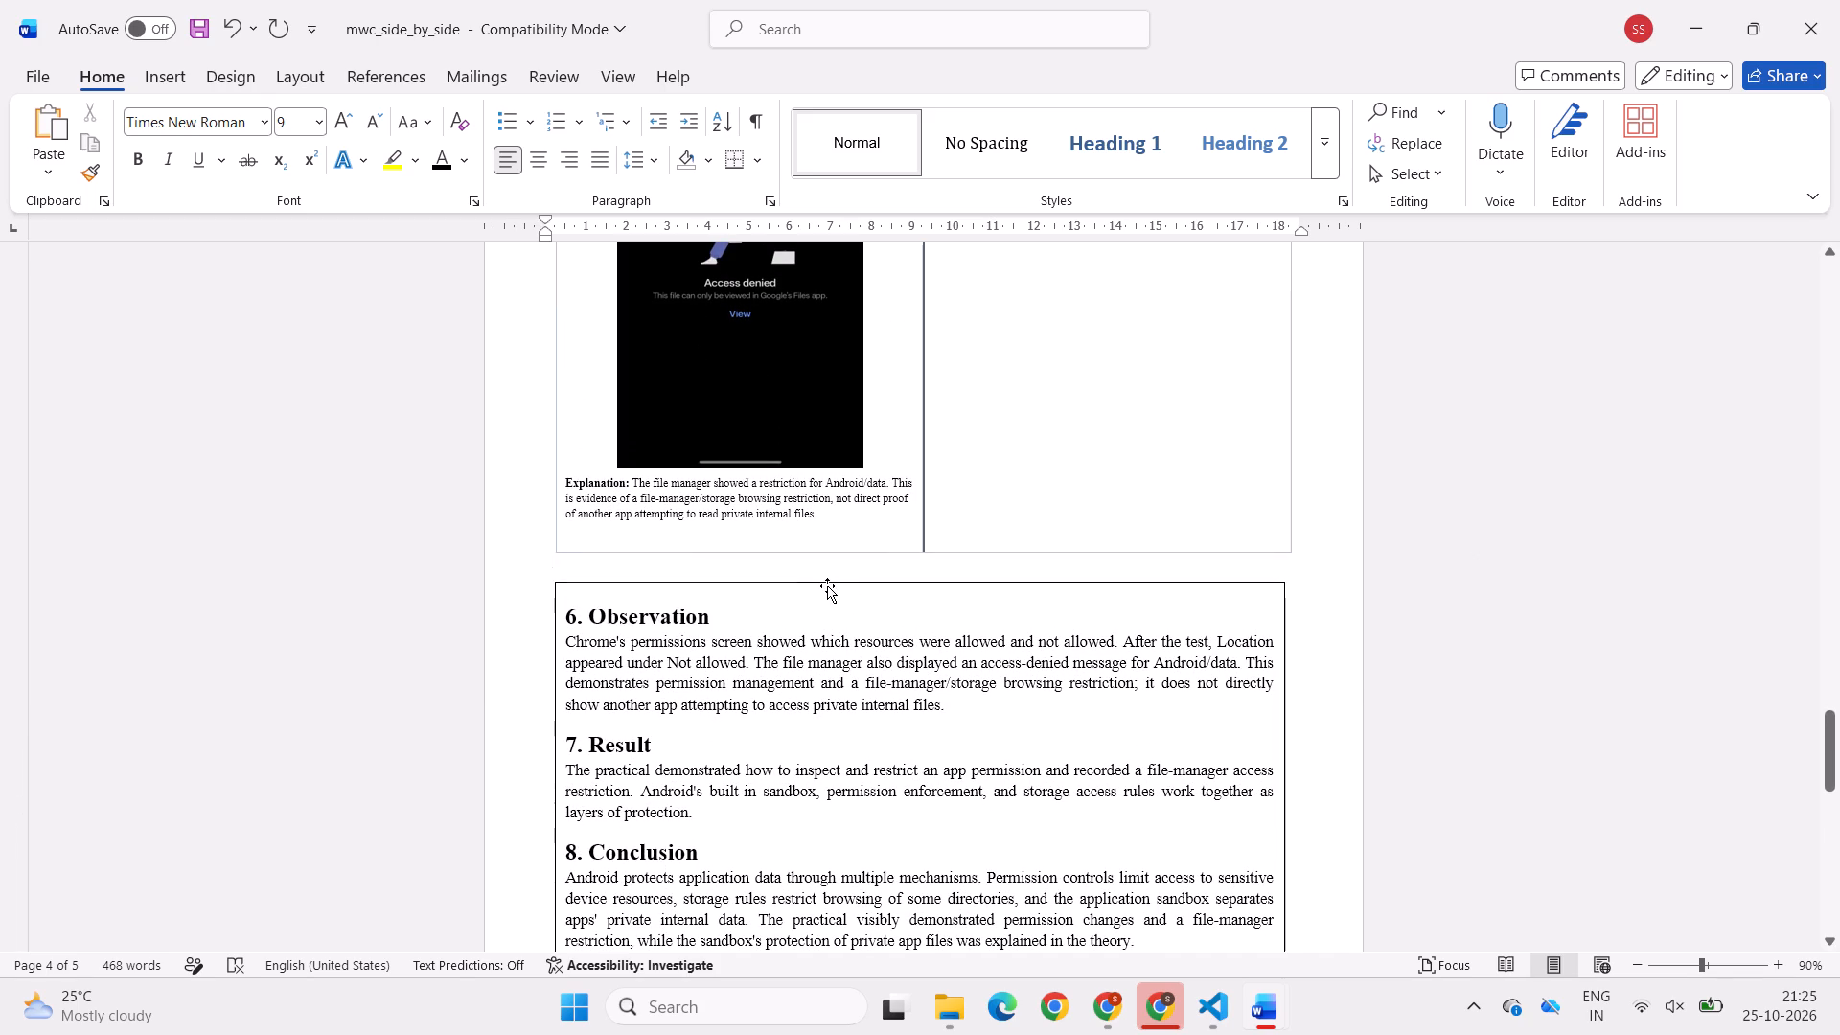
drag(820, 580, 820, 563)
Copy the Explanation paragraph below the File Manager Access-Denied screenshot into the empty table cell beside it.
scroll(809, 585, right, 1)
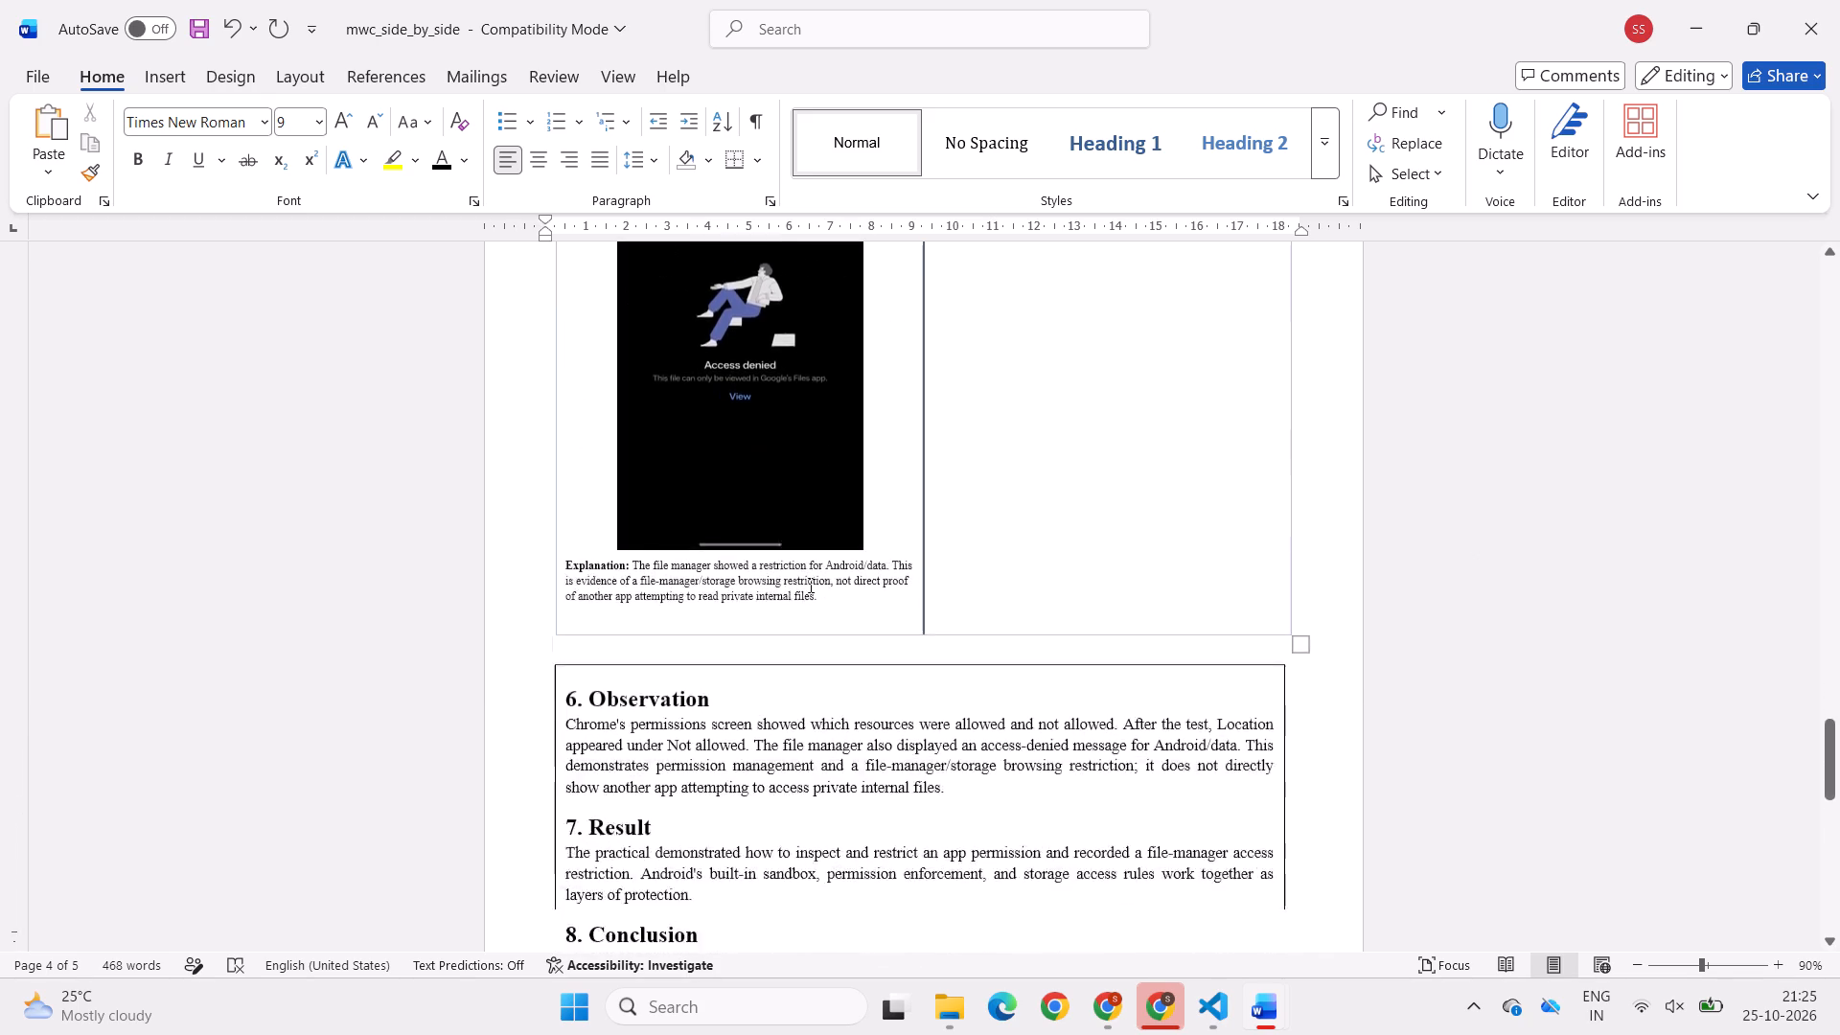
scroll(809, 585, right, 1)
scroll(809, 585, up, 4)
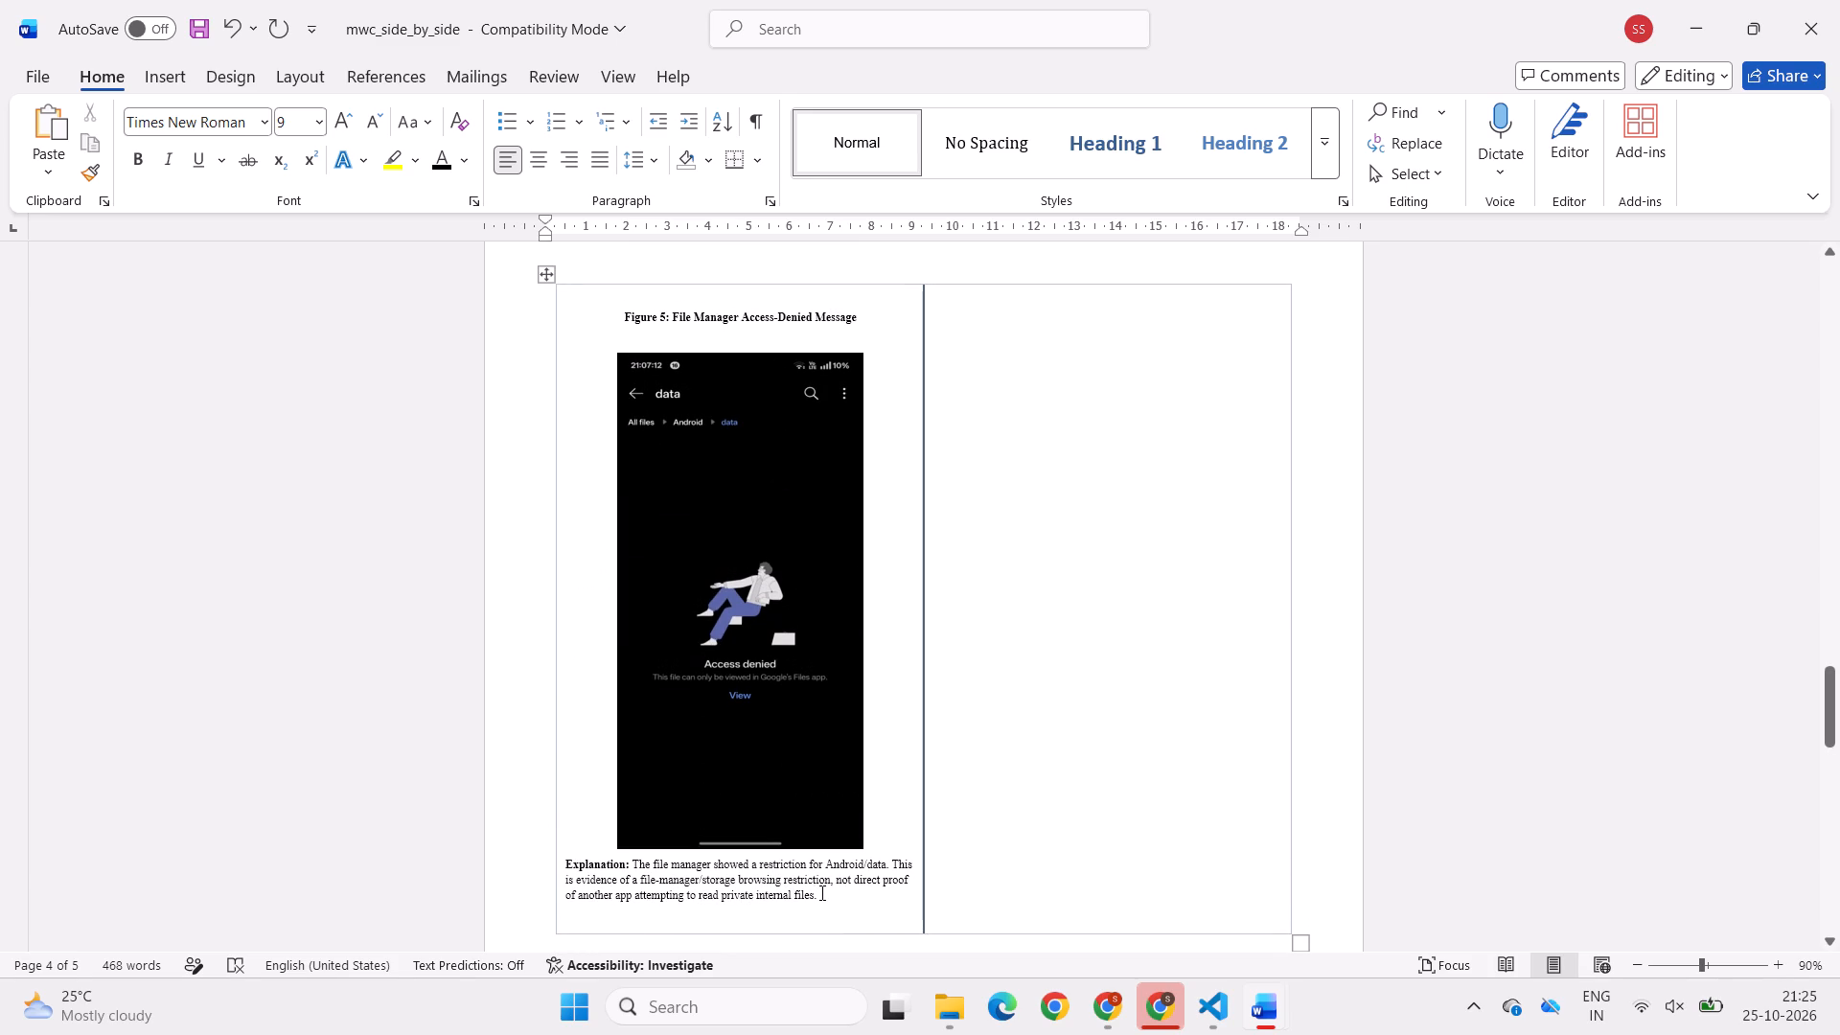
drag(820, 893, 567, 867)
key(ctrl+c)
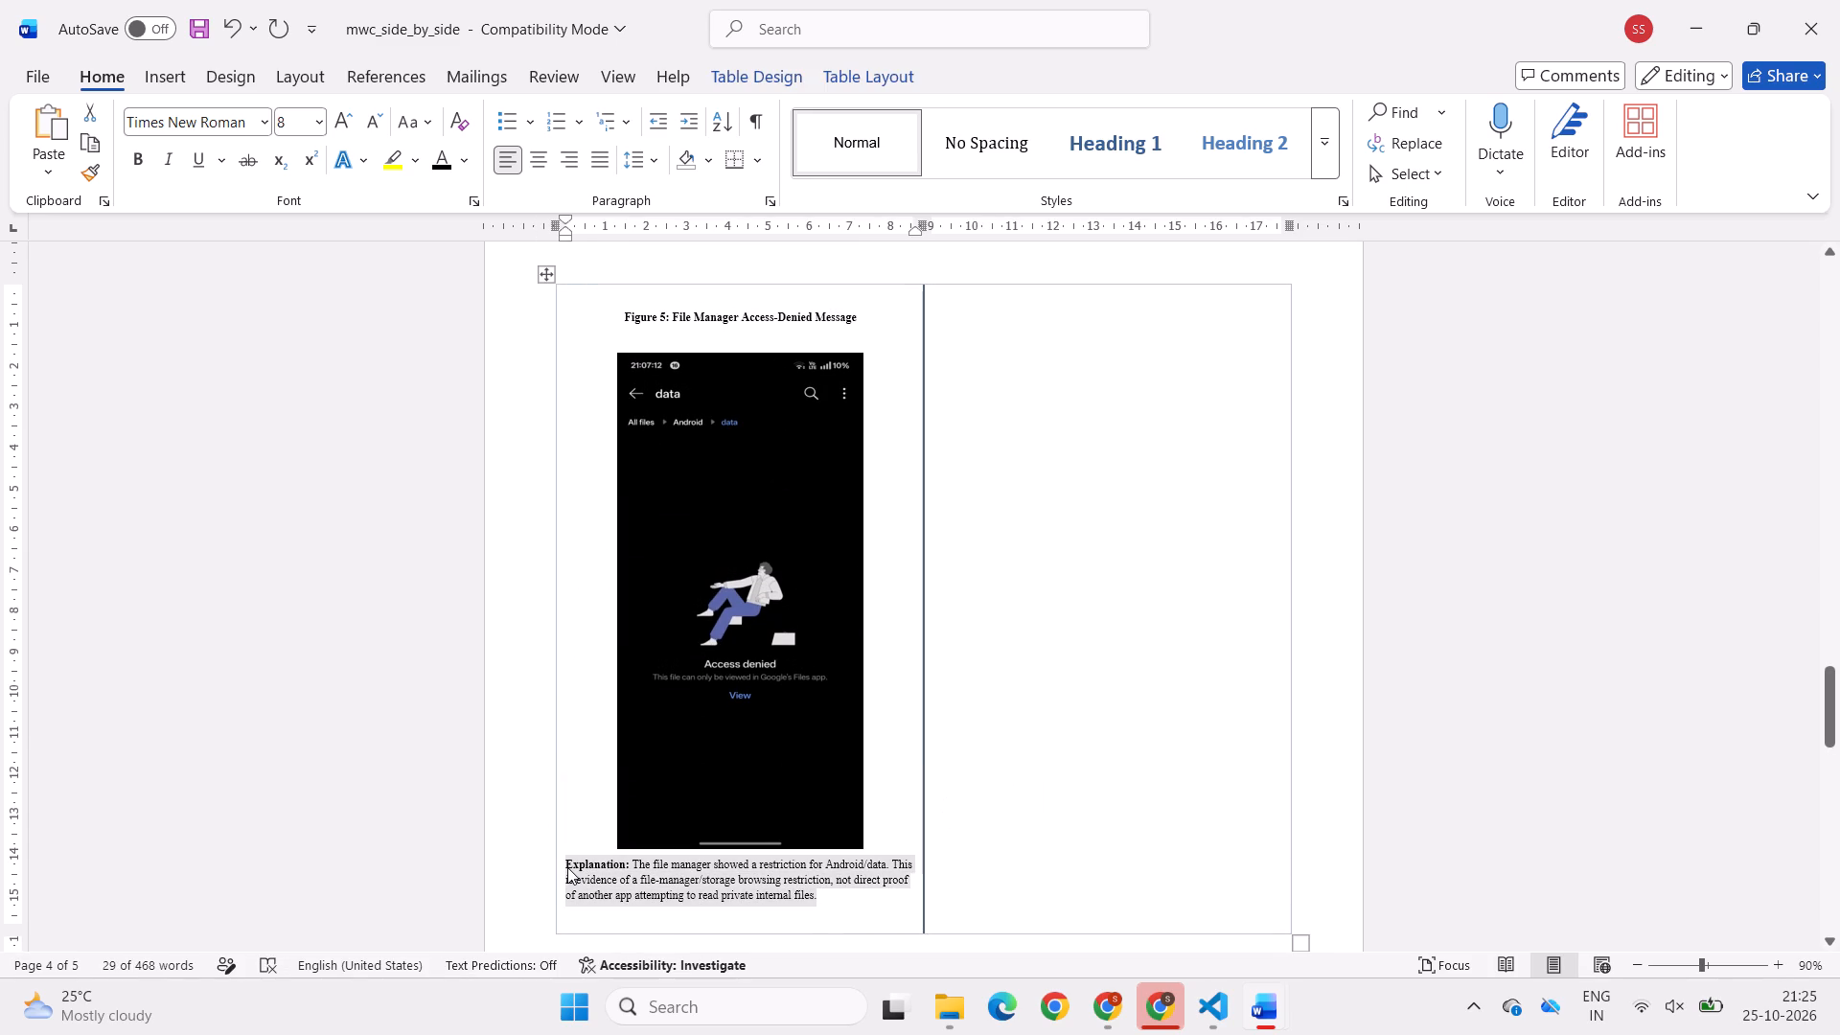
click(977, 370)
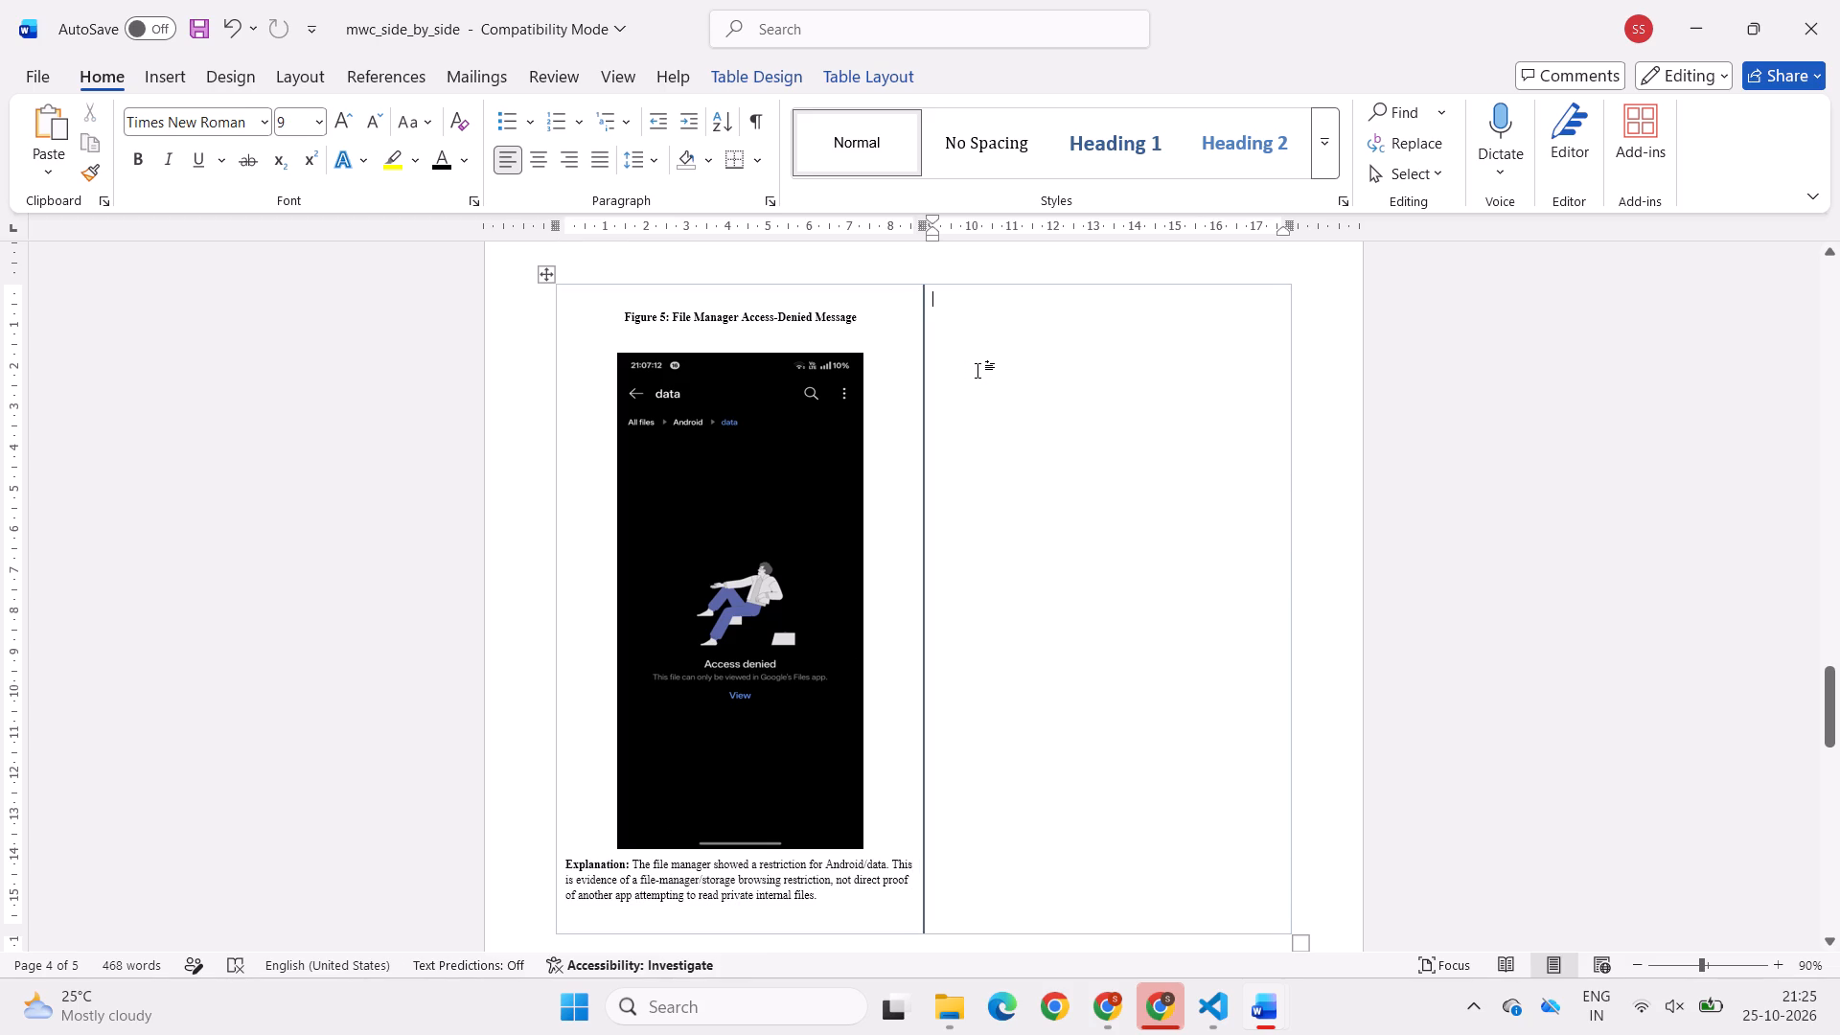
key(ctrl+v)
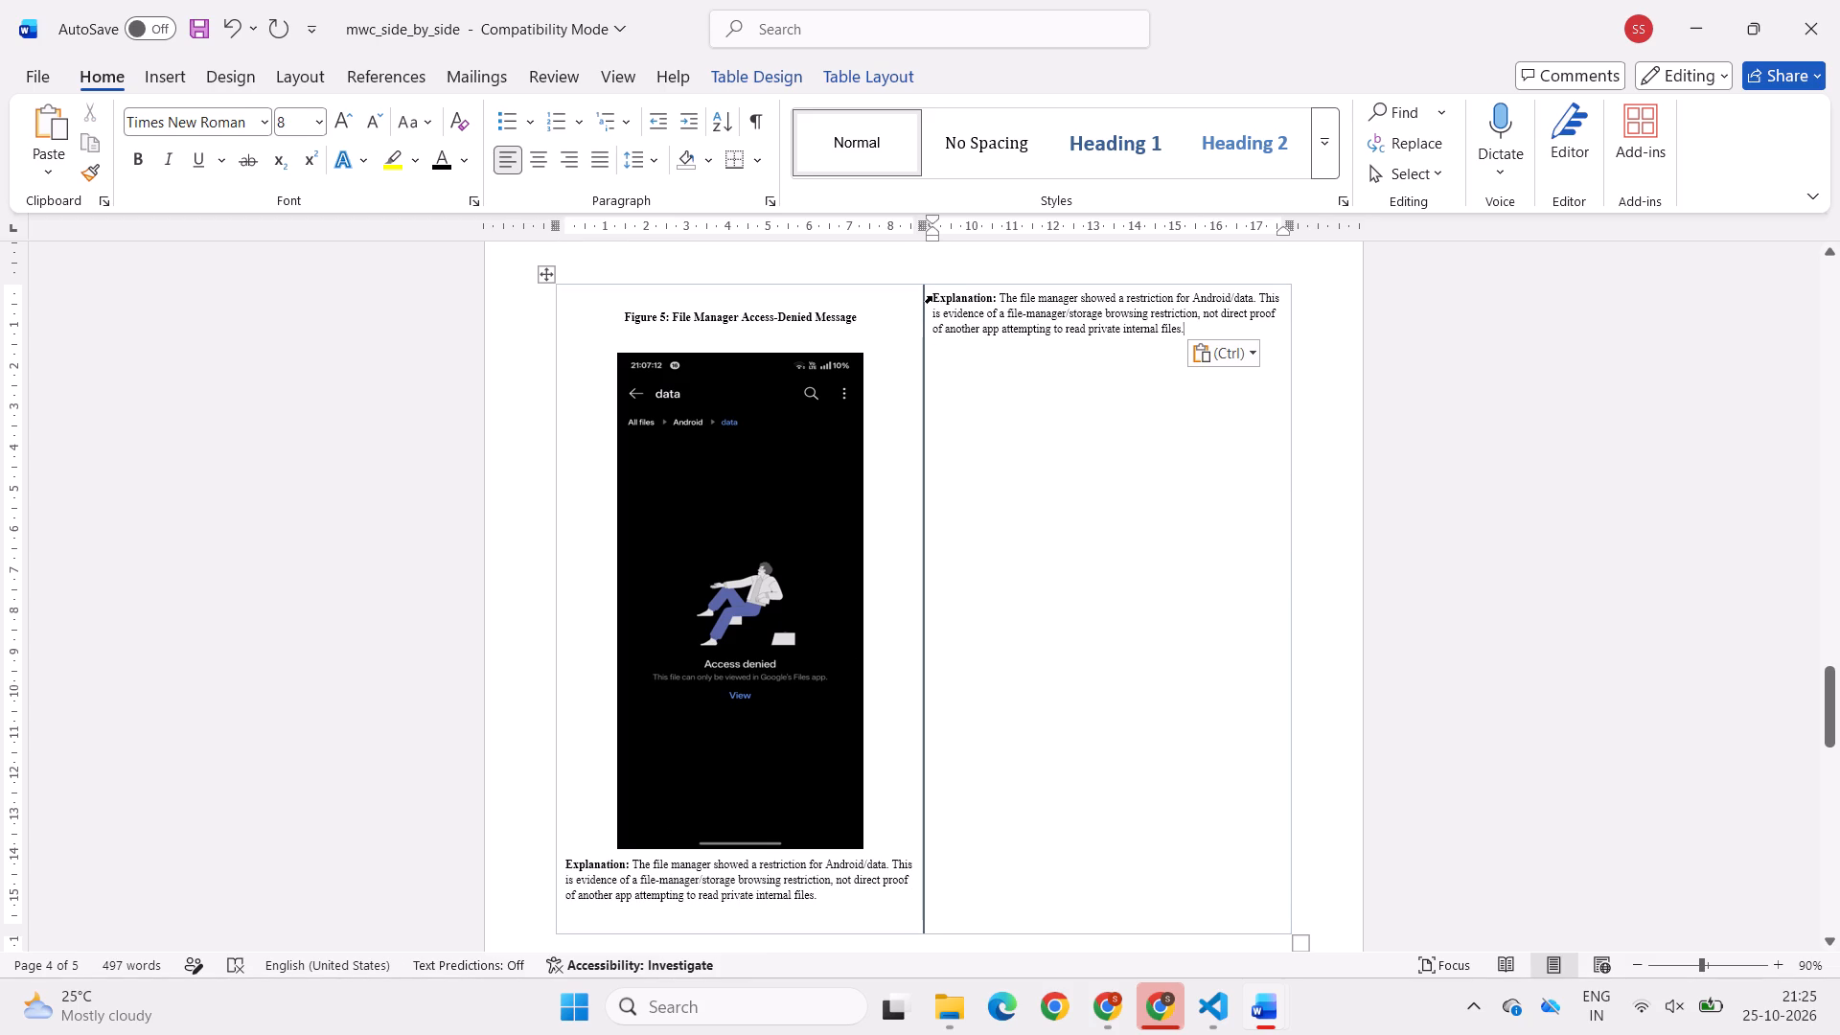
Insert 13 blank lines above the copied Explanation paragraph, lowering it to about the middle of its cell.
click(935, 299)
key(Return)
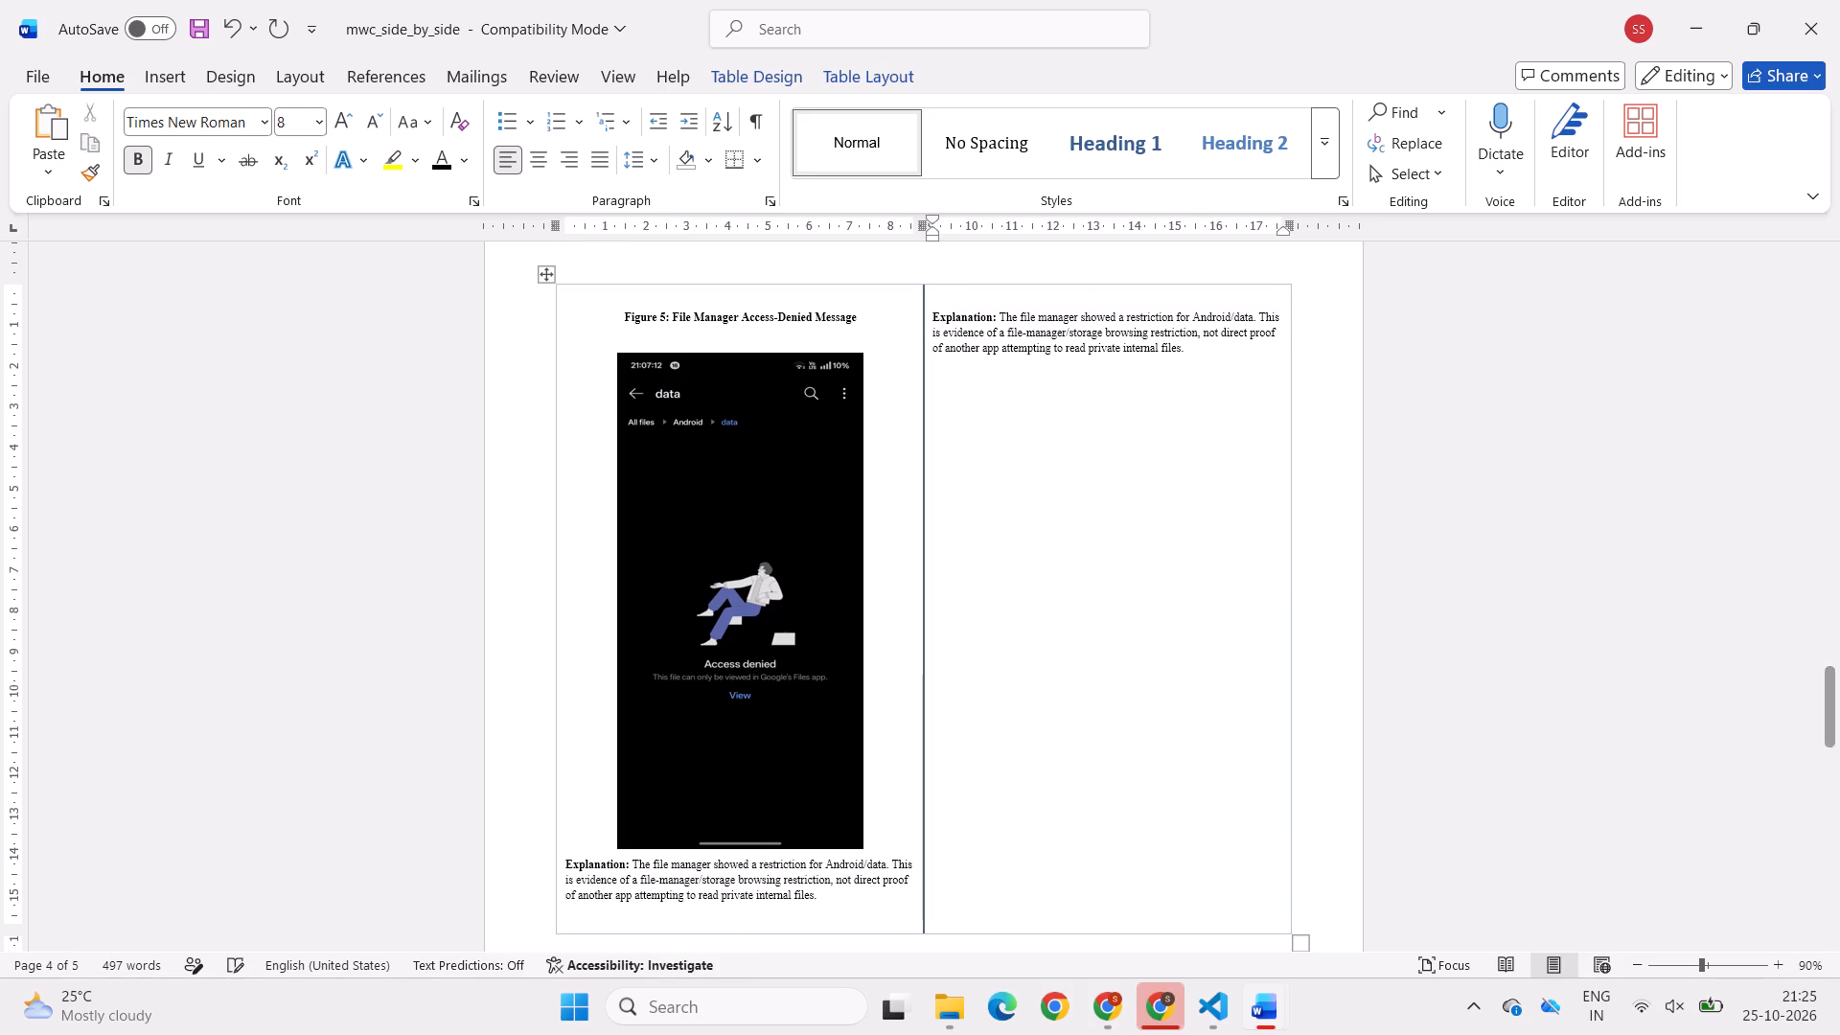
key(Return)
key(Return)
key(Return)
key(Return)
key(Return)
key(Return)
key(Return)
key(Return)
key(Return)
key(Return)
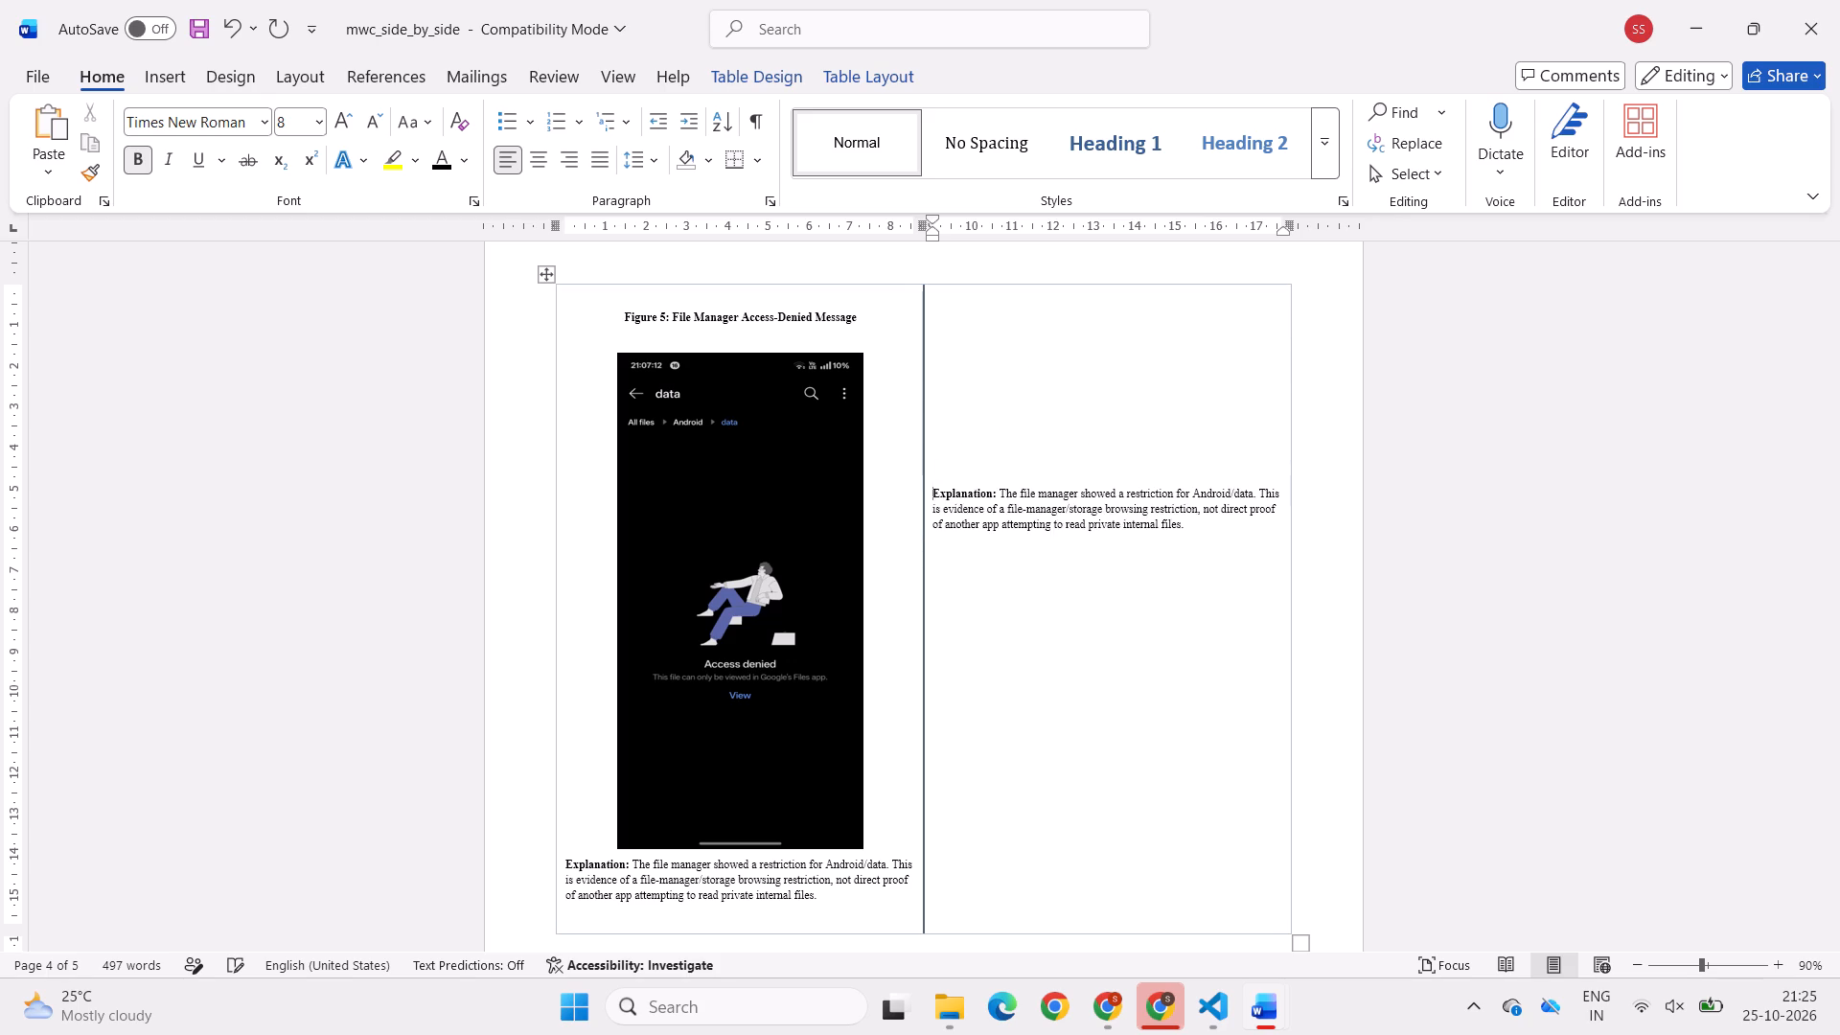
key(Return)
key(Return)
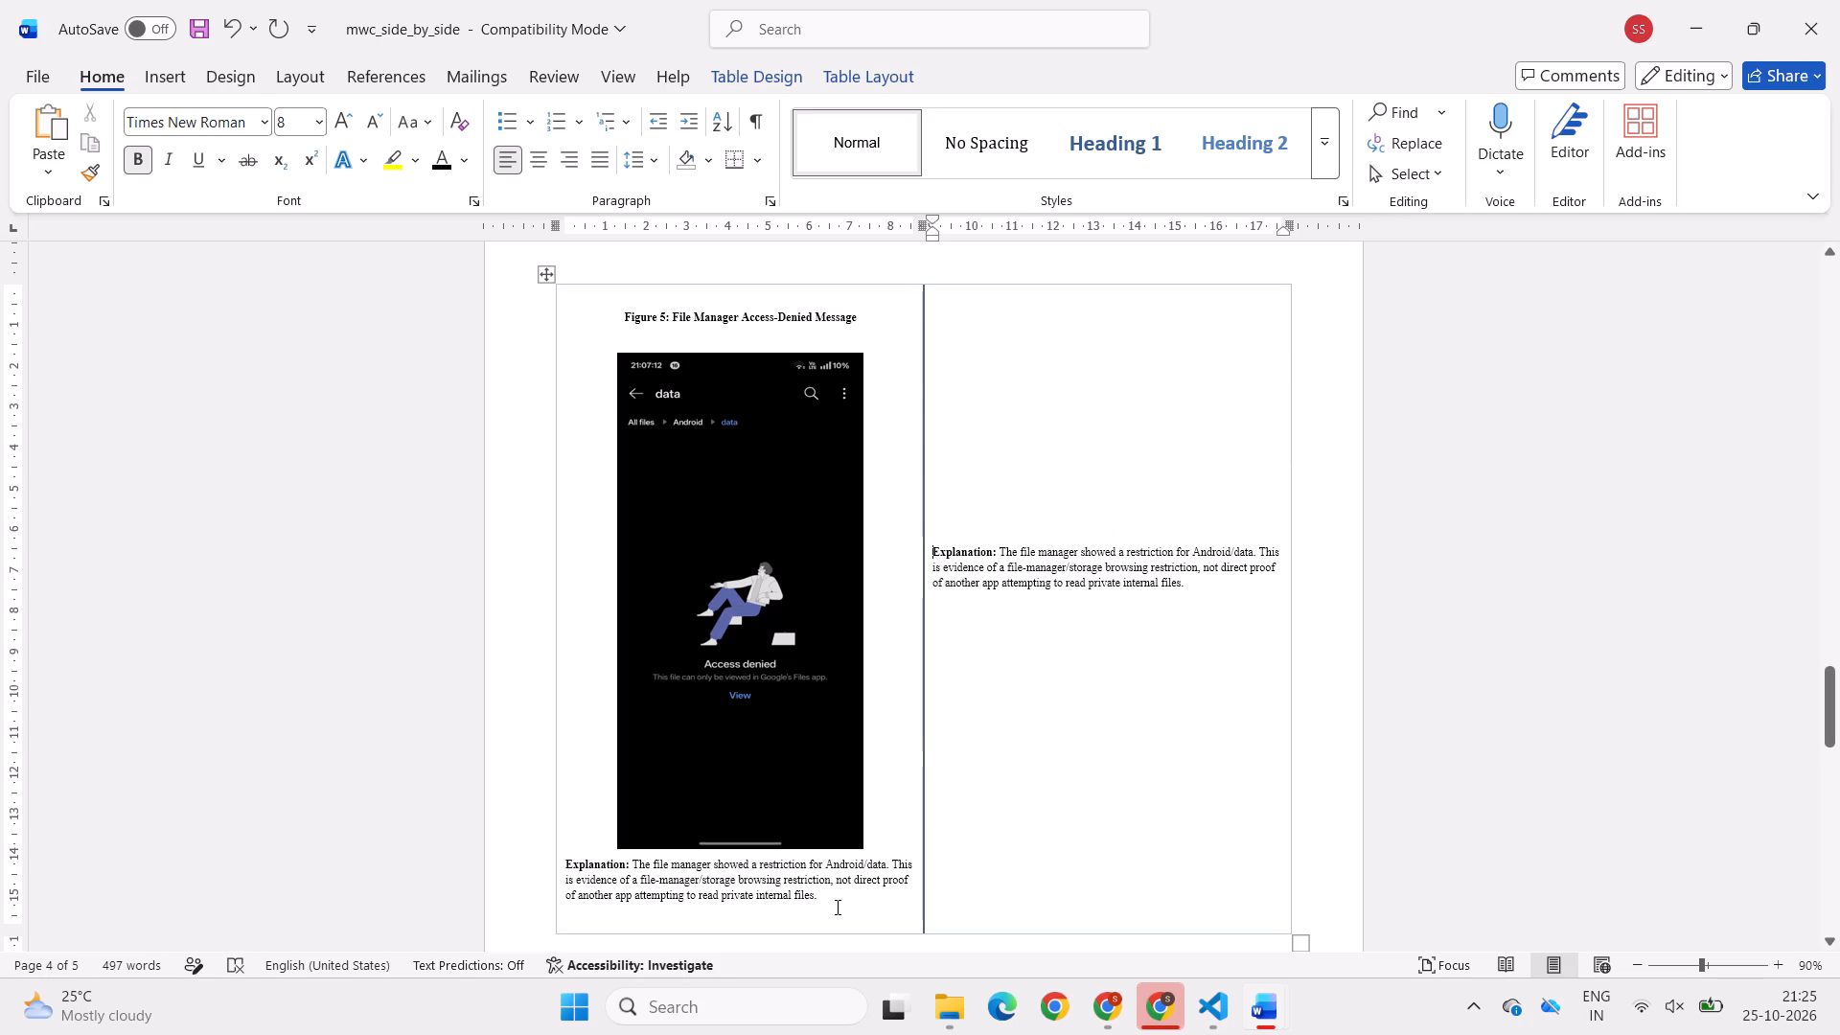
Delete the original Explanation paragraph below the File Manager Access-Denied screenshot, keeping the copy in the adjacent cell.
drag(828, 904, 563, 857)
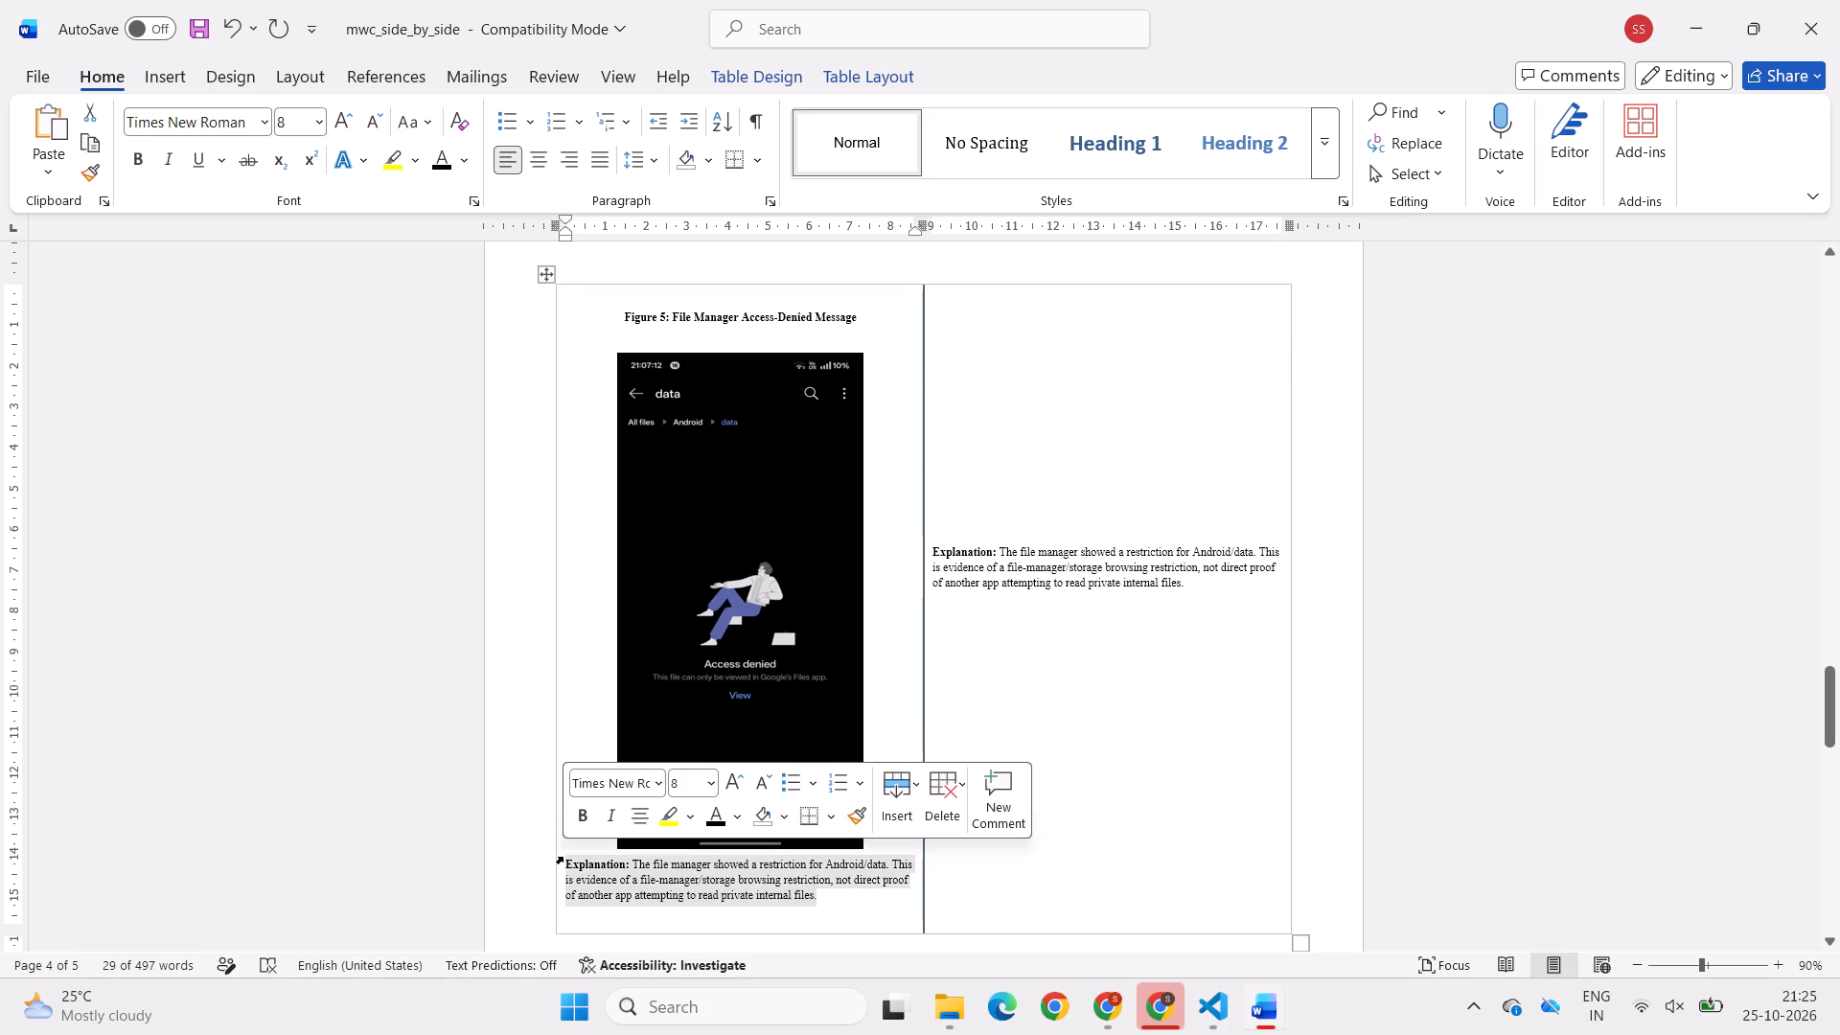
key(BackSpace)
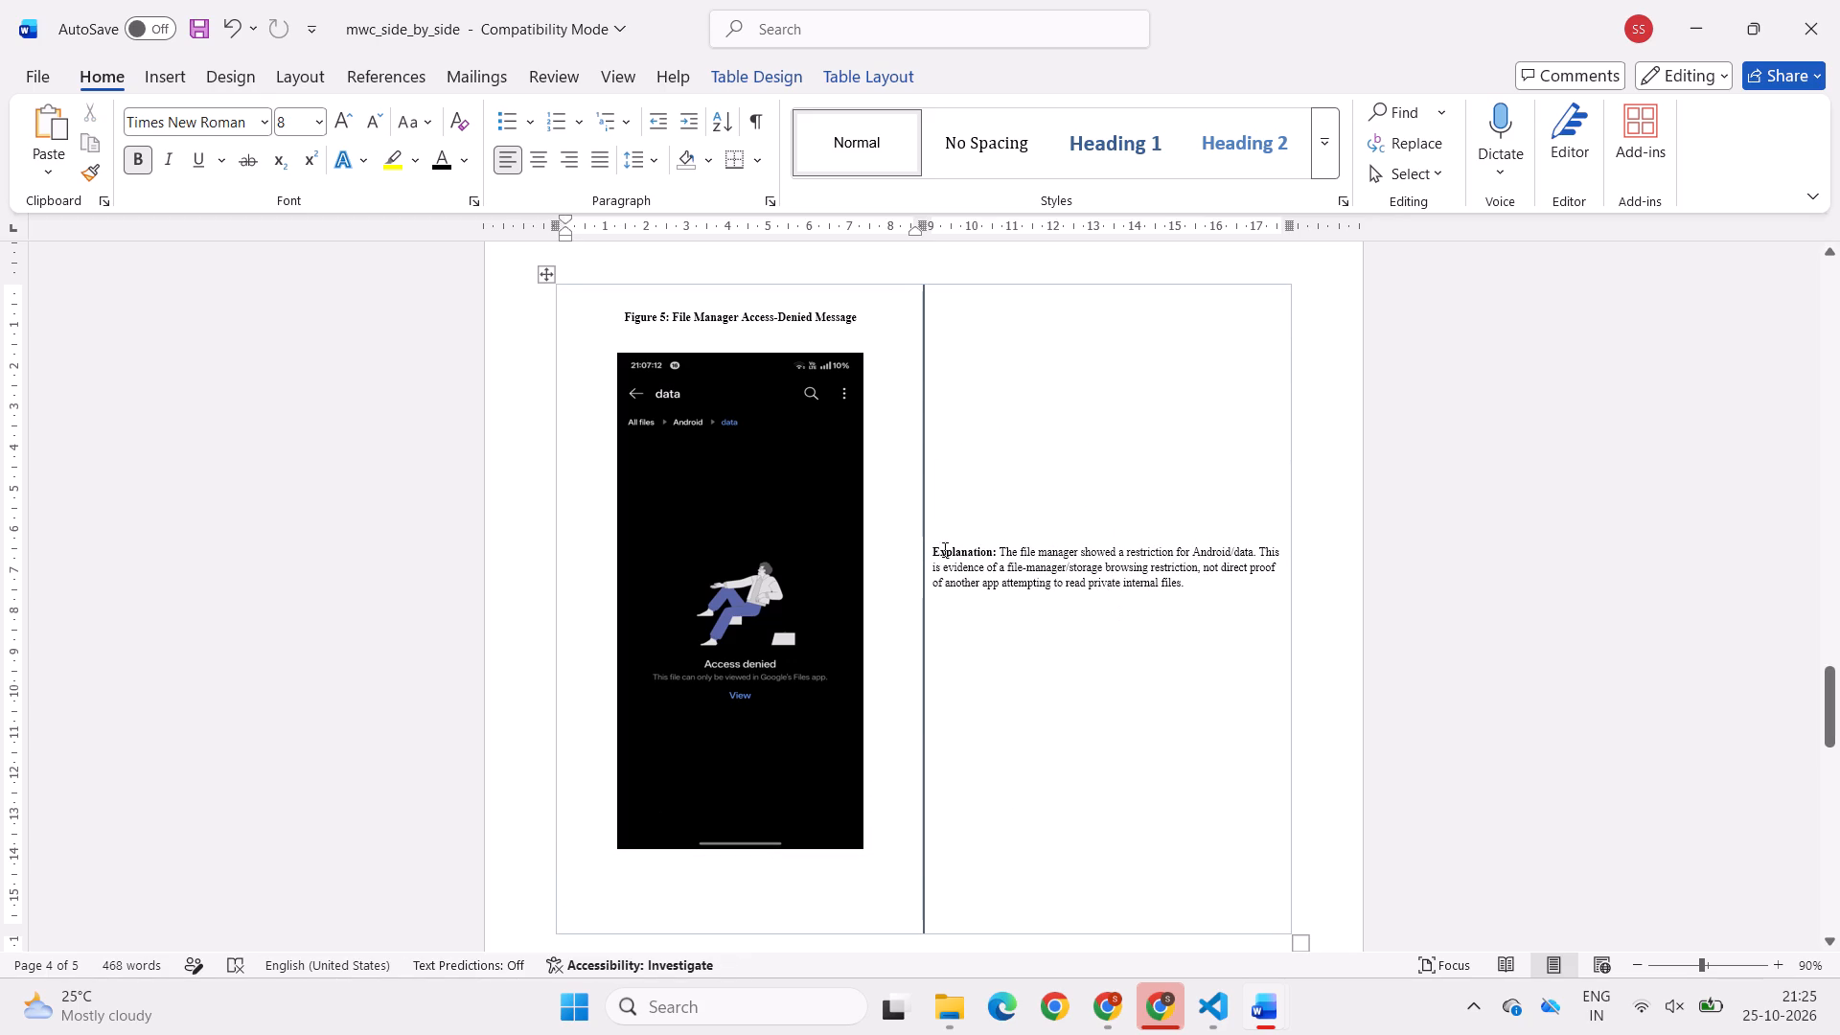
Enlarge the Explanation paragraph beside the File Manager Access-Denied screenshot to 11 pt.
drag(932, 549, 1199, 598)
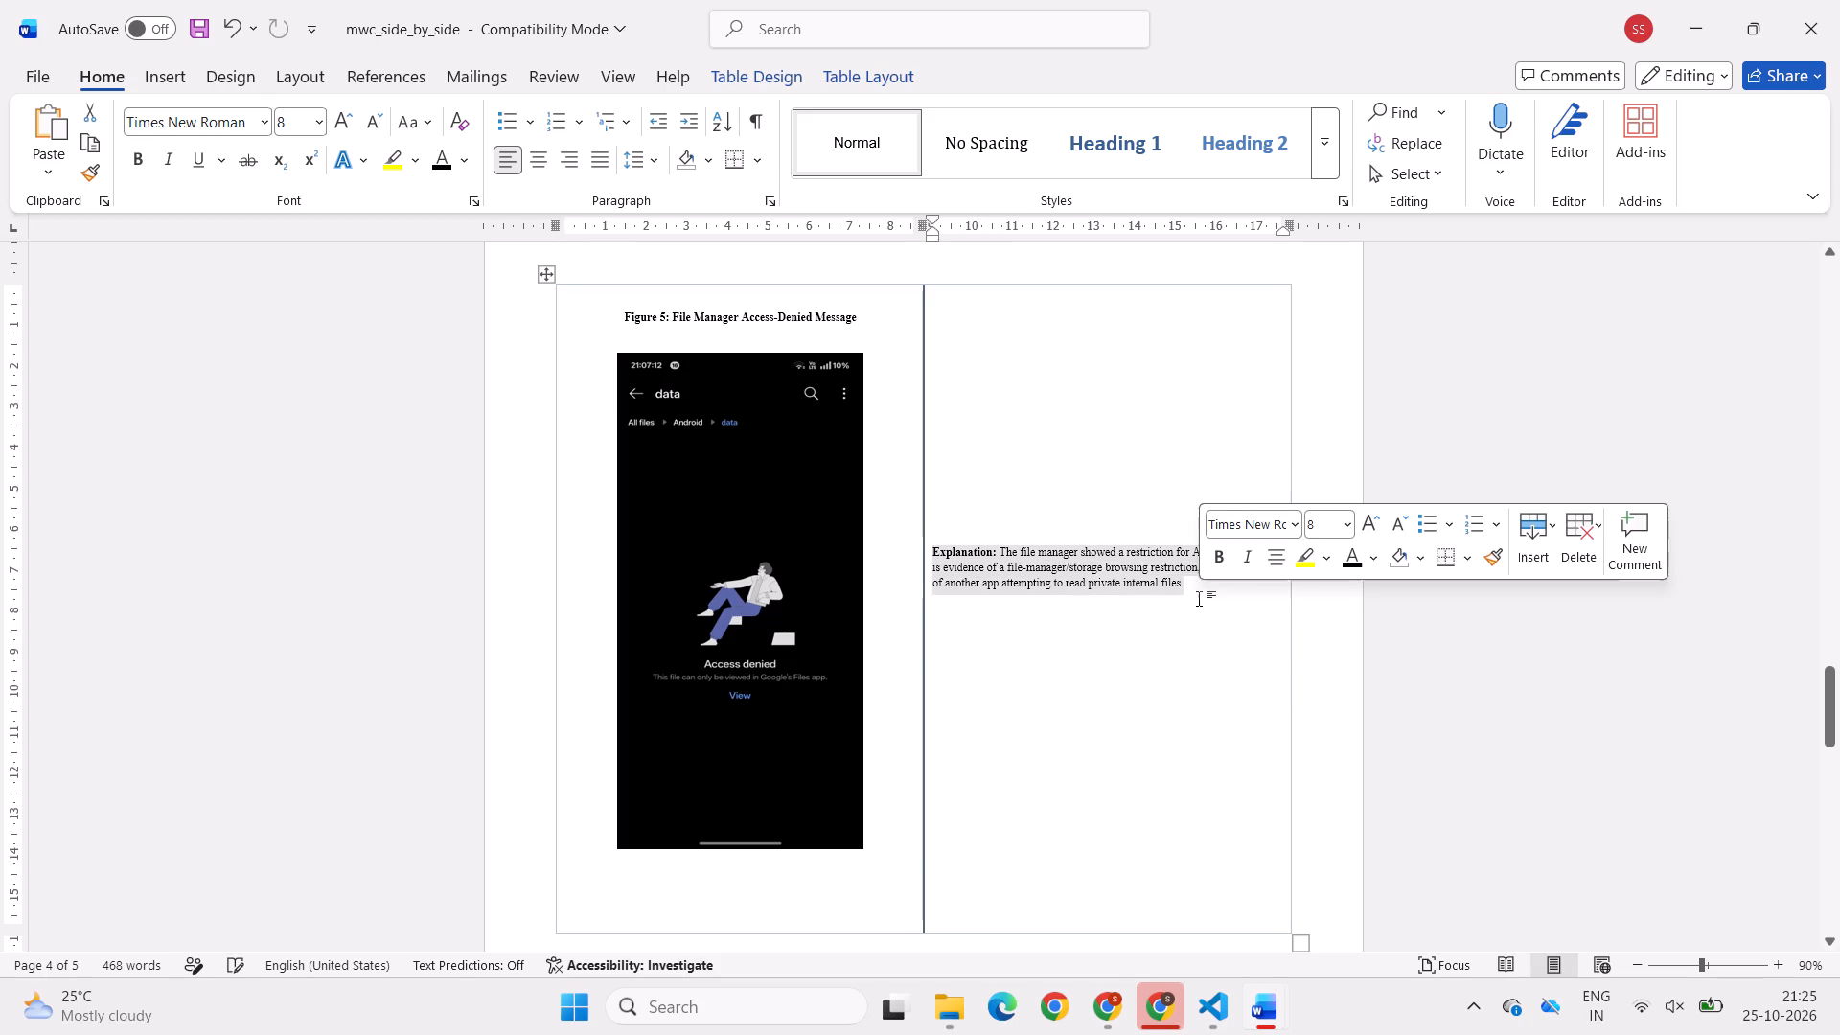
double_click(1368, 520)
click(1368, 520)
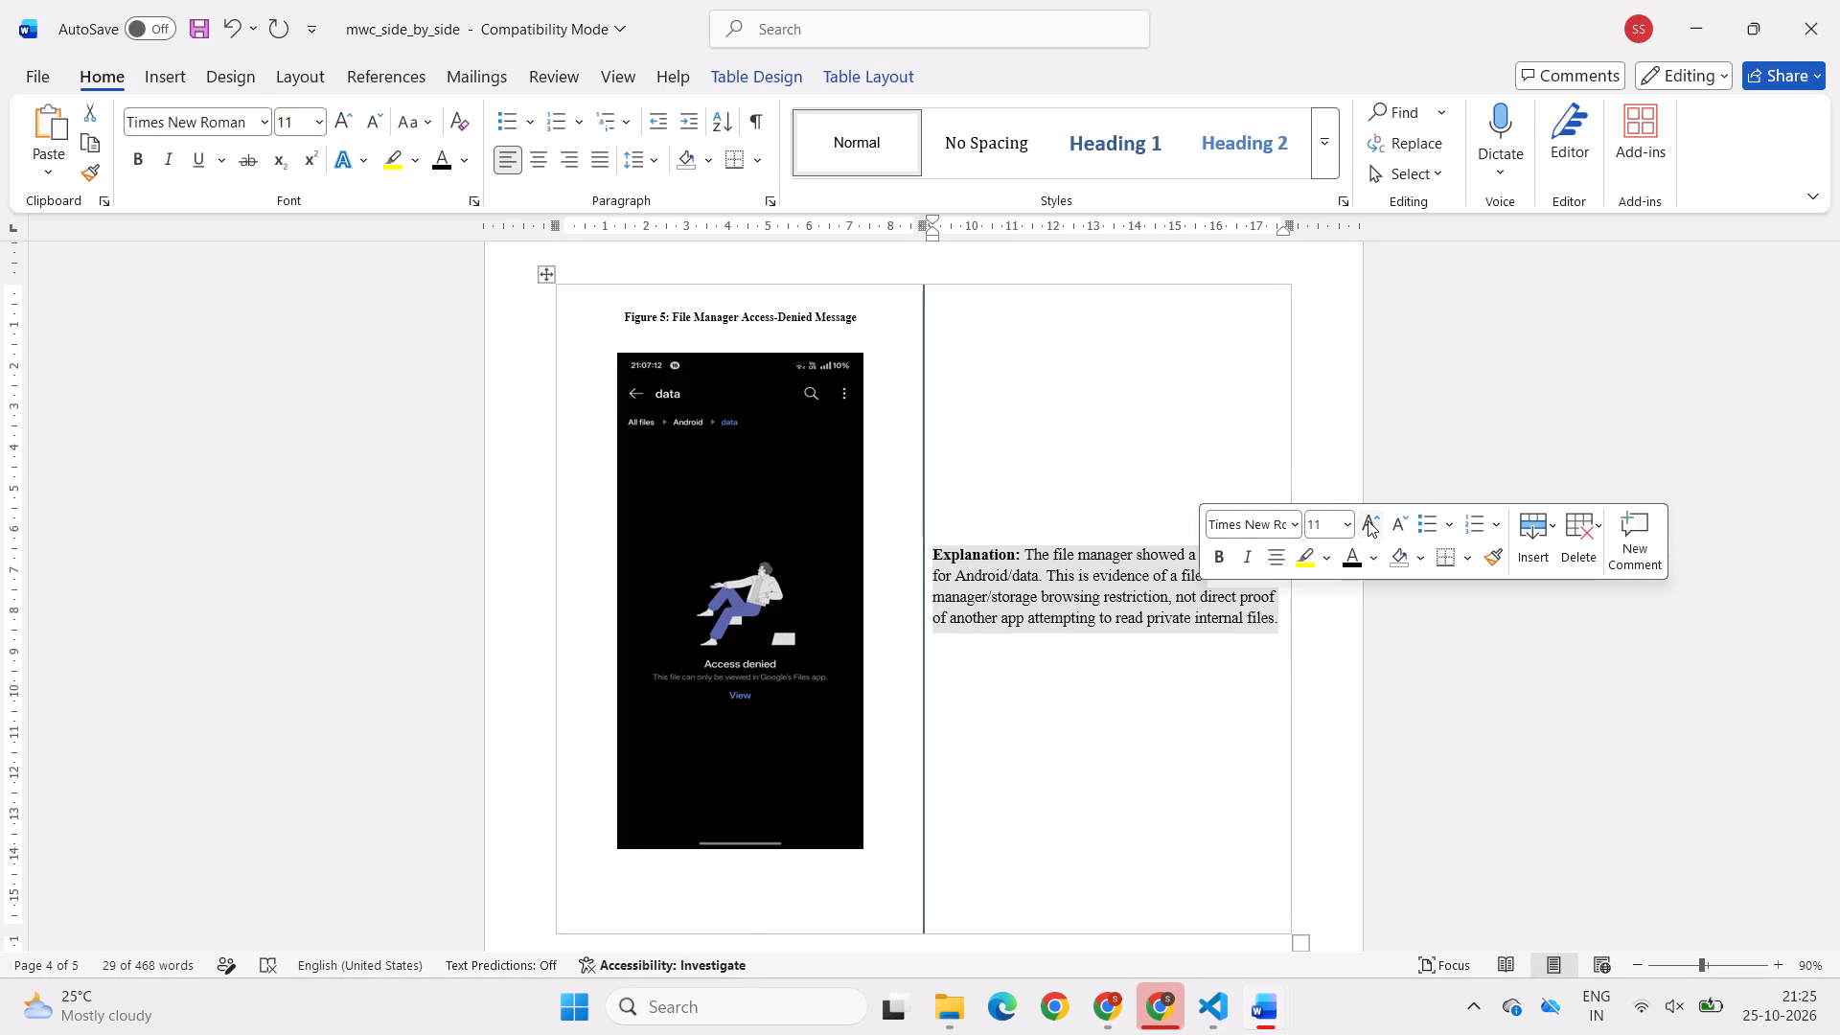
Stretch the File Manager Access-Denied screenshot slightly taller by extending its bottom edge, without changing its width.
click(718, 598)
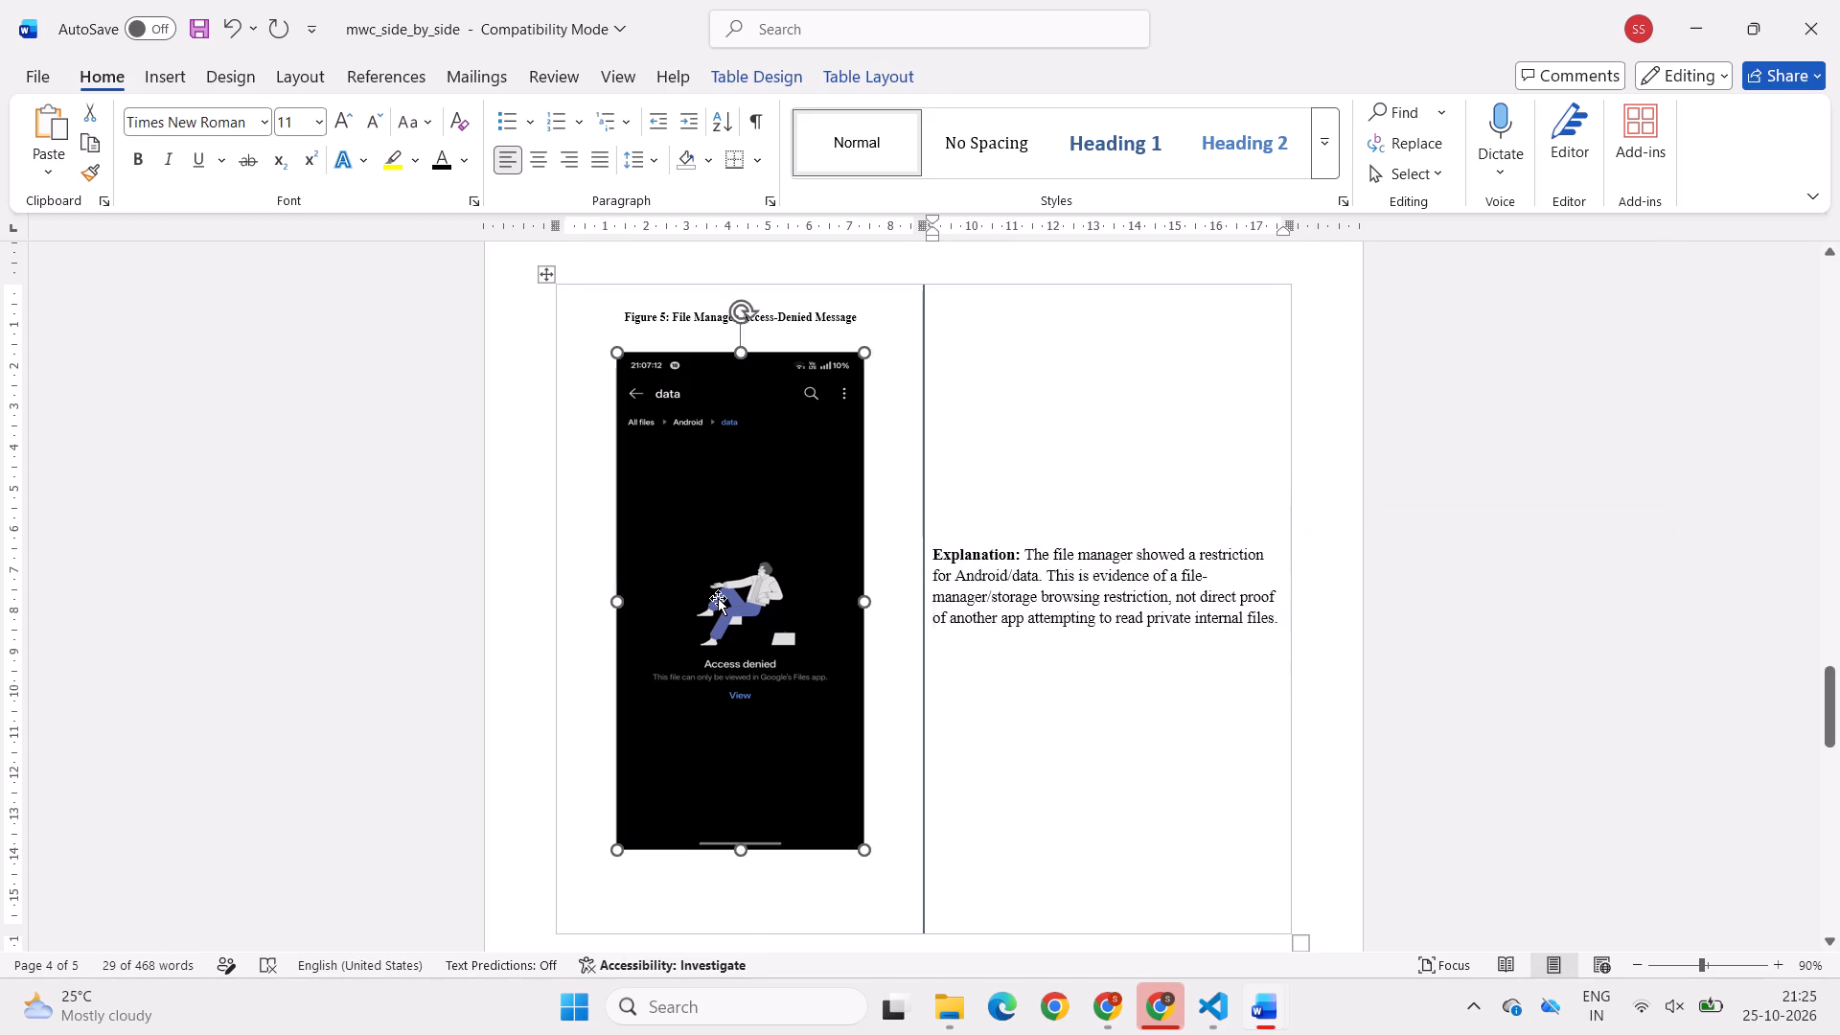
scroll(718, 598, down, 1)
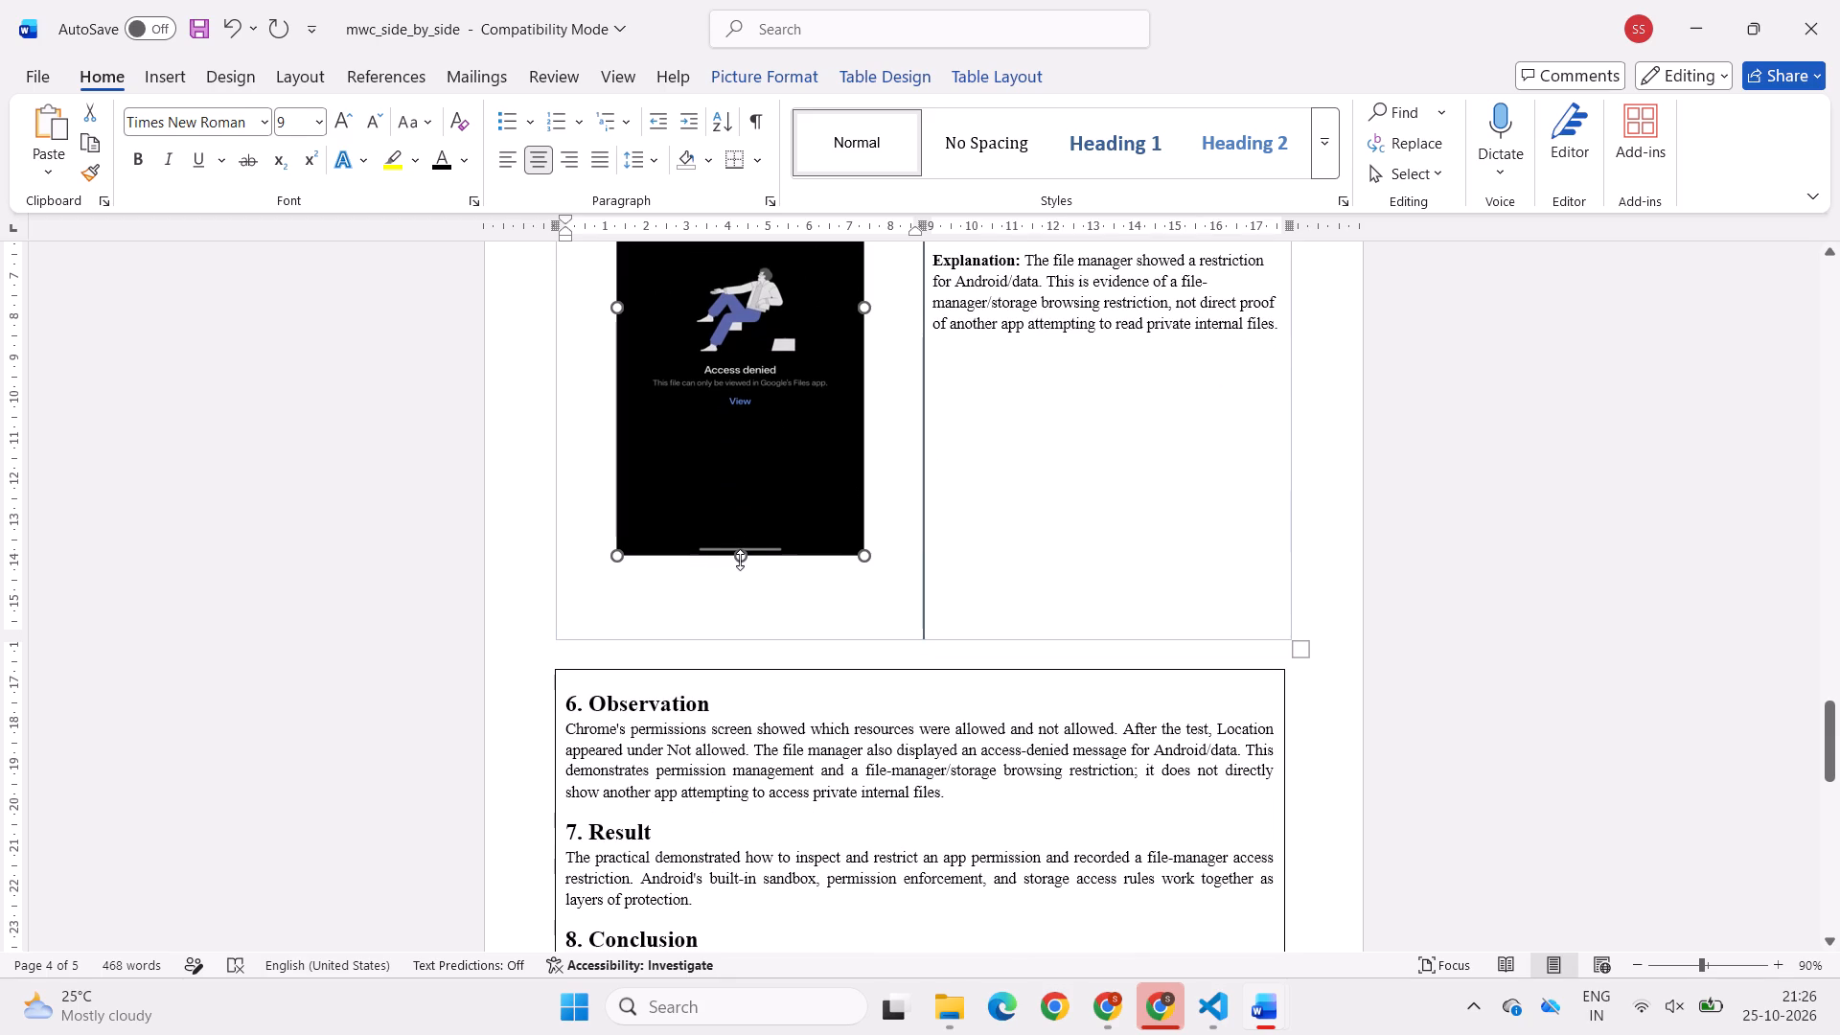
drag(740, 560, 739, 595)
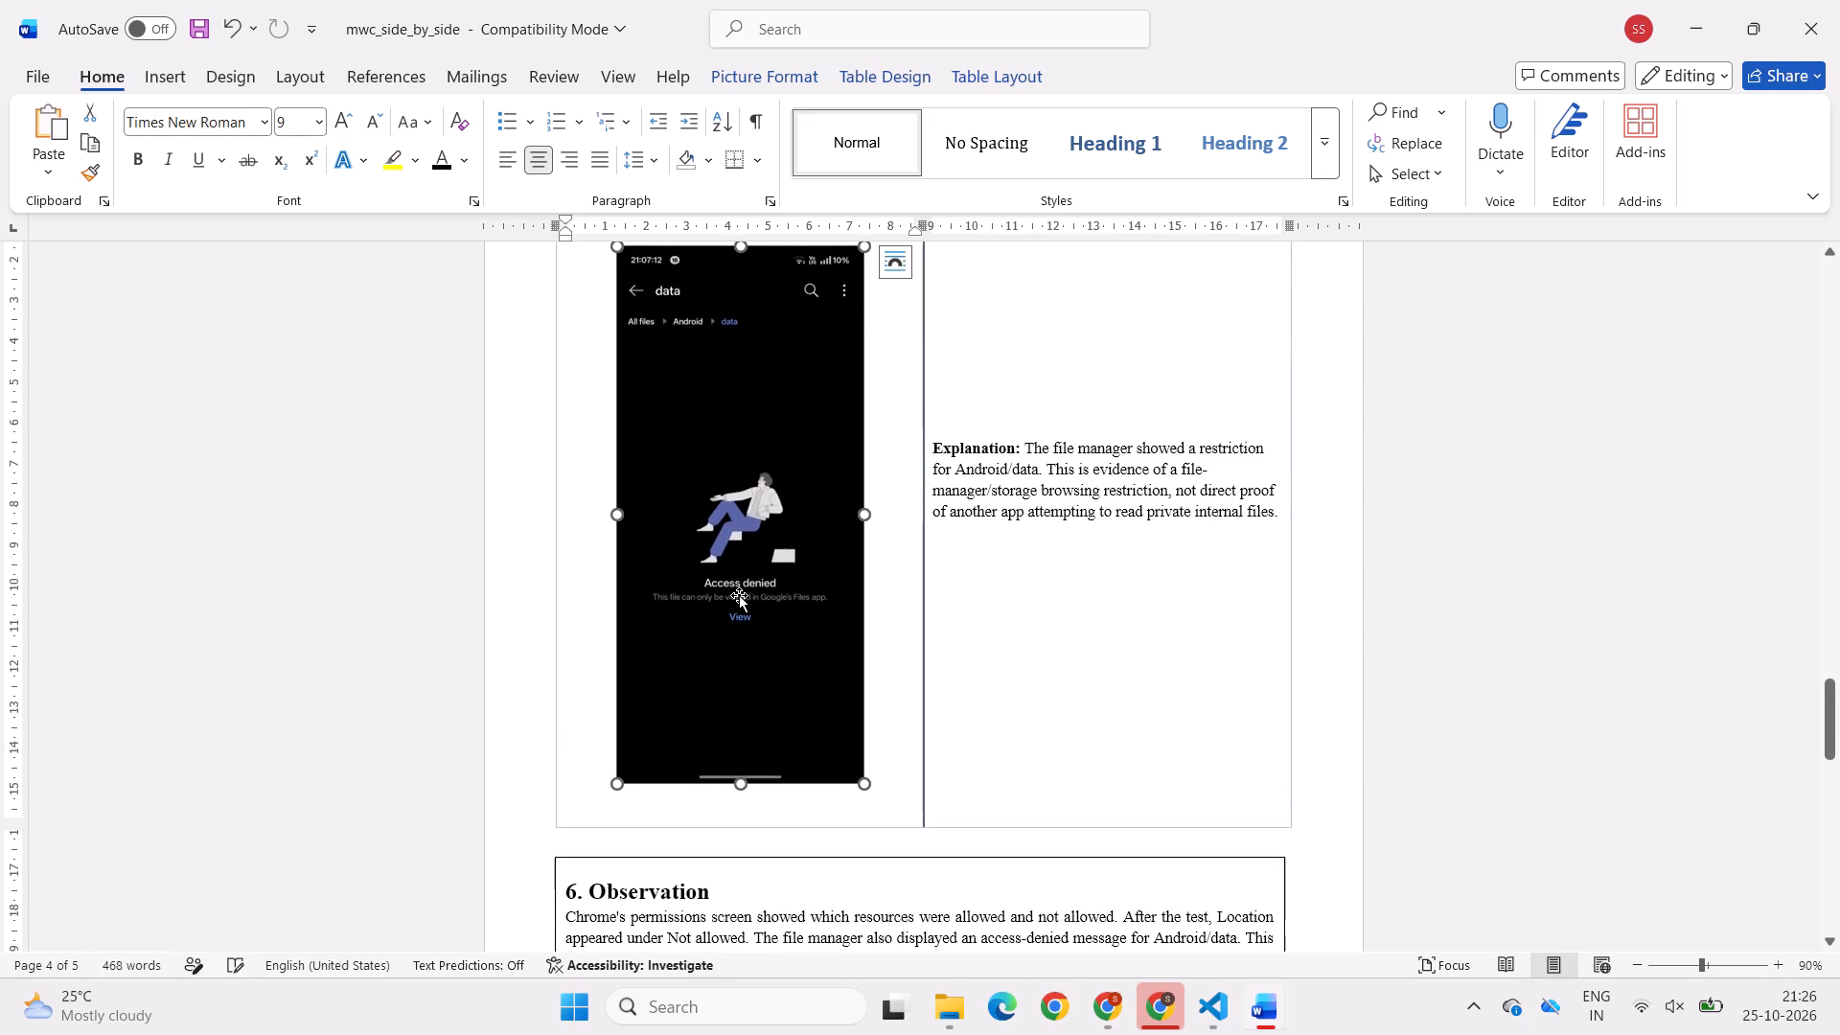
Set the Figure 5 caption, File Manager Access-Denied Message, to 11 pt.
scroll(739, 595, up, 2)
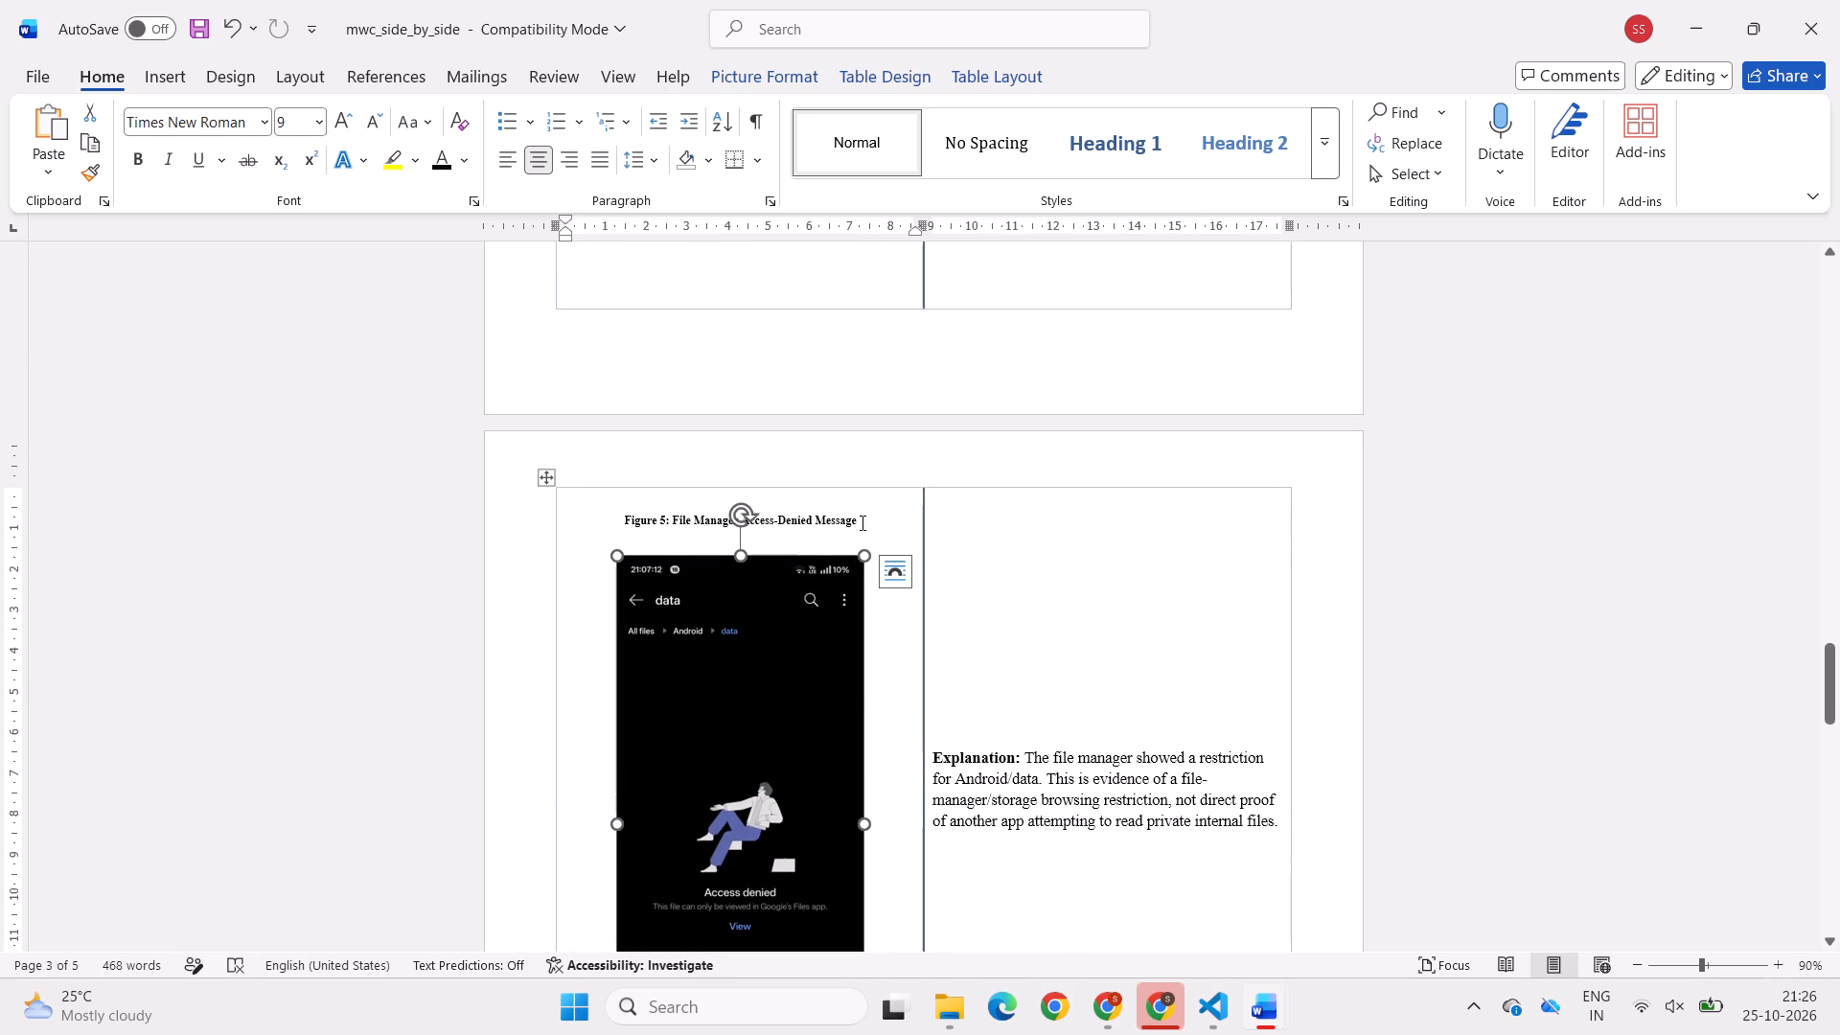
drag(861, 522, 634, 517)
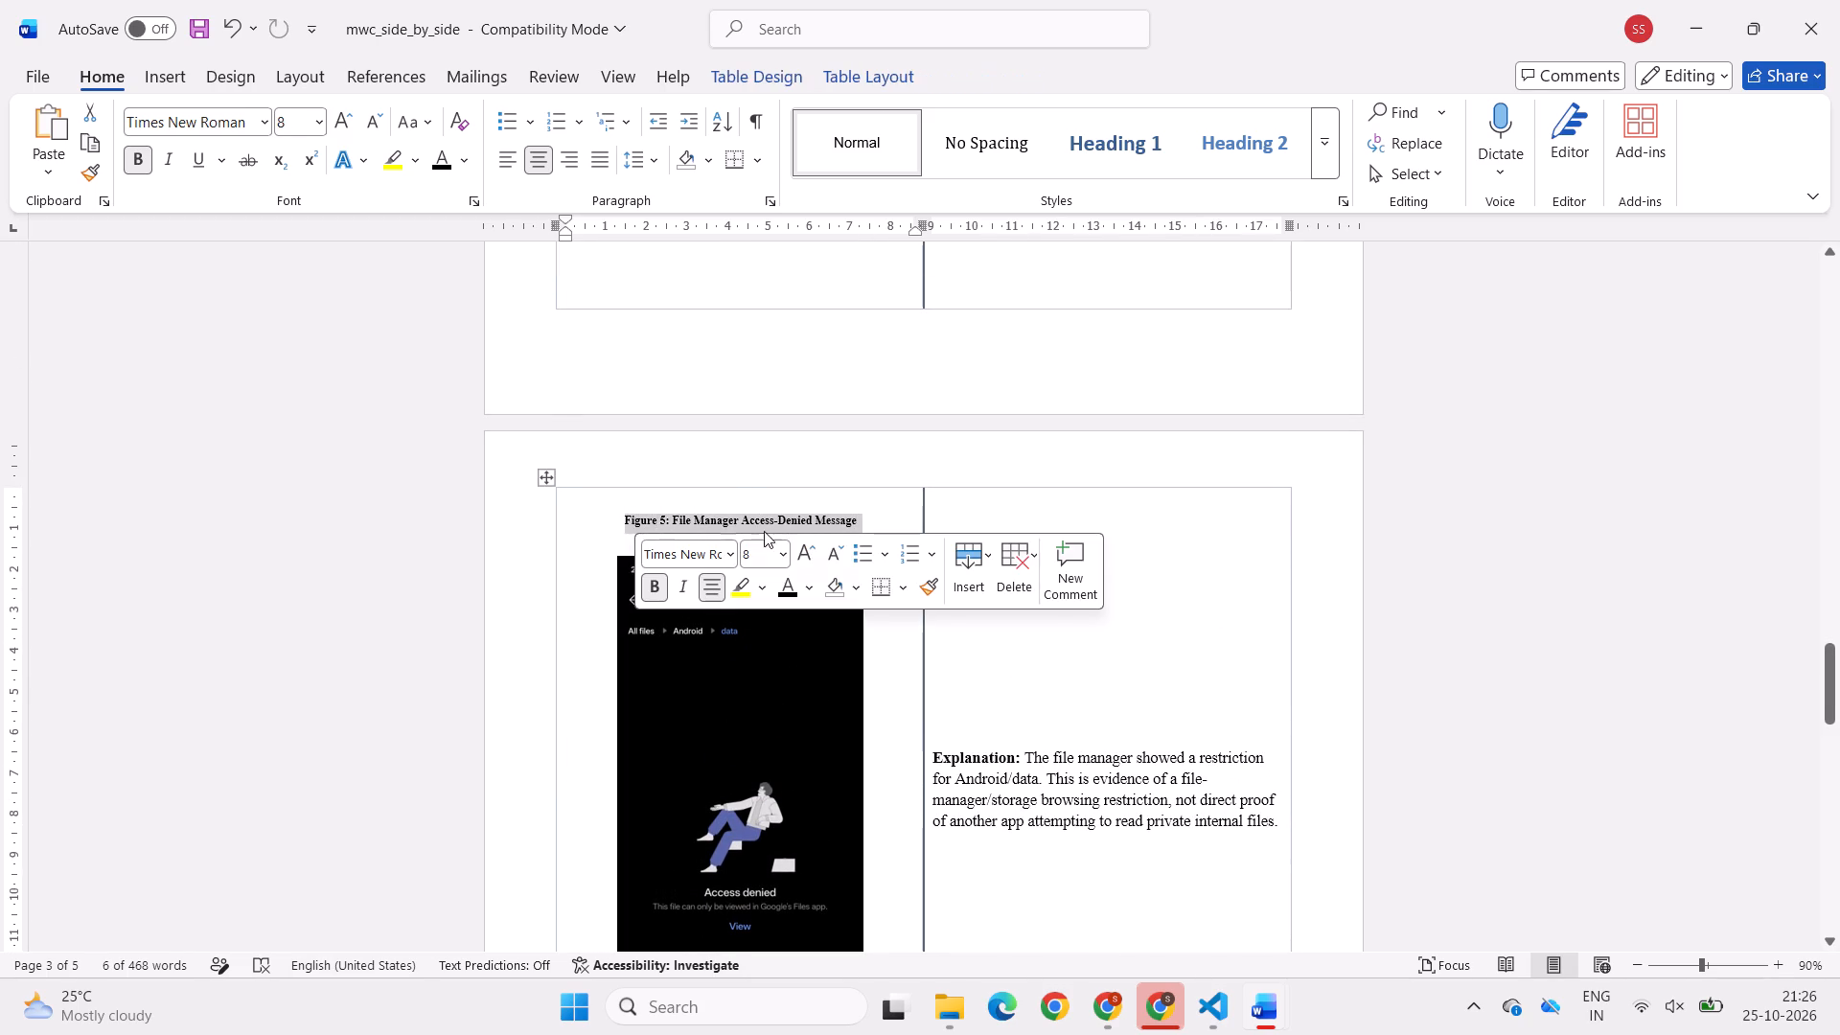
click(770, 553)
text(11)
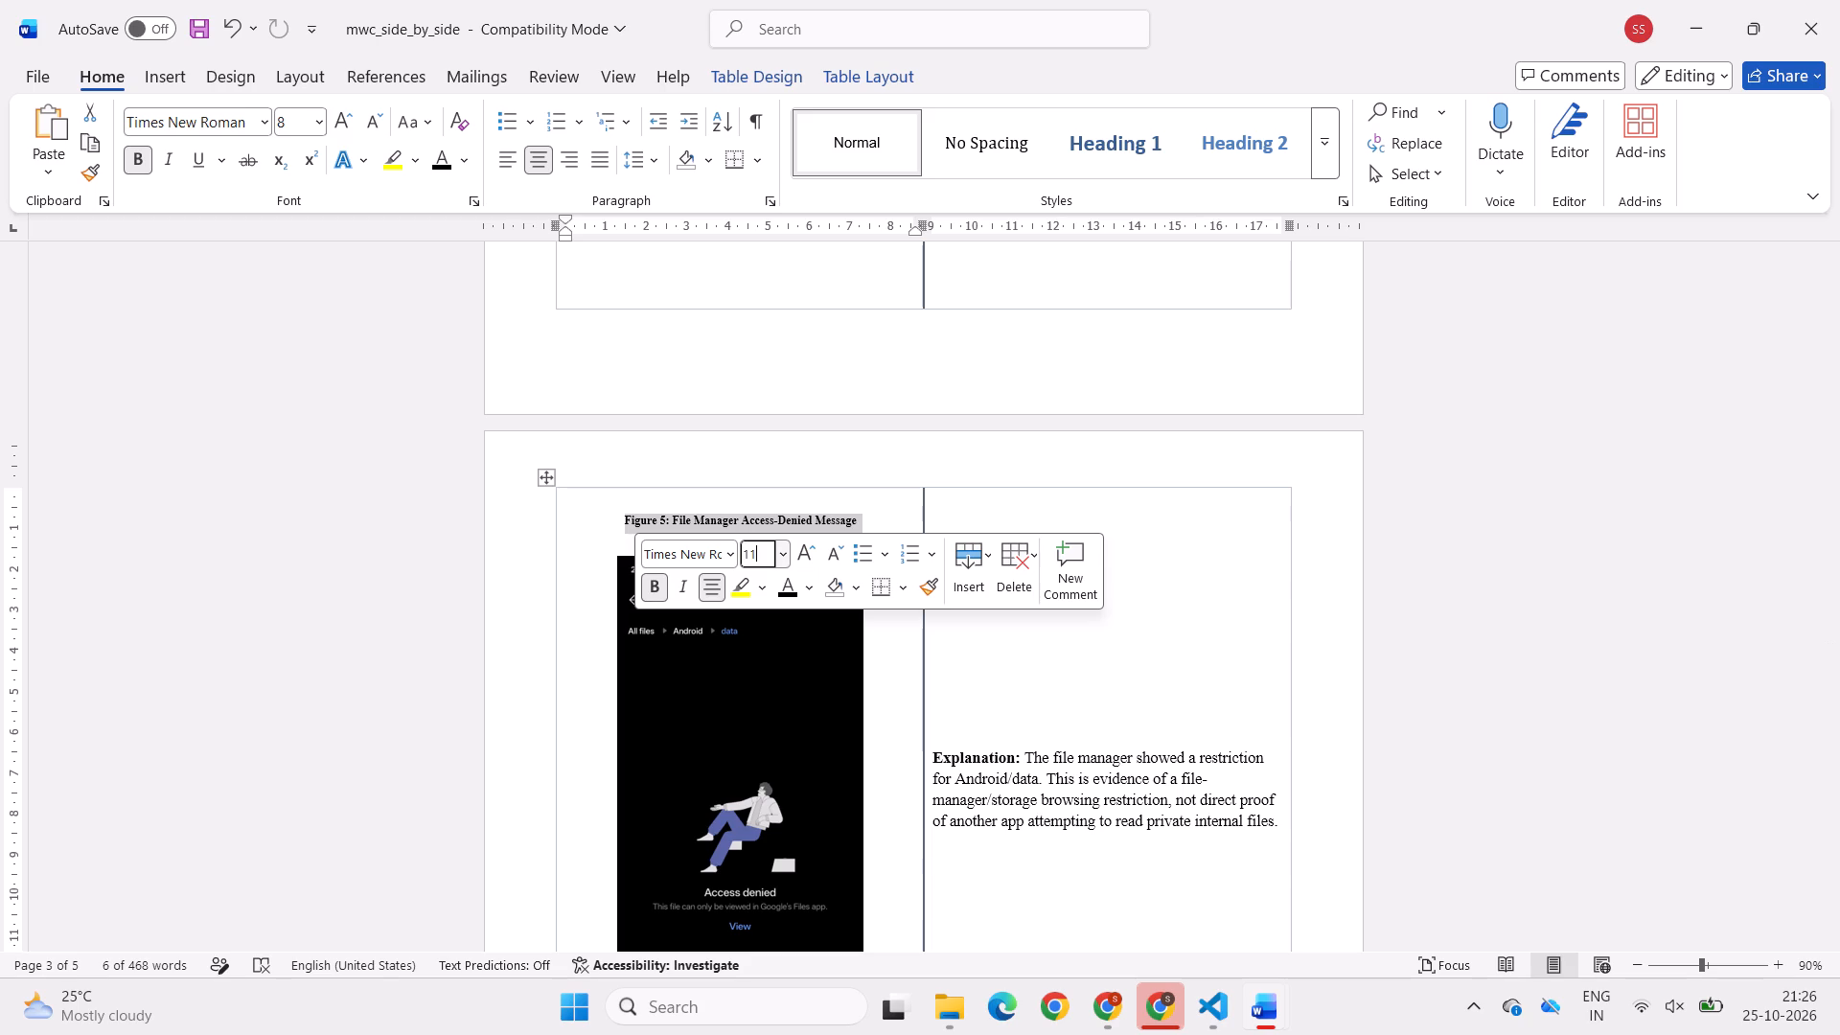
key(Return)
click(1409, 573)
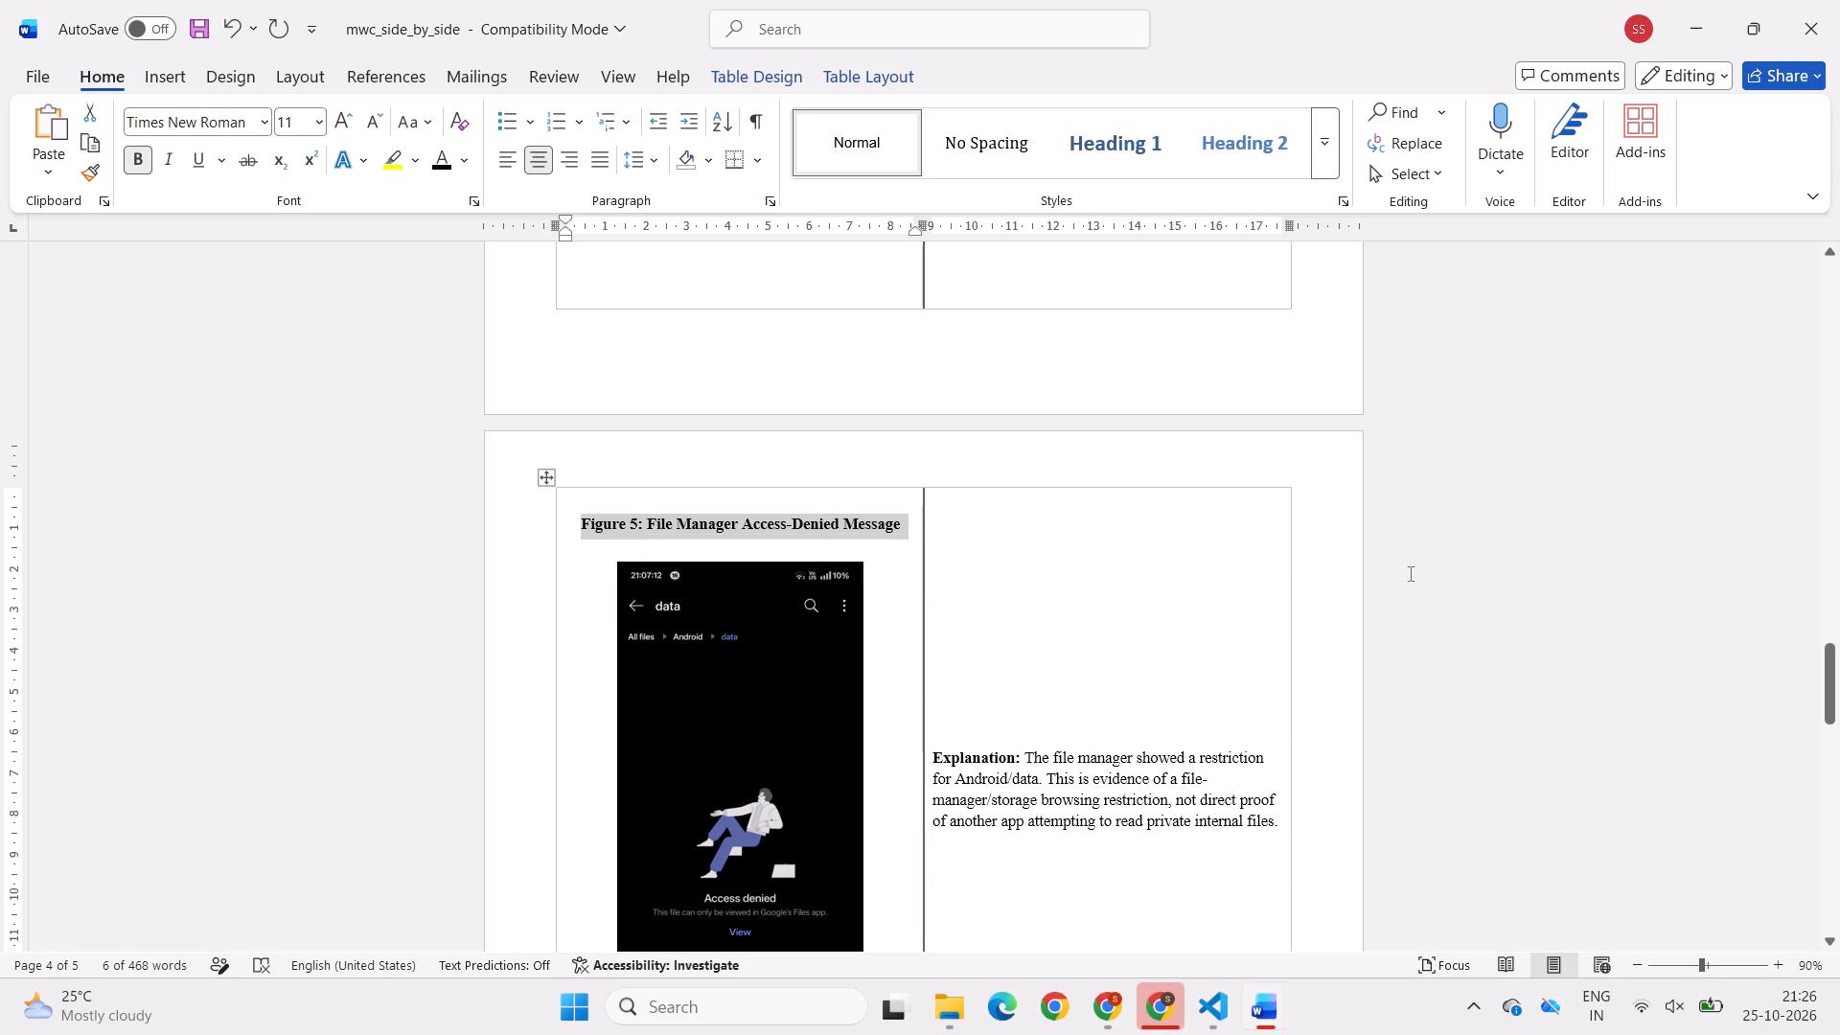
Set the captions and explanations in both Chrome permissions cells, Figures 3 and 4, to 11 pt.
scroll(1409, 573, down, 5)
scroll(1409, 573, up, 4)
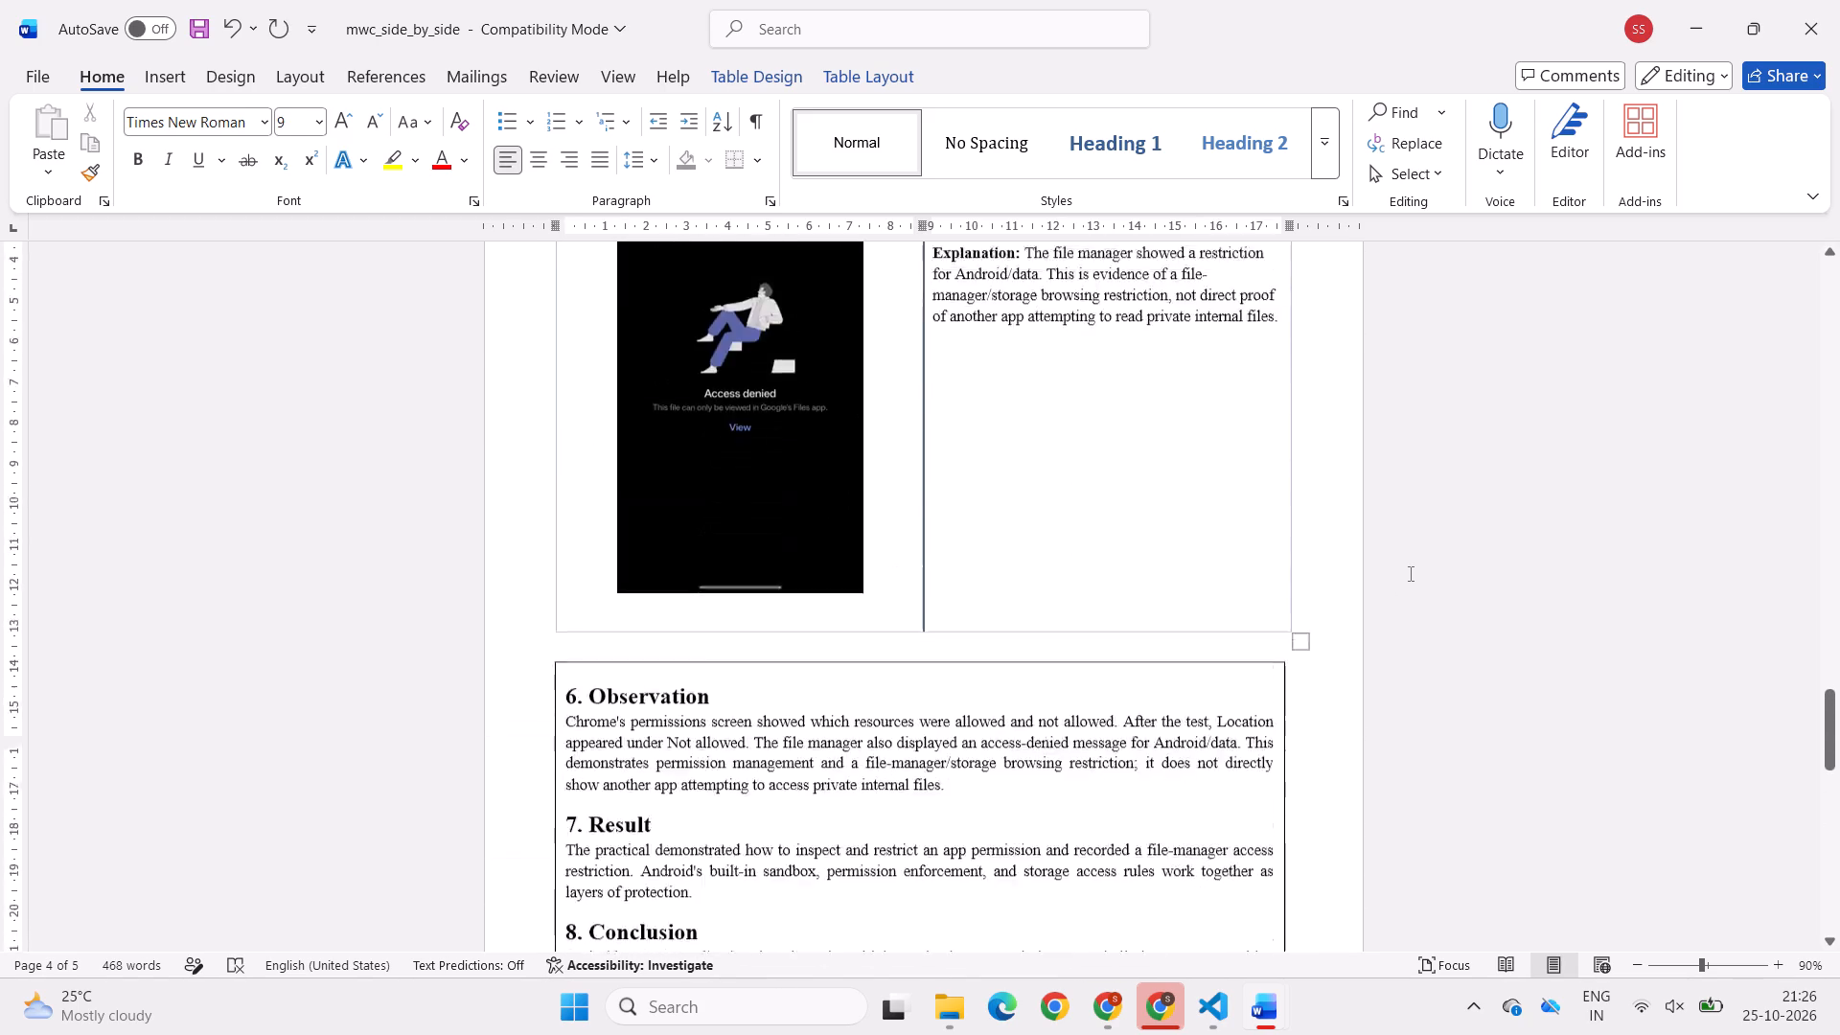
scroll(1409, 573, up, 7)
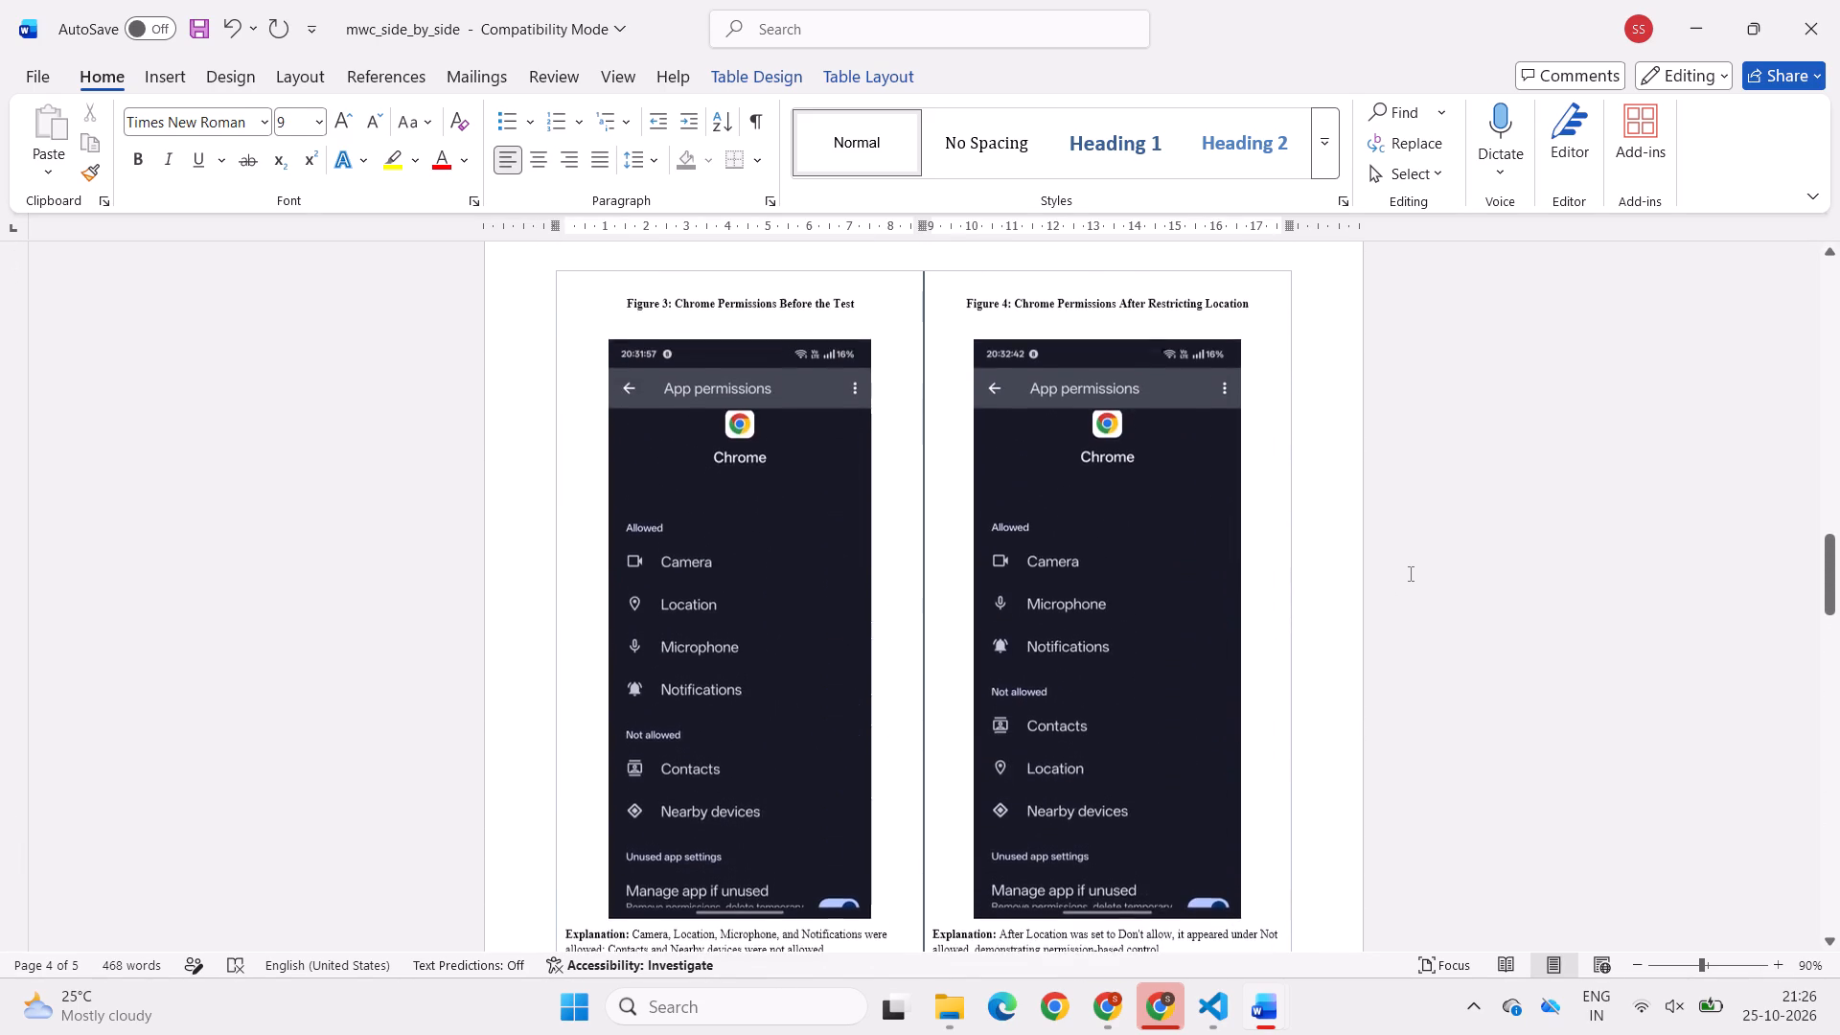
scroll(1409, 573, down, 1)
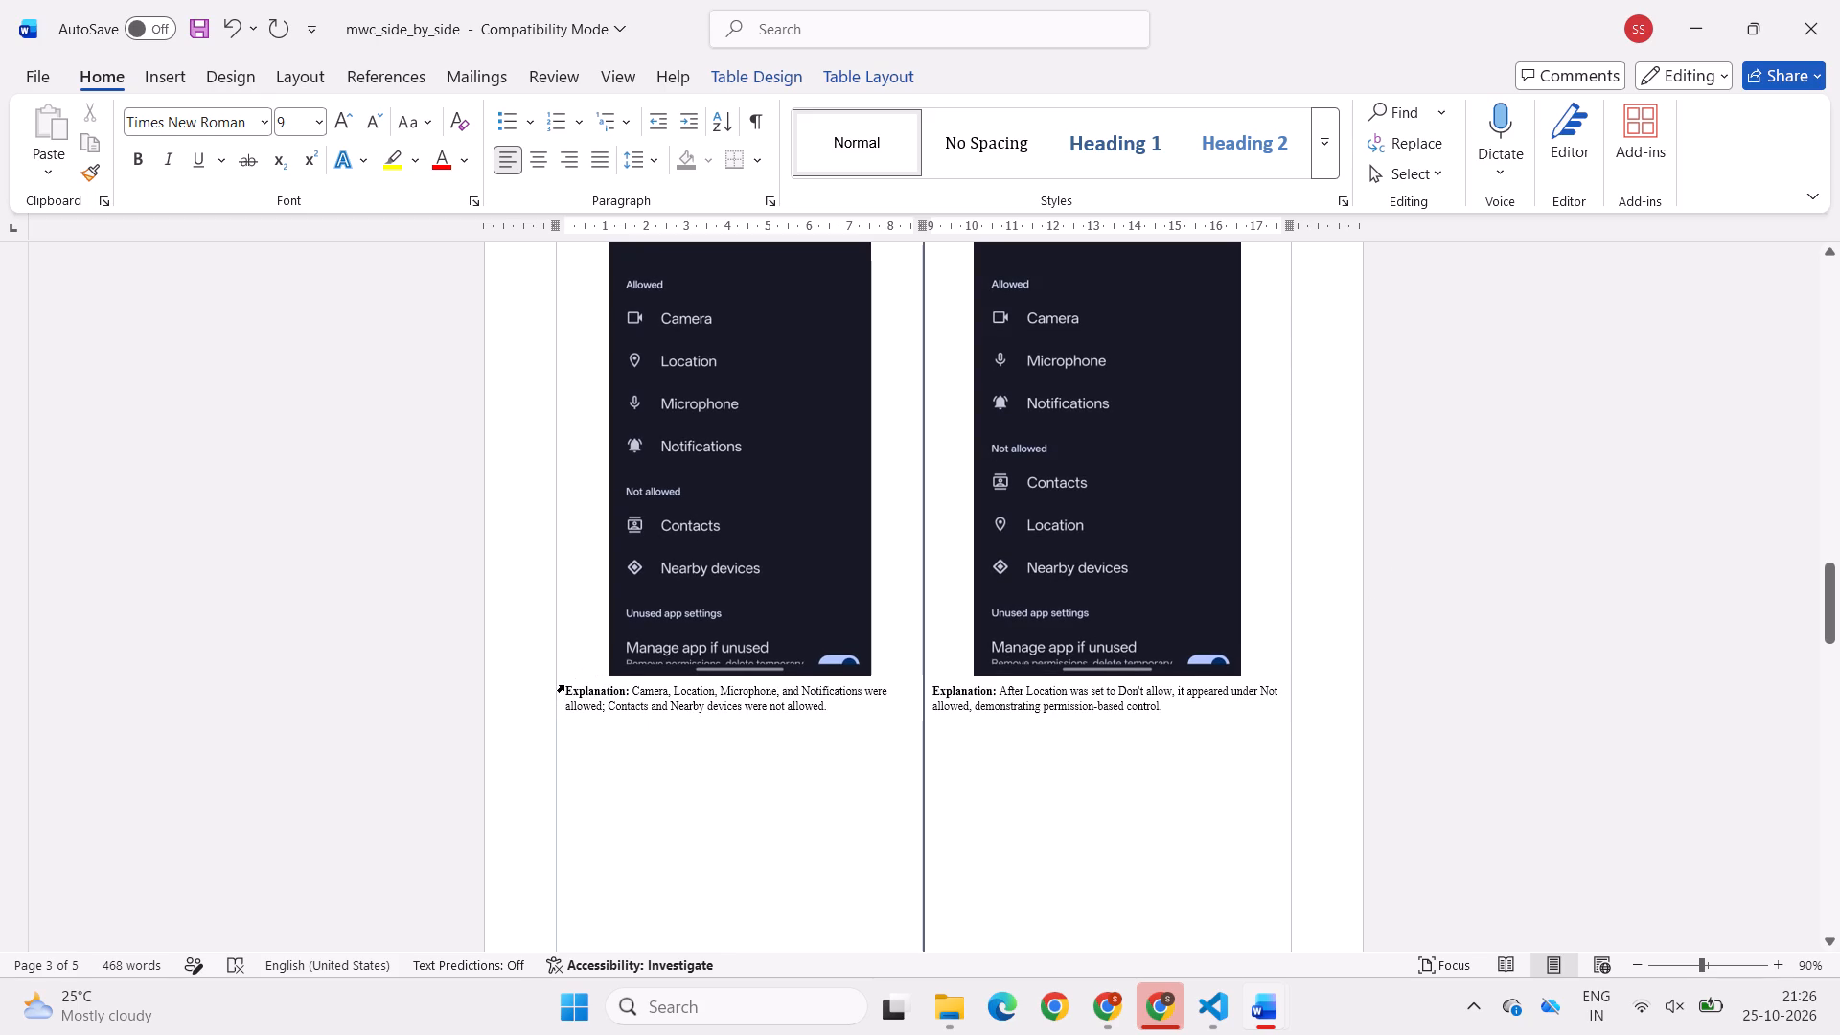
drag(563, 685, 1056, 674)
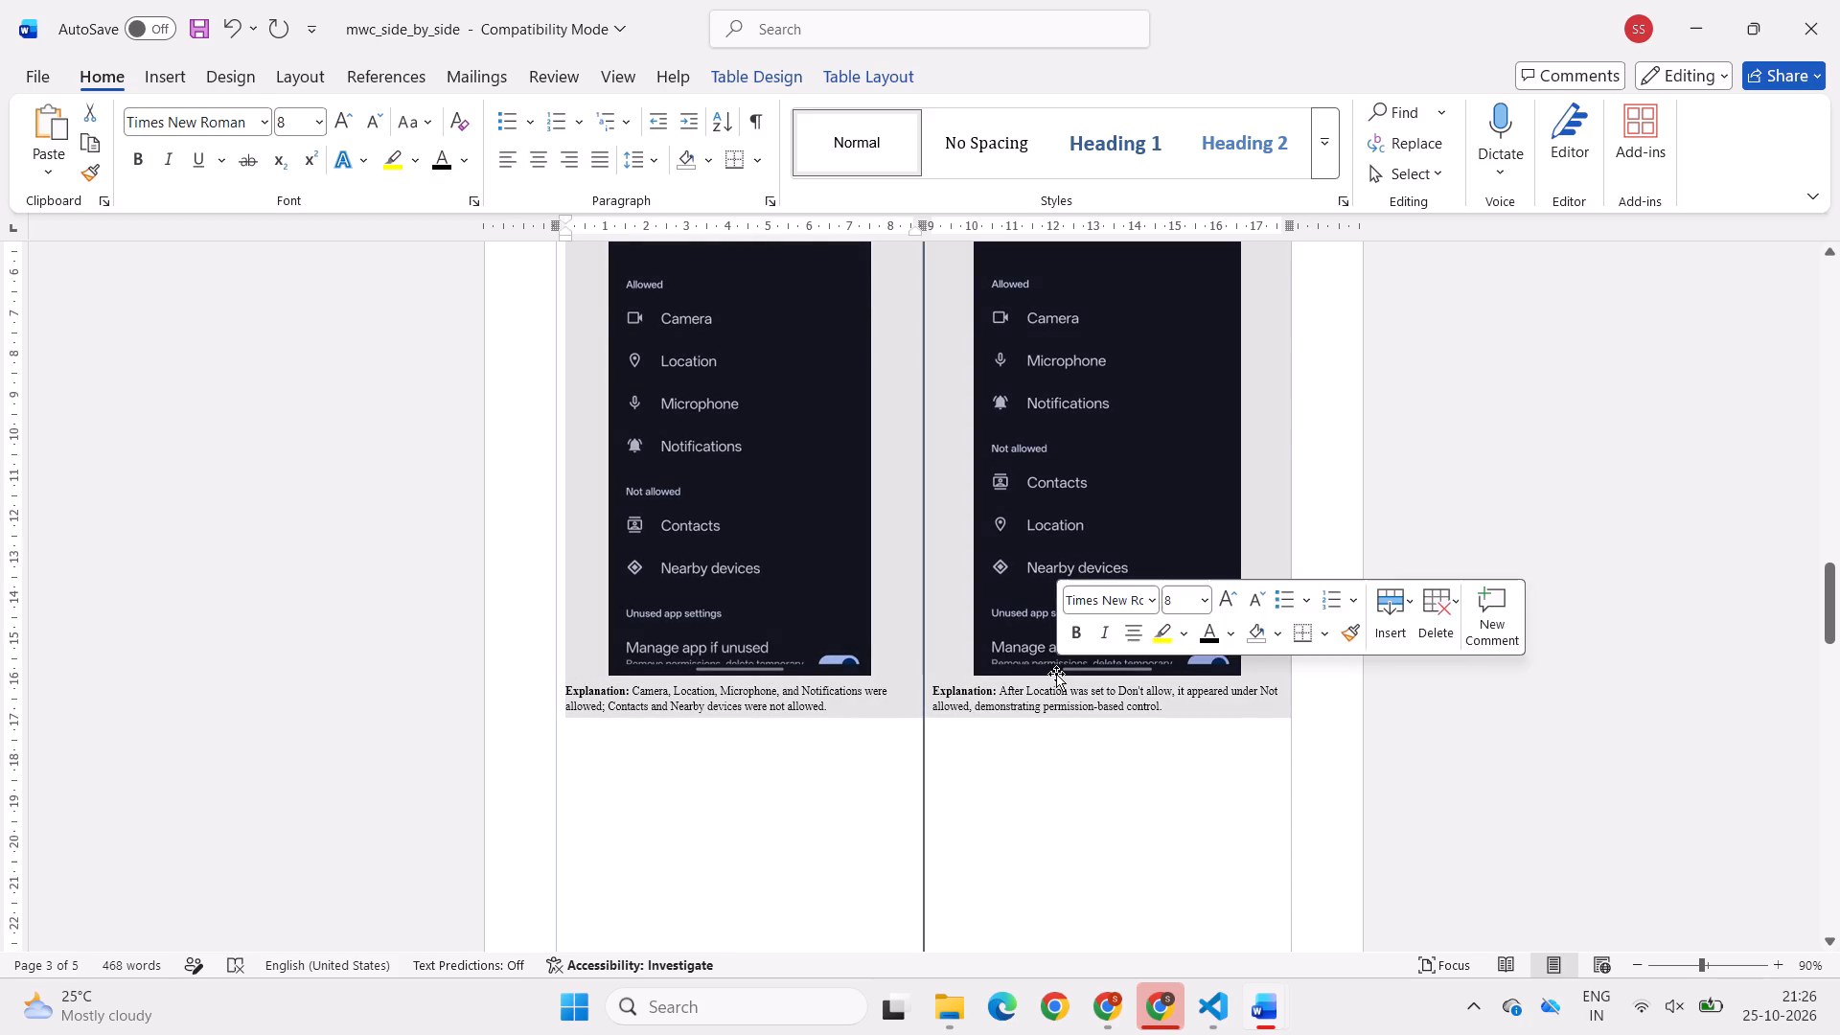
scroll(1056, 674, up, 2)
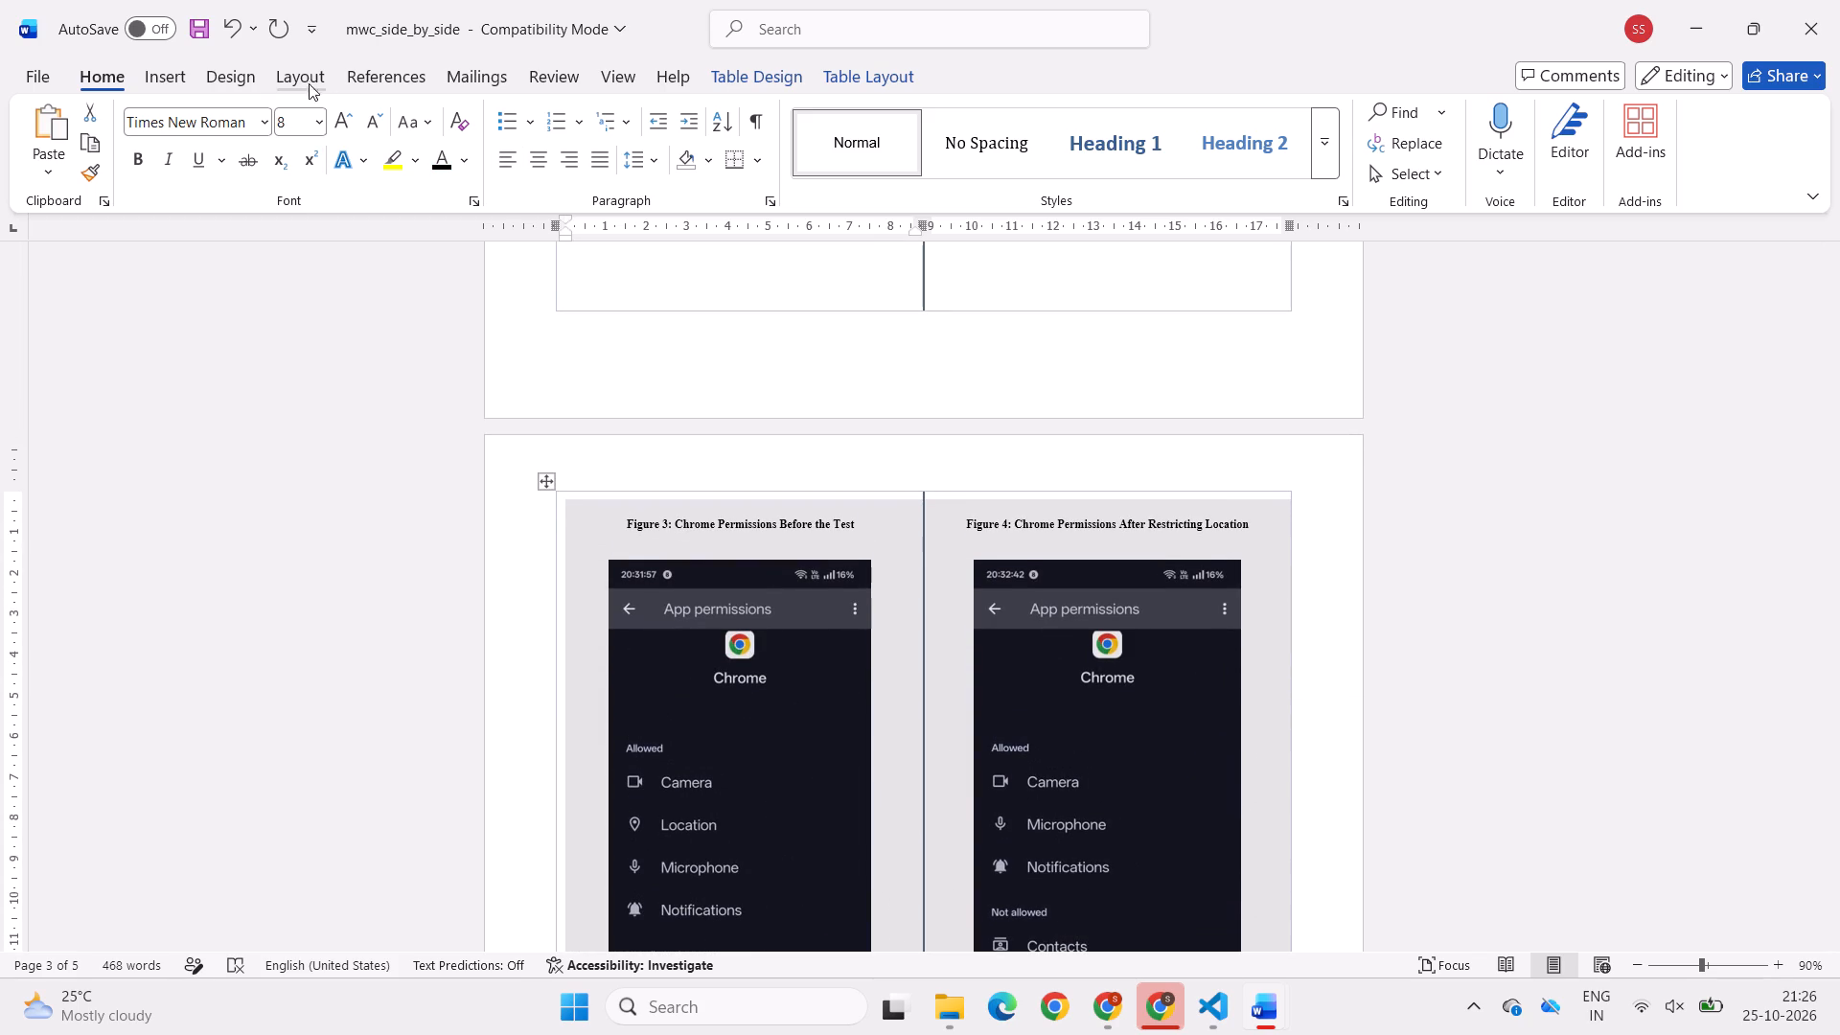
click(297, 127)
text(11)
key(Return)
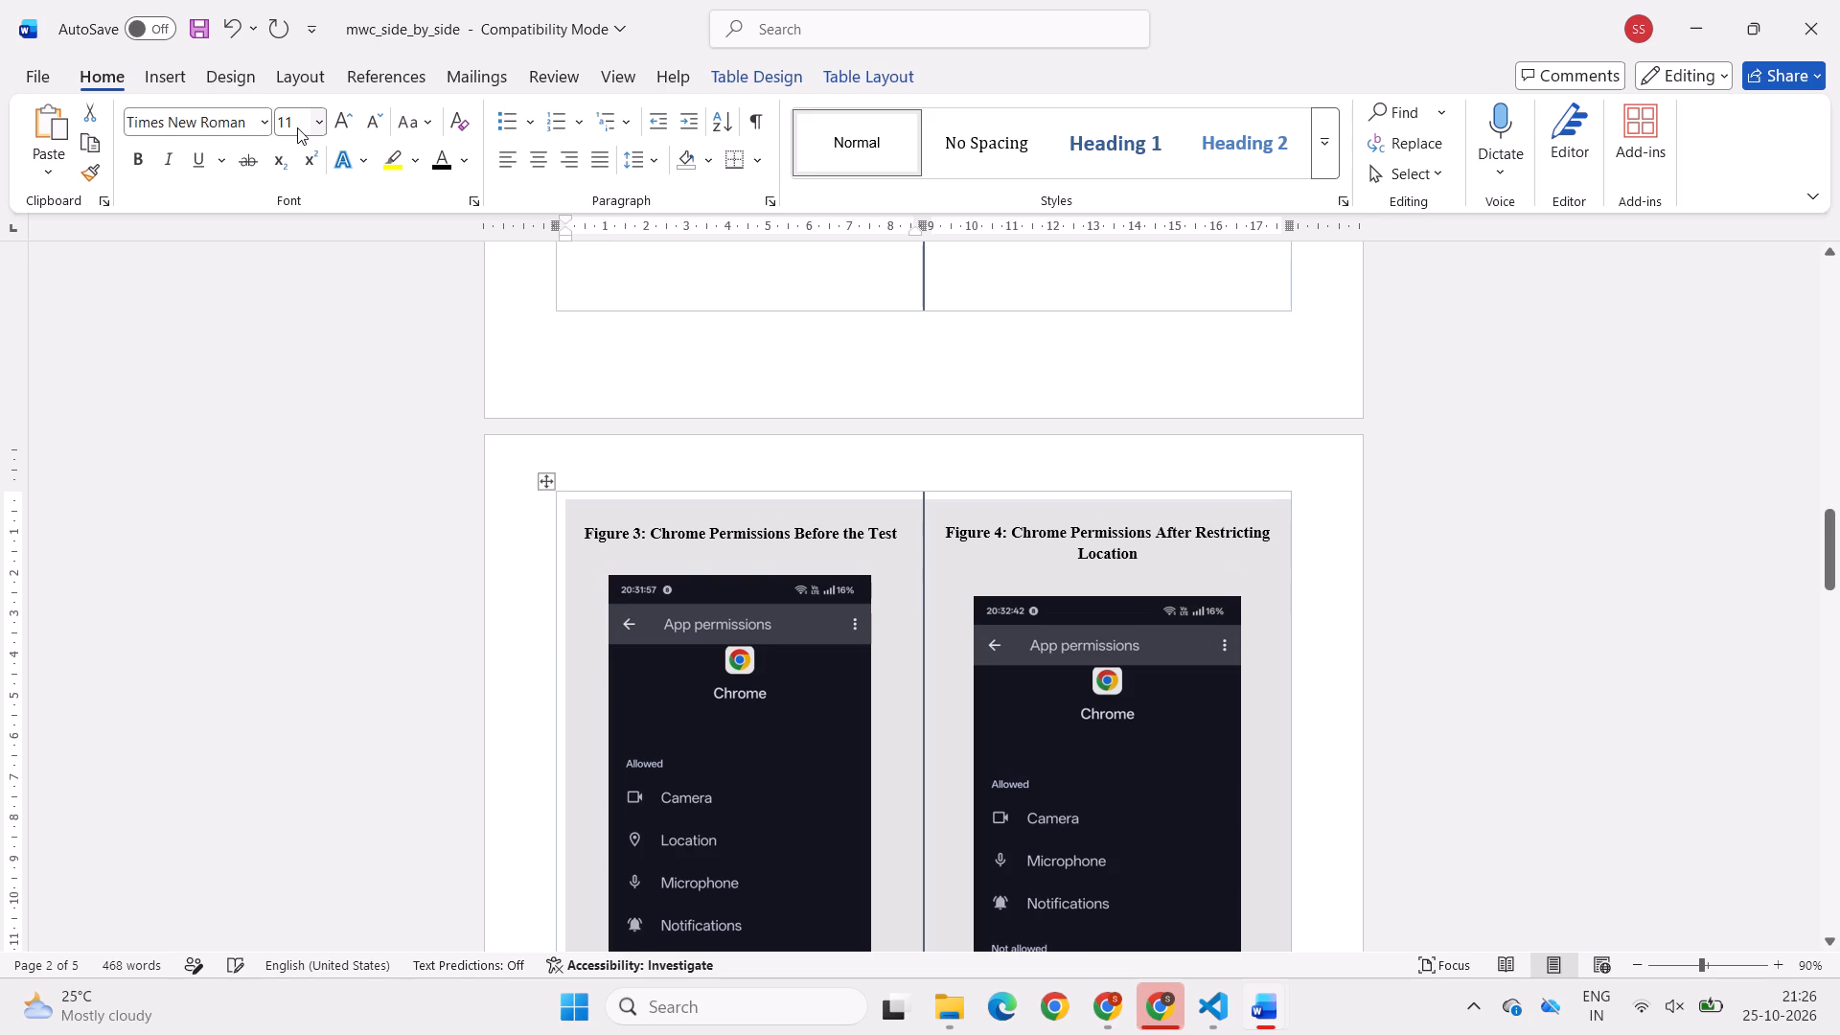
click(1517, 474)
Insert a blank line below the Figure 3 caption to bring its screenshot about level with the Figure 4 screenshot.
scroll(1517, 474, down, 1)
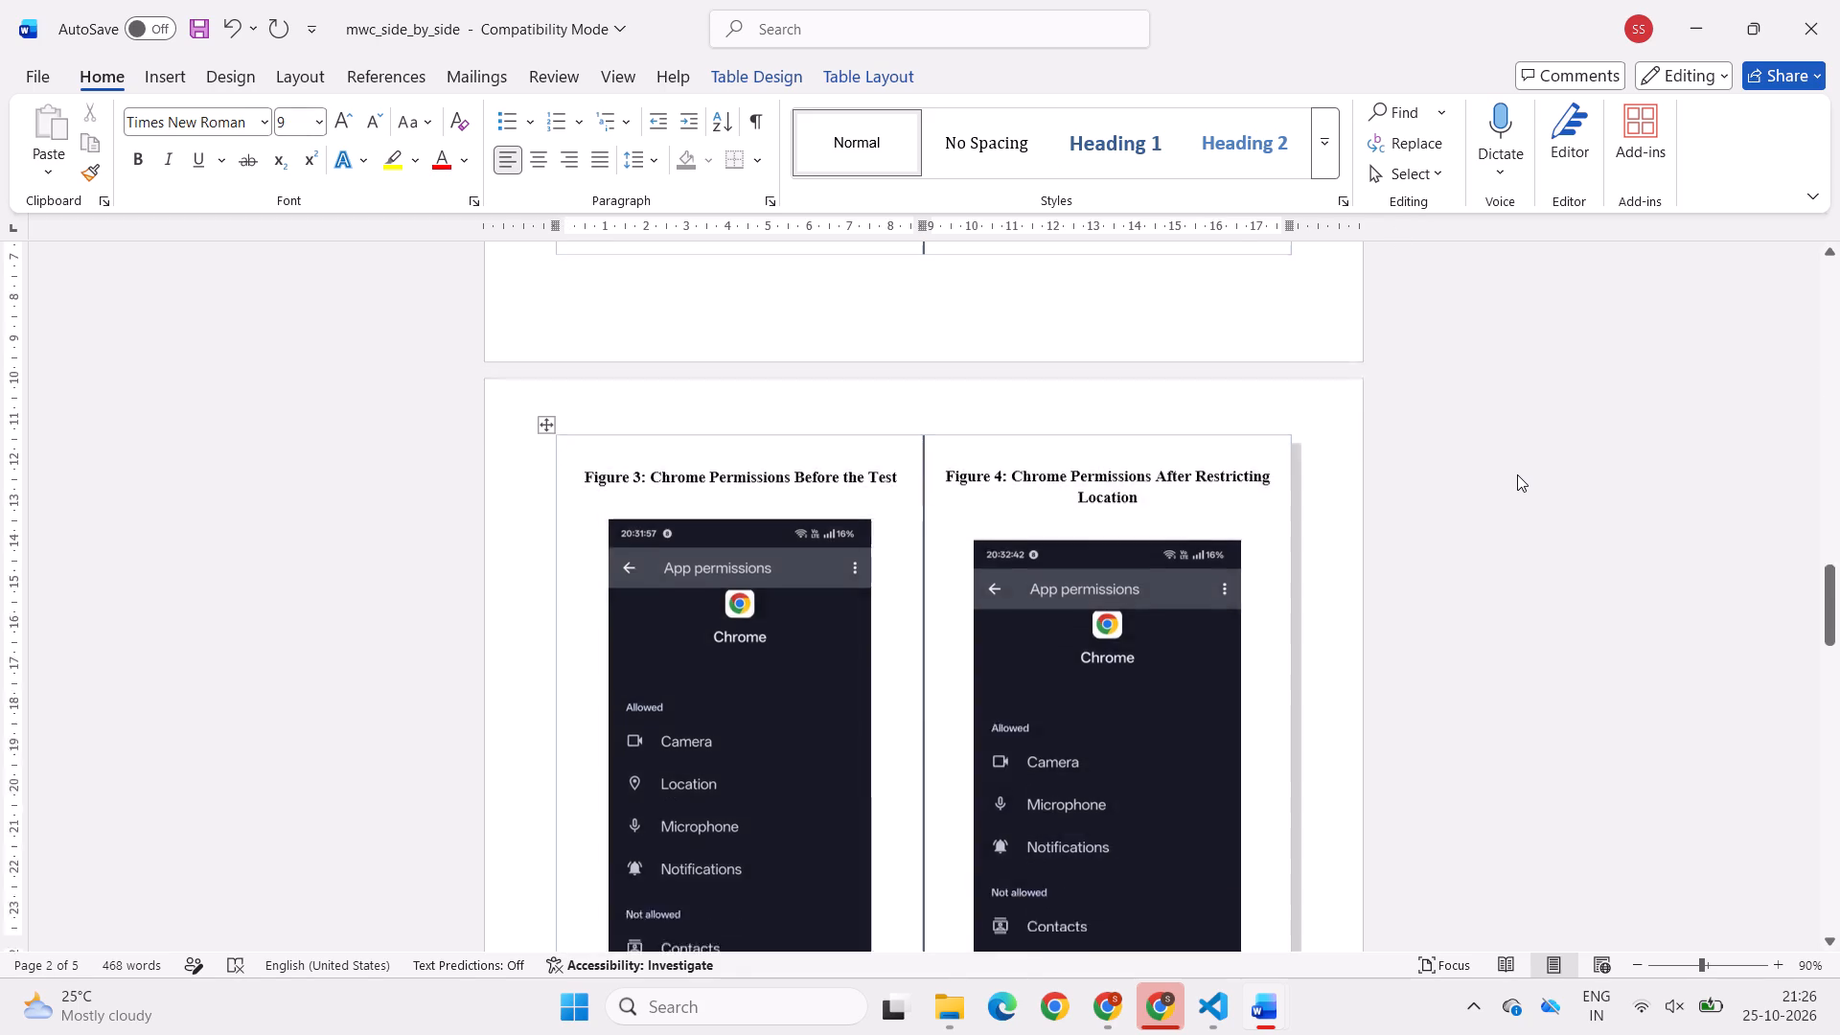
scroll(1517, 474, down, 1)
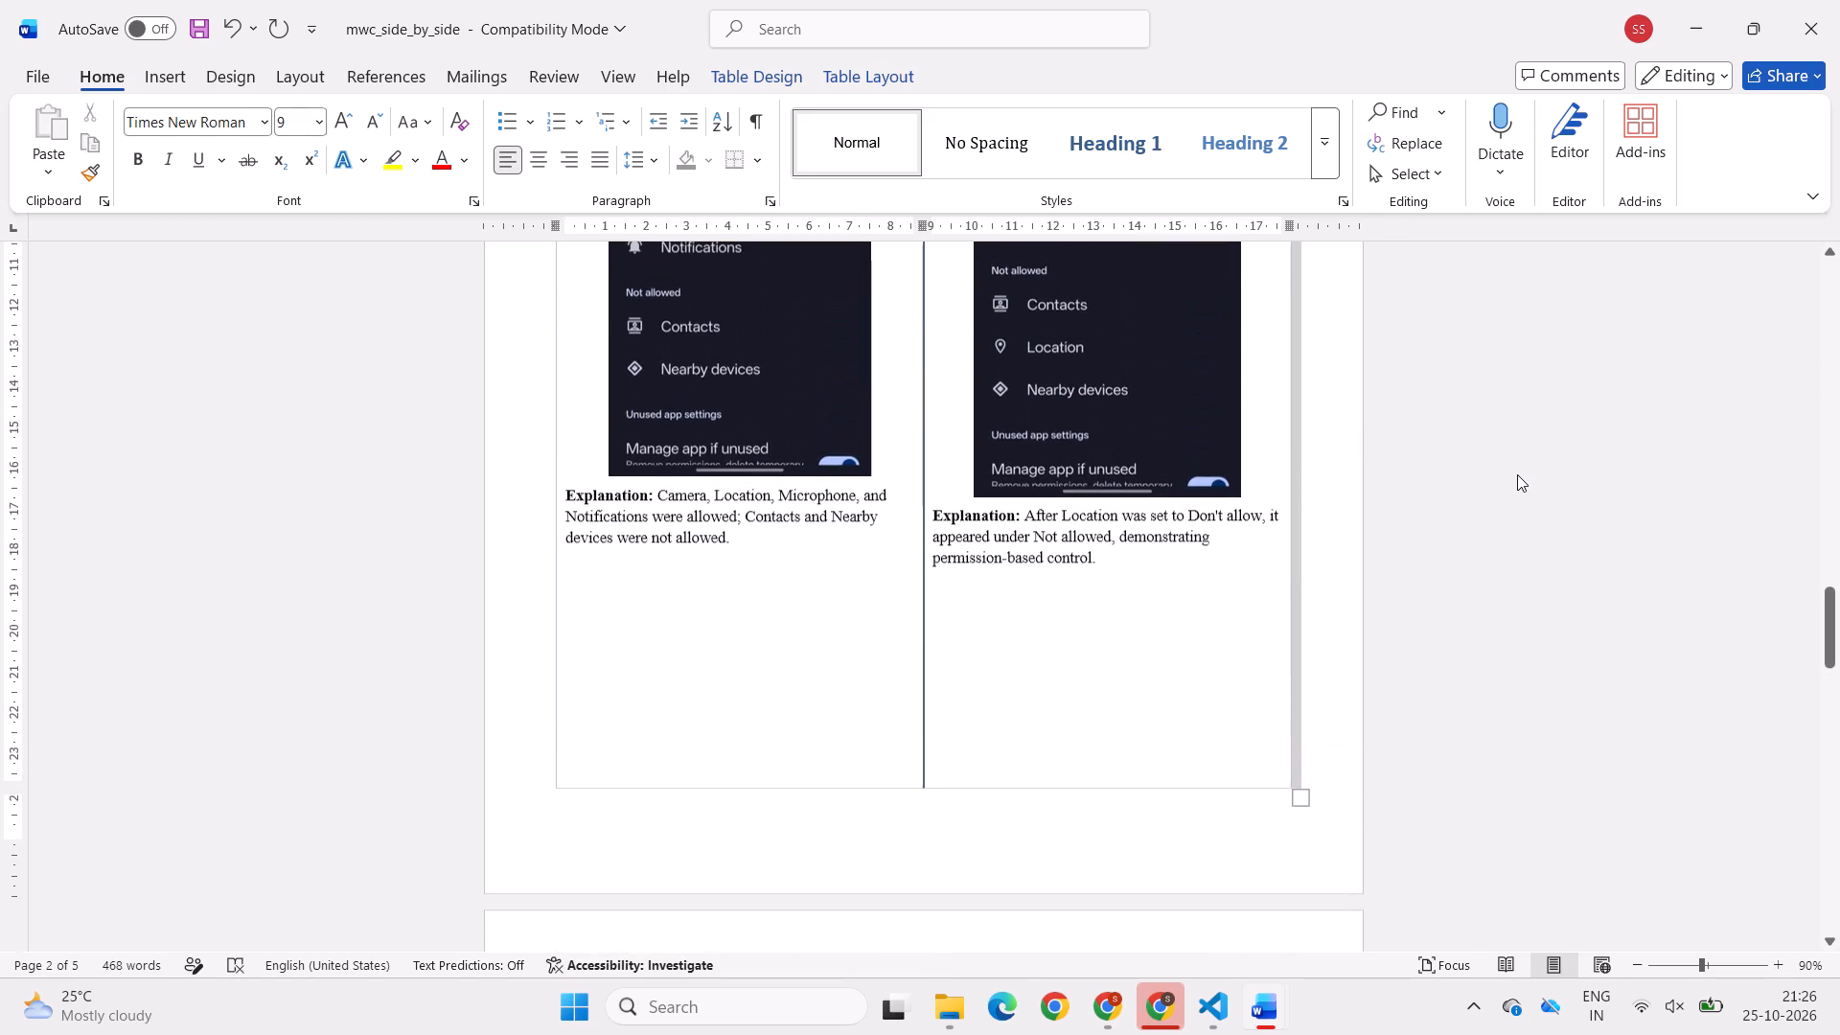
scroll(1495, 504, up, 1)
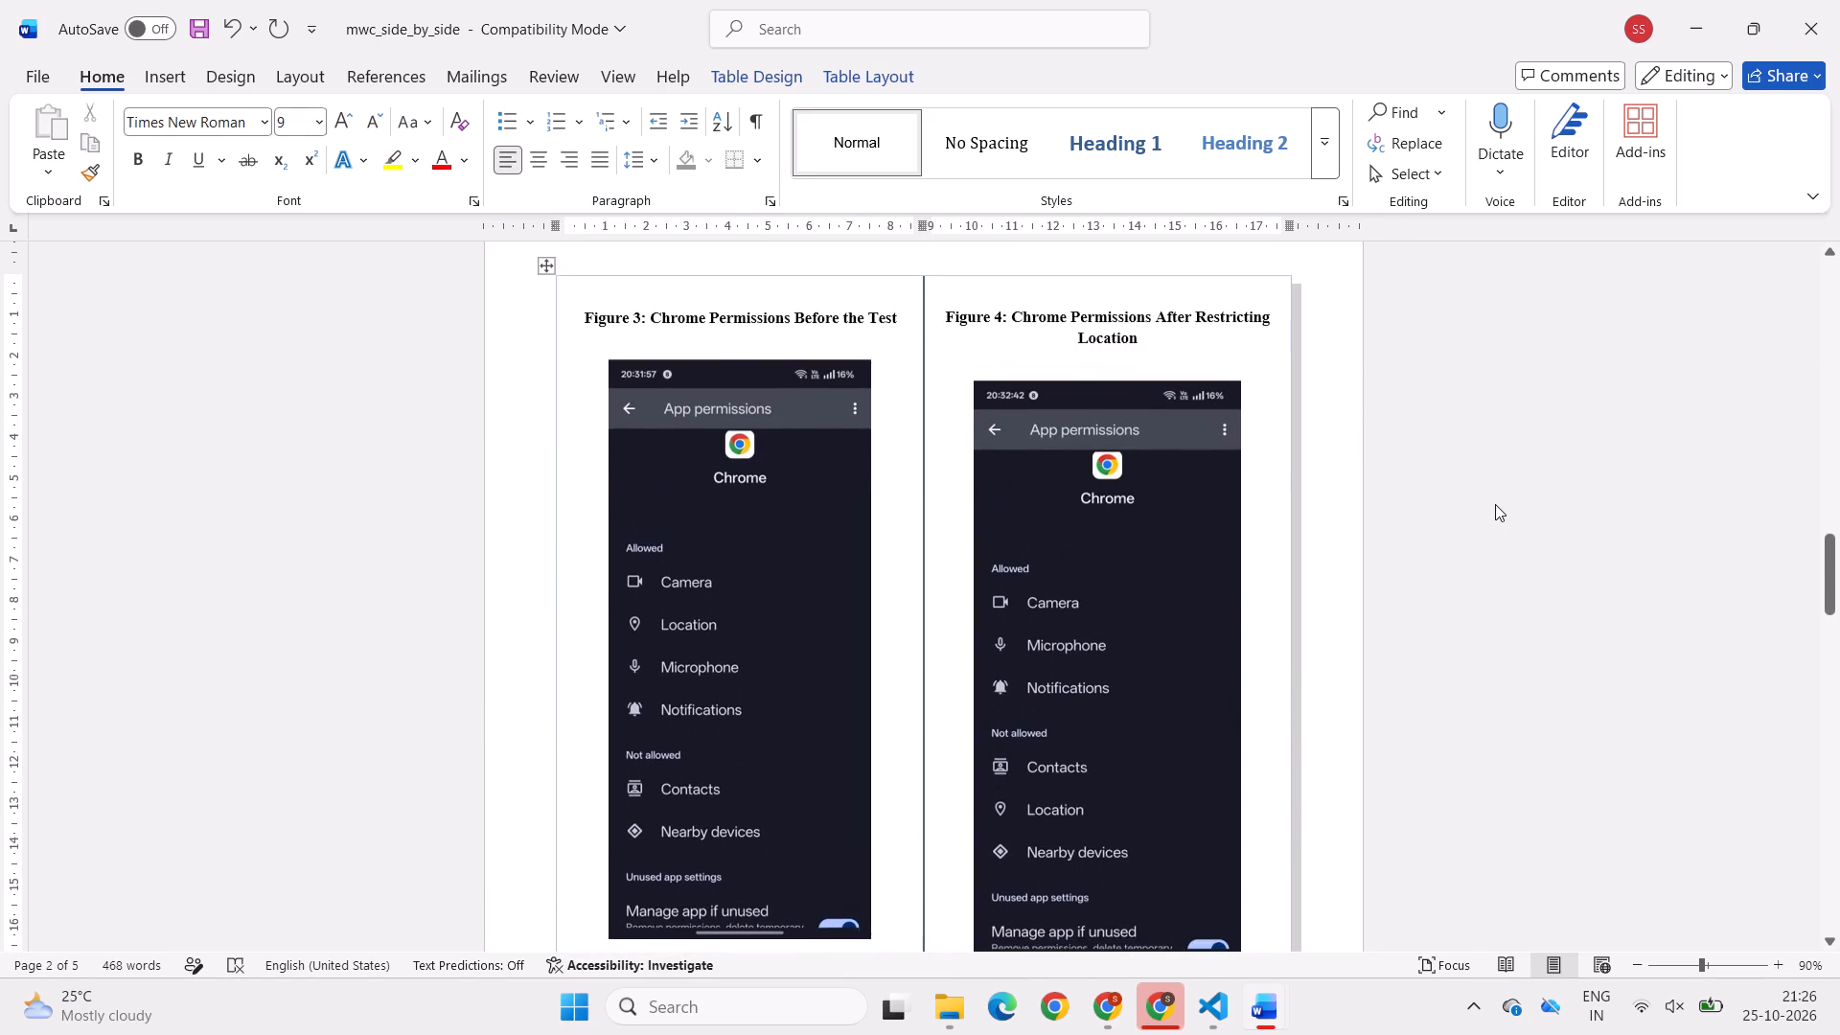
scroll(1495, 504, up, 1)
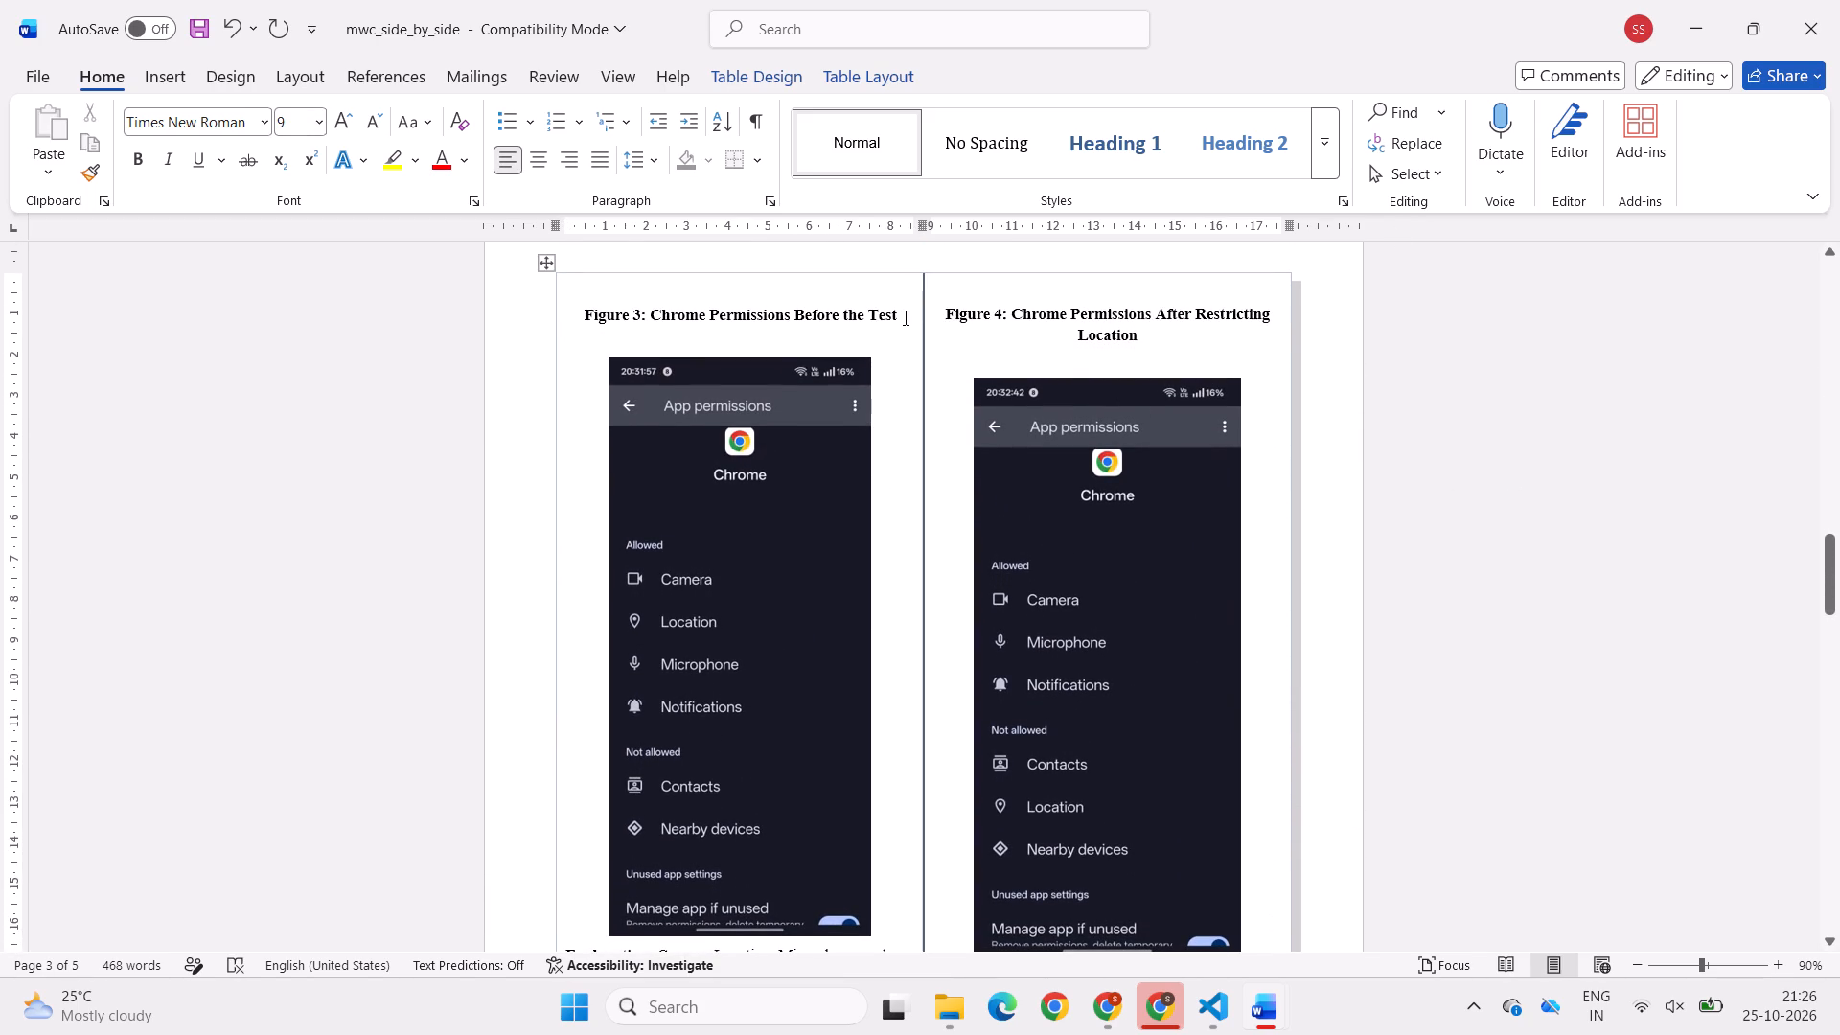
click(904, 320)
key(Return)
Set all text in the App management screenshot cell and the neighbouring Chrome App info cell to 11 pt.
scroll(904, 320, down, 1)
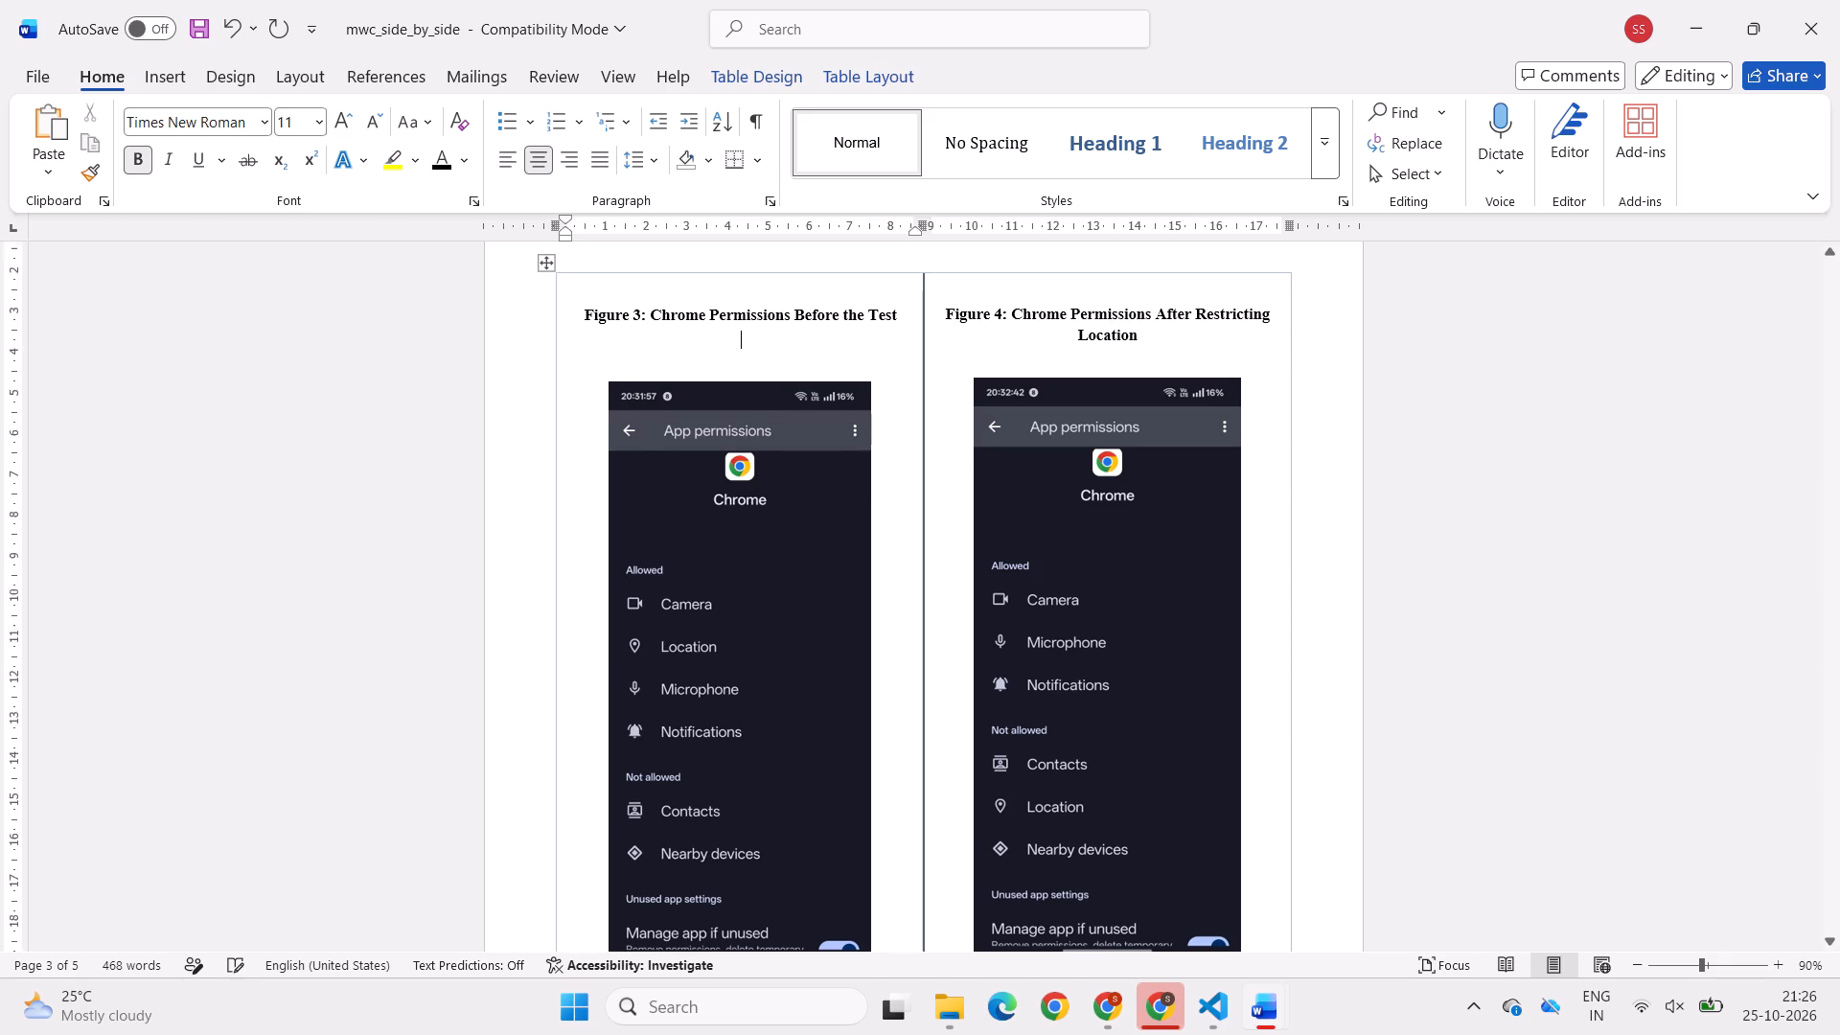
scroll(904, 320, down, 1)
scroll(904, 320, up, 5)
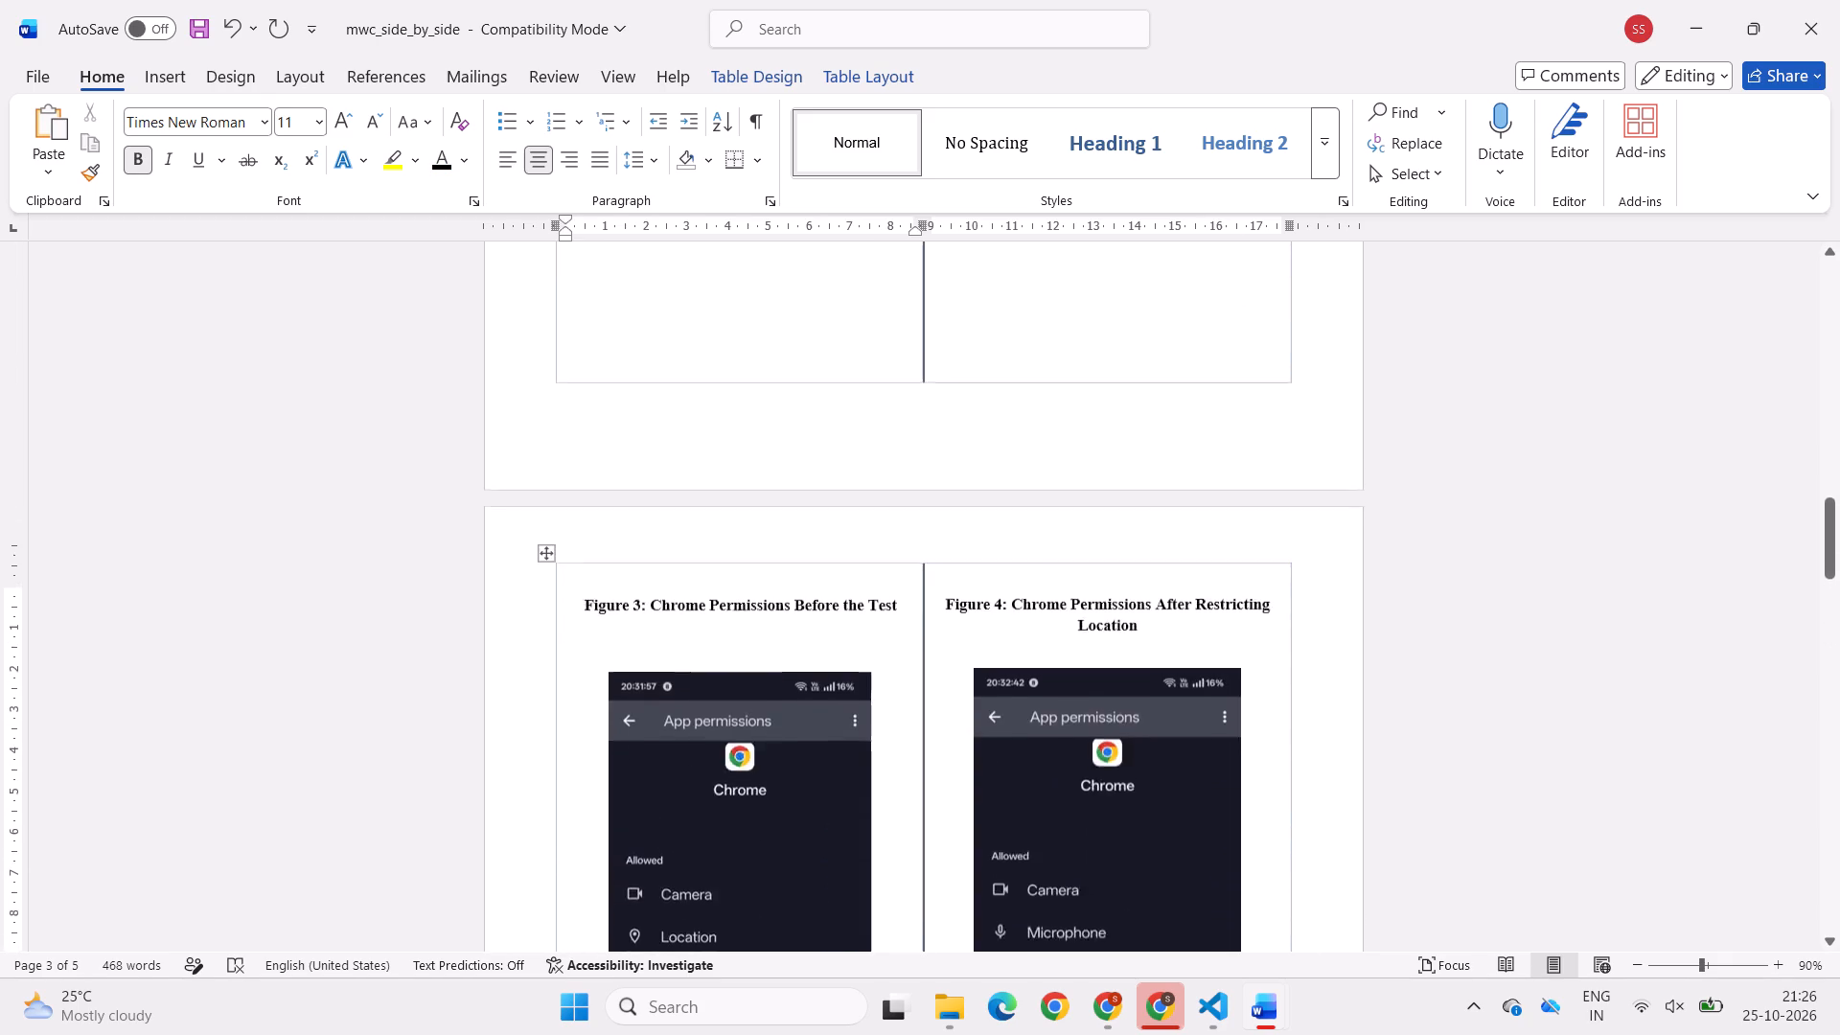
scroll(904, 320, up, 3)
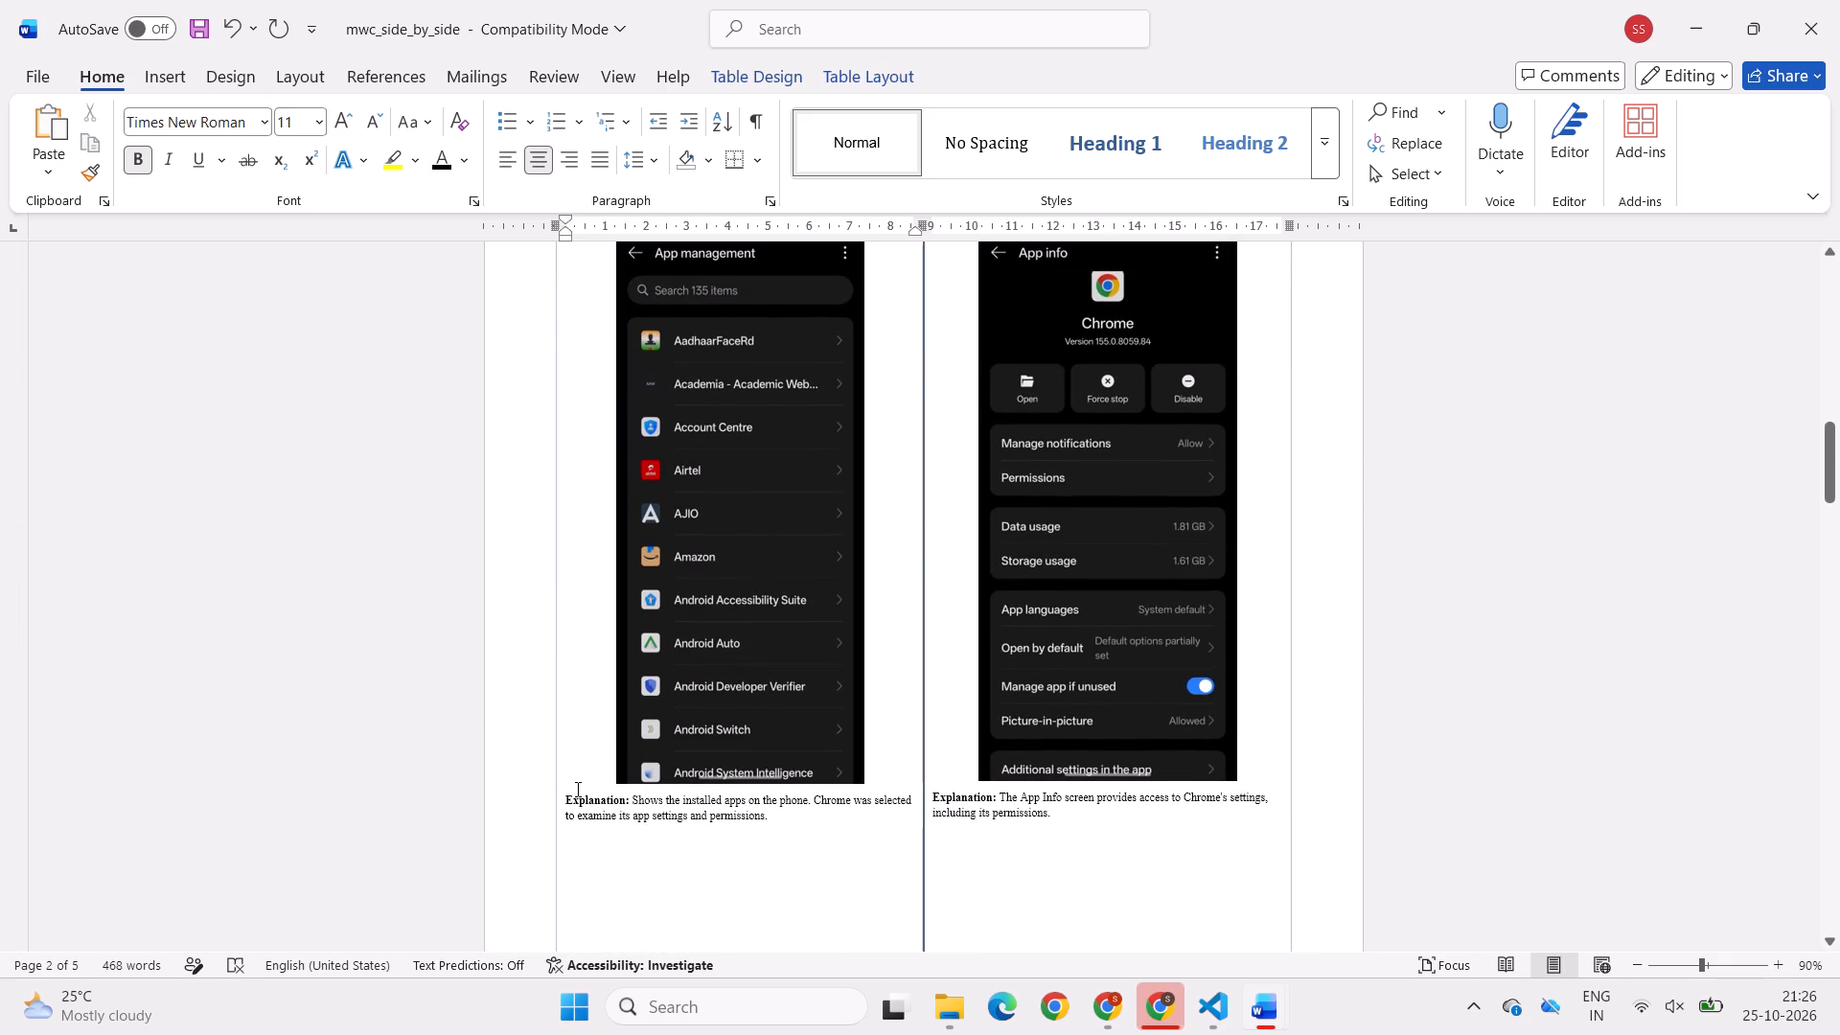
click(564, 796)
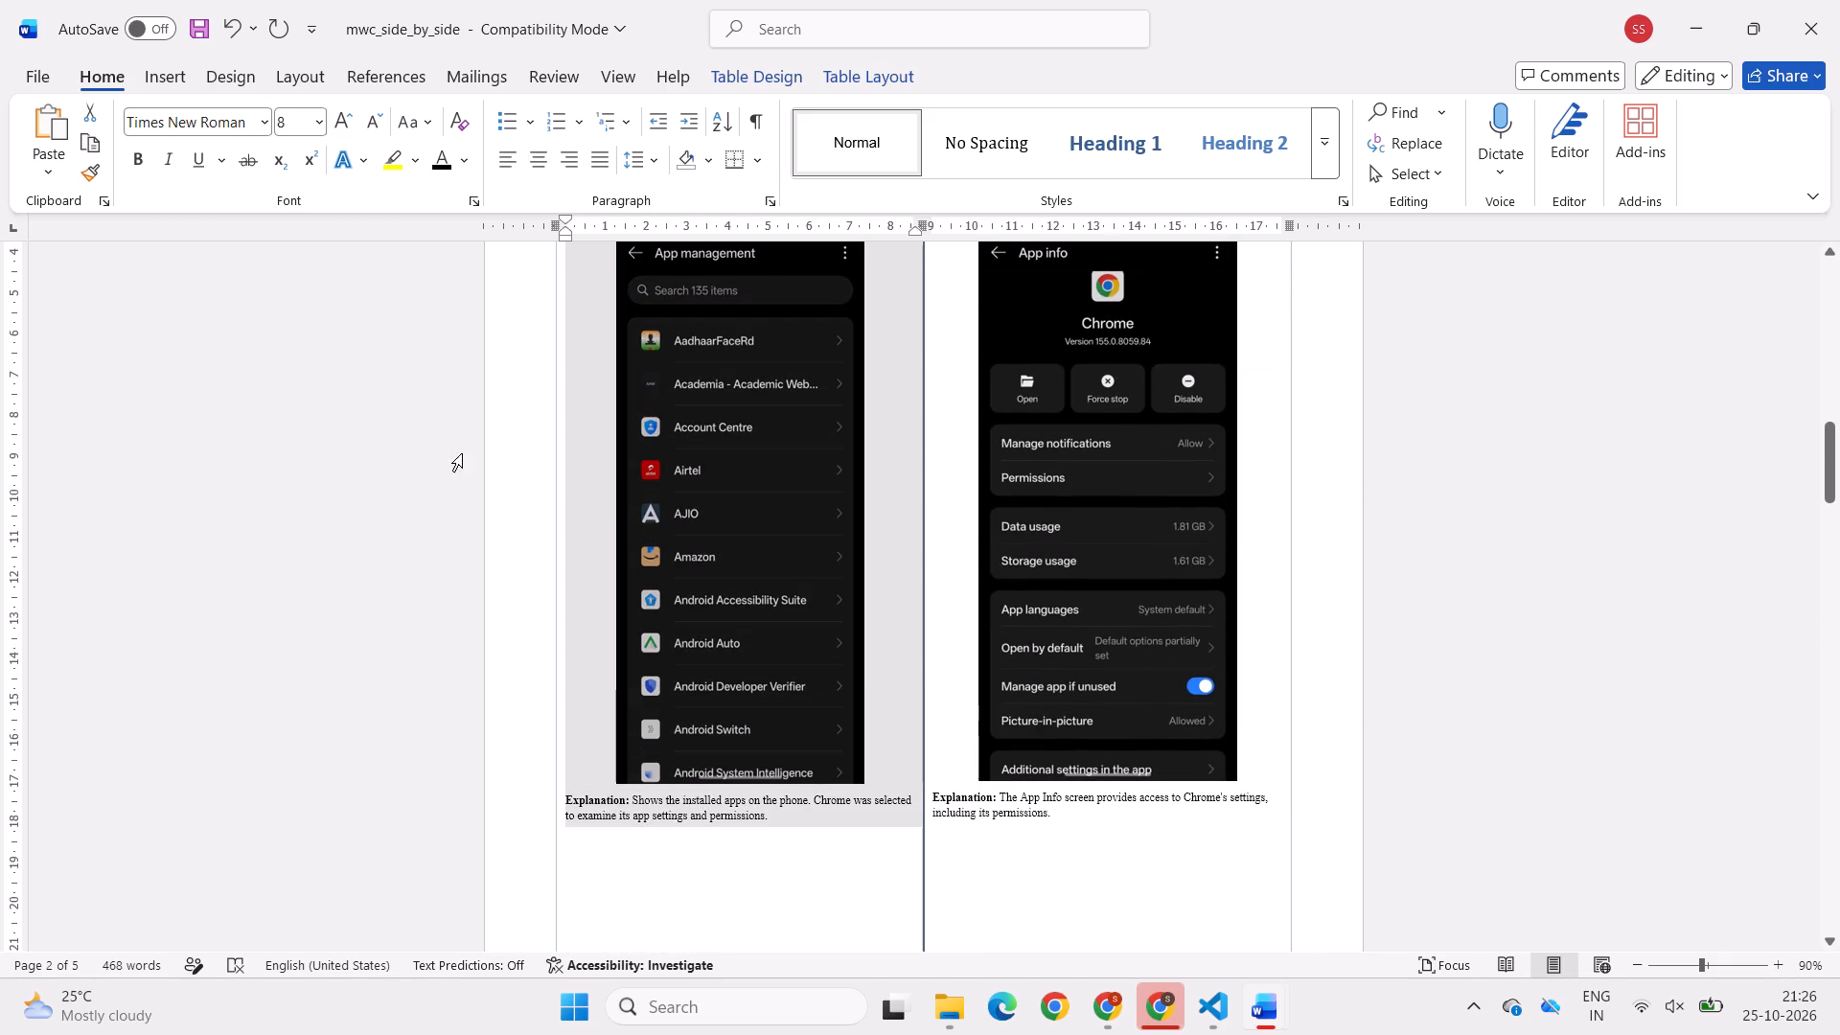
click(305, 122)
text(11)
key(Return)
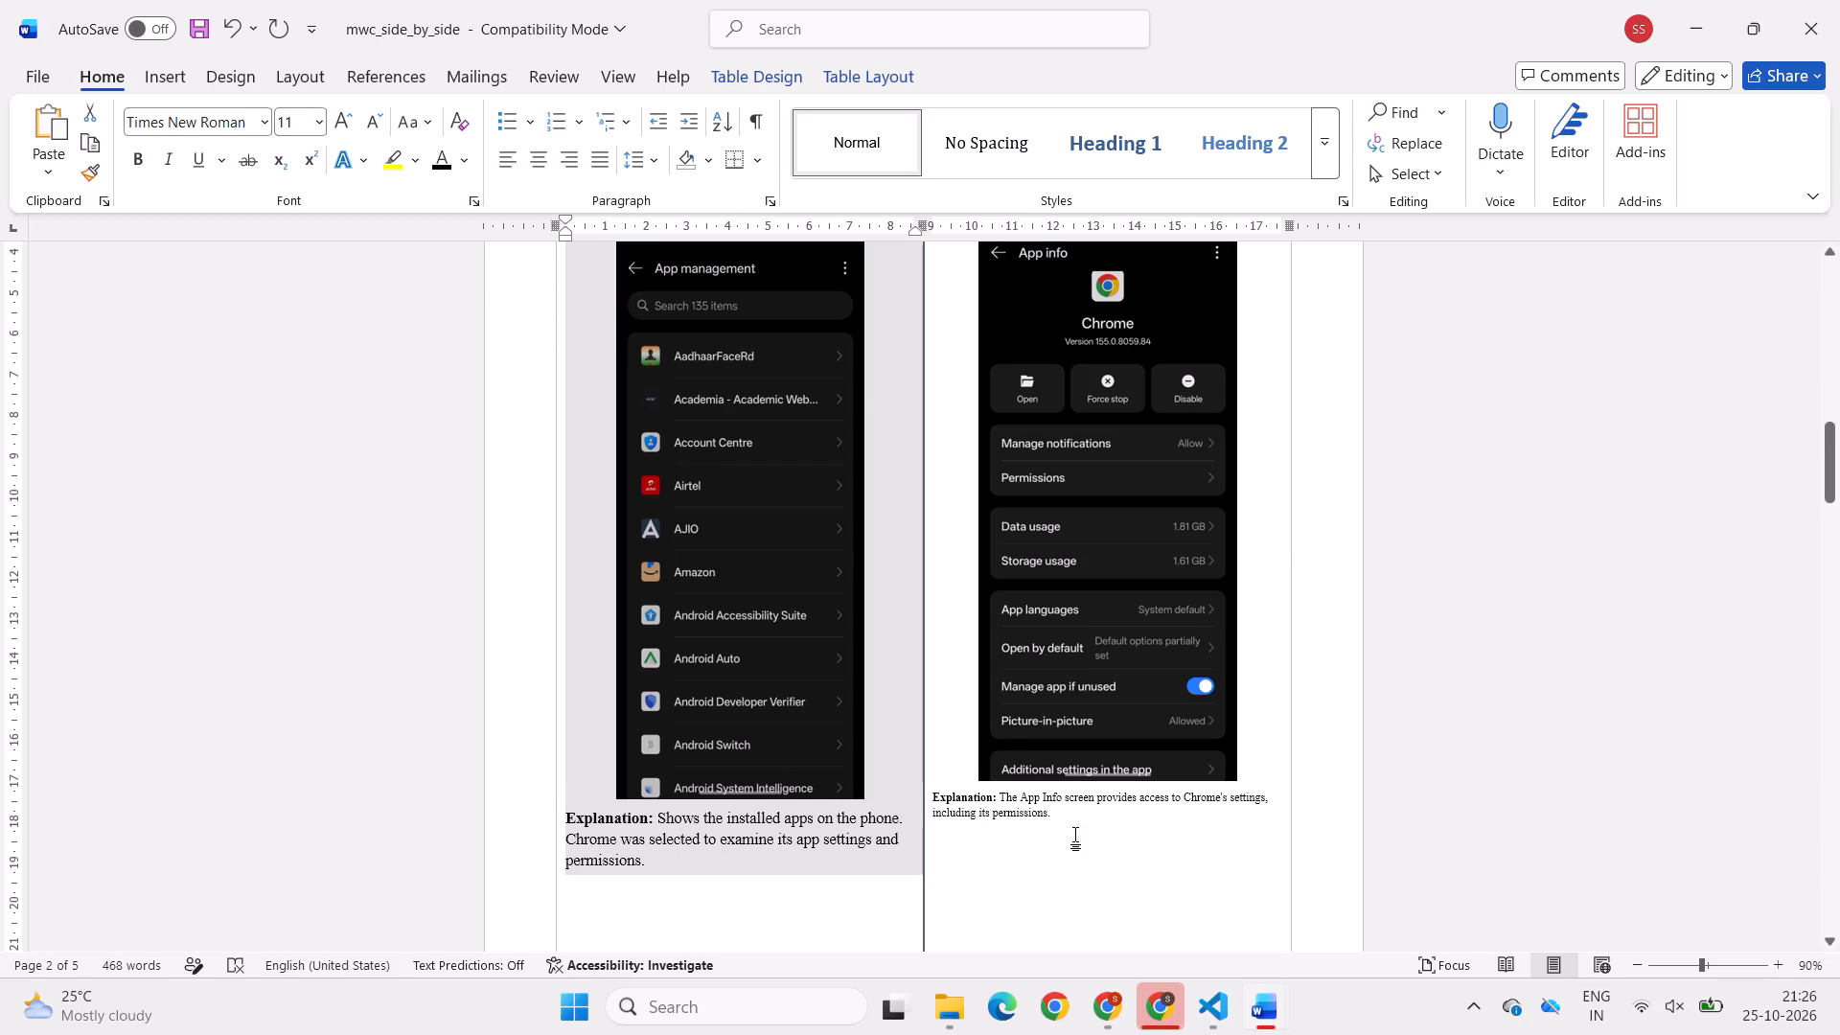
click(945, 796)
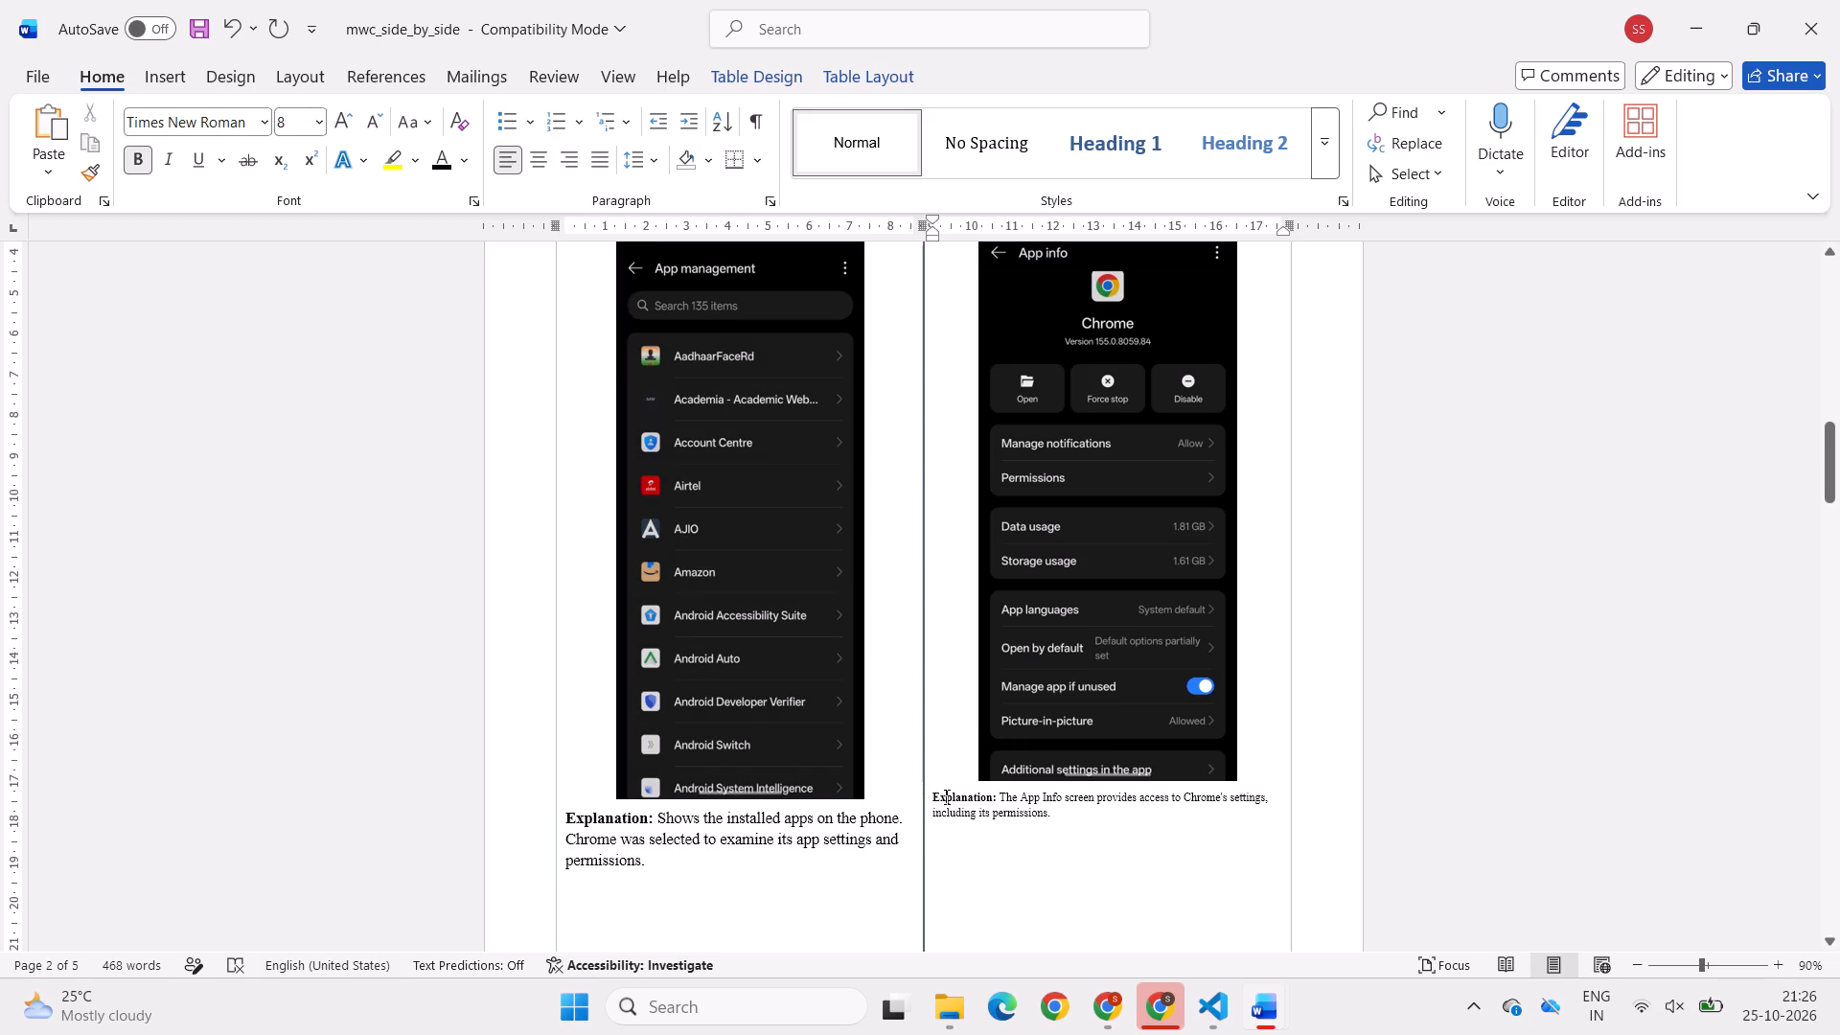
click(931, 793)
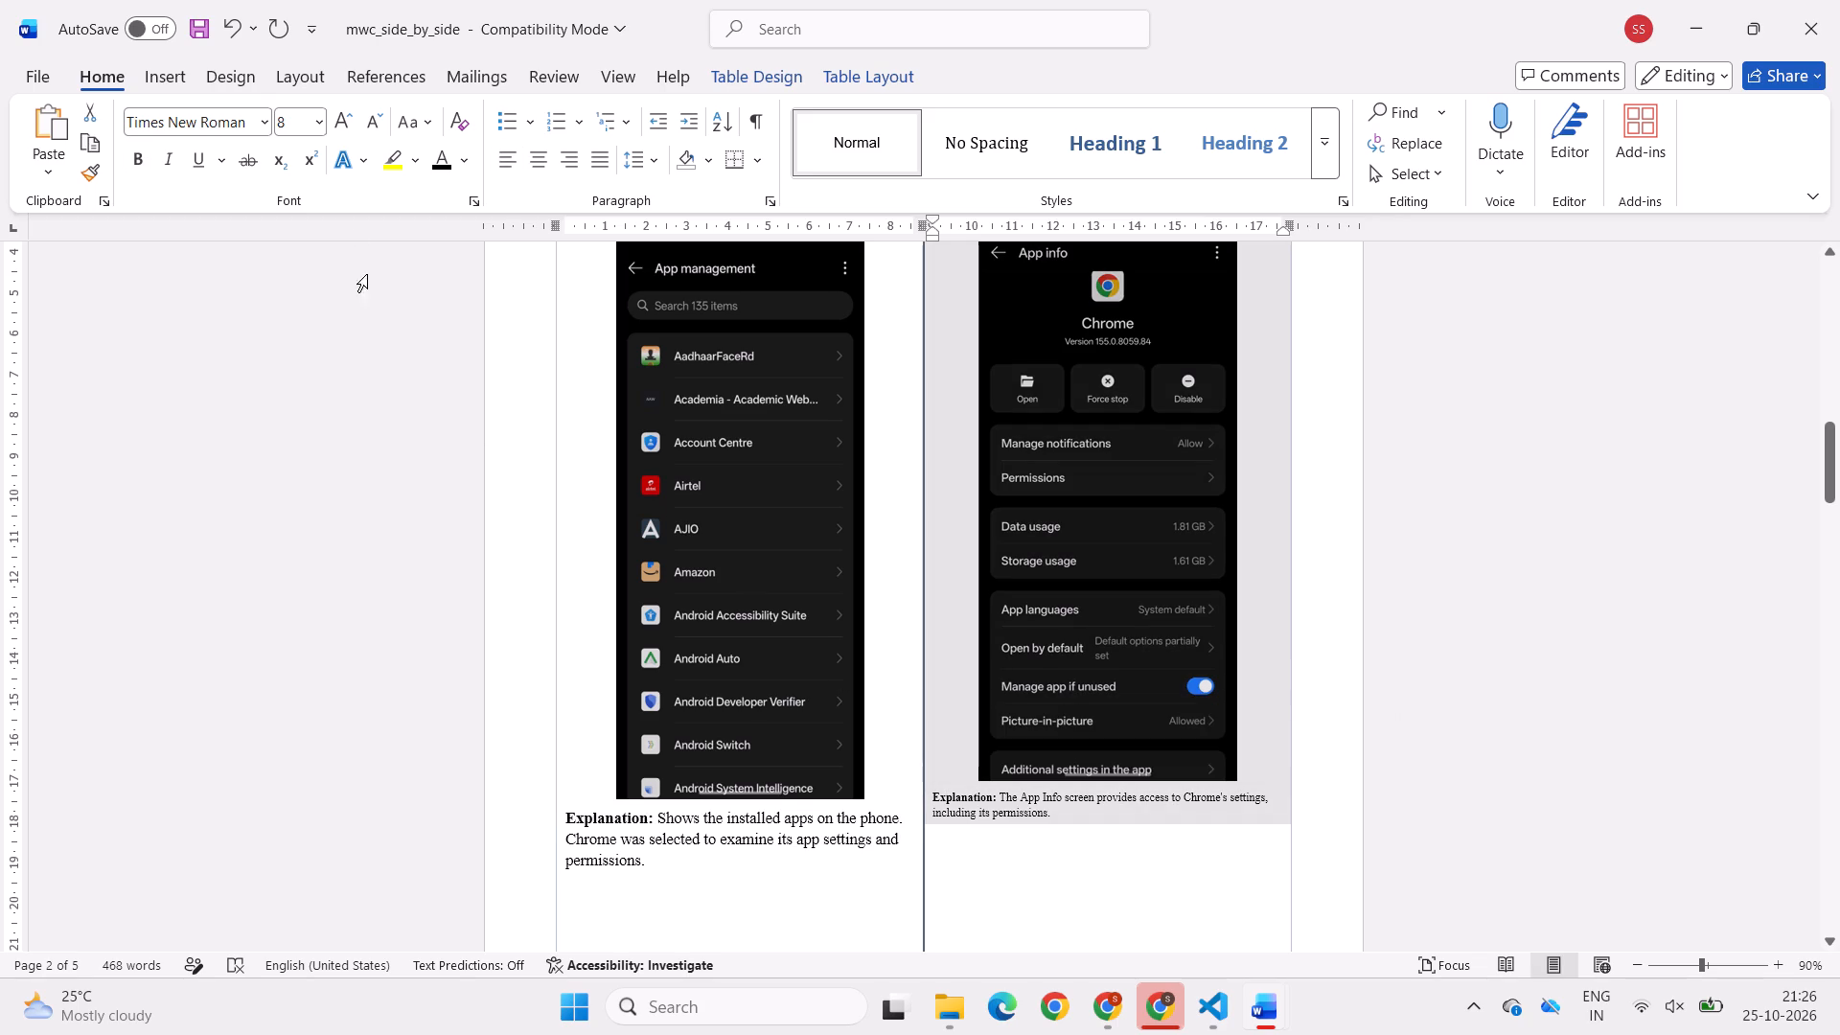
click(285, 118)
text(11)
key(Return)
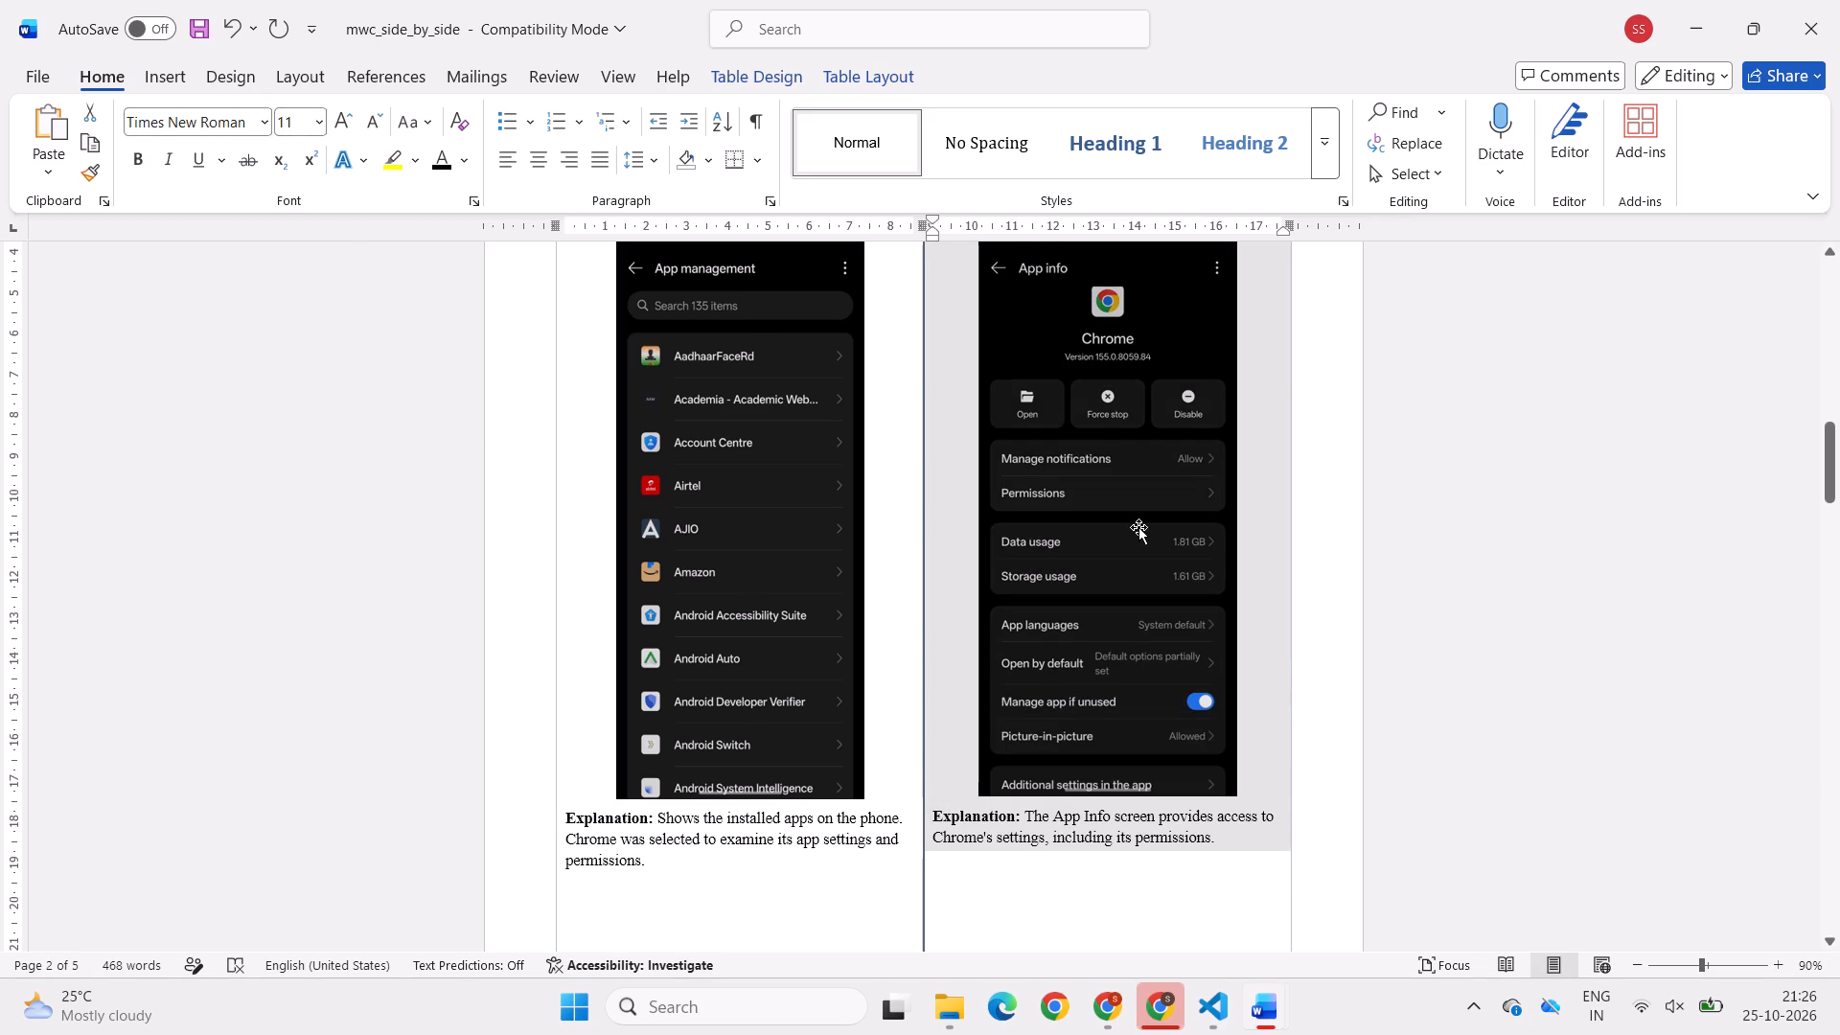
Insert a blank line between the screenshot and the Explanation in both the App info and App management cells.
click(1261, 794)
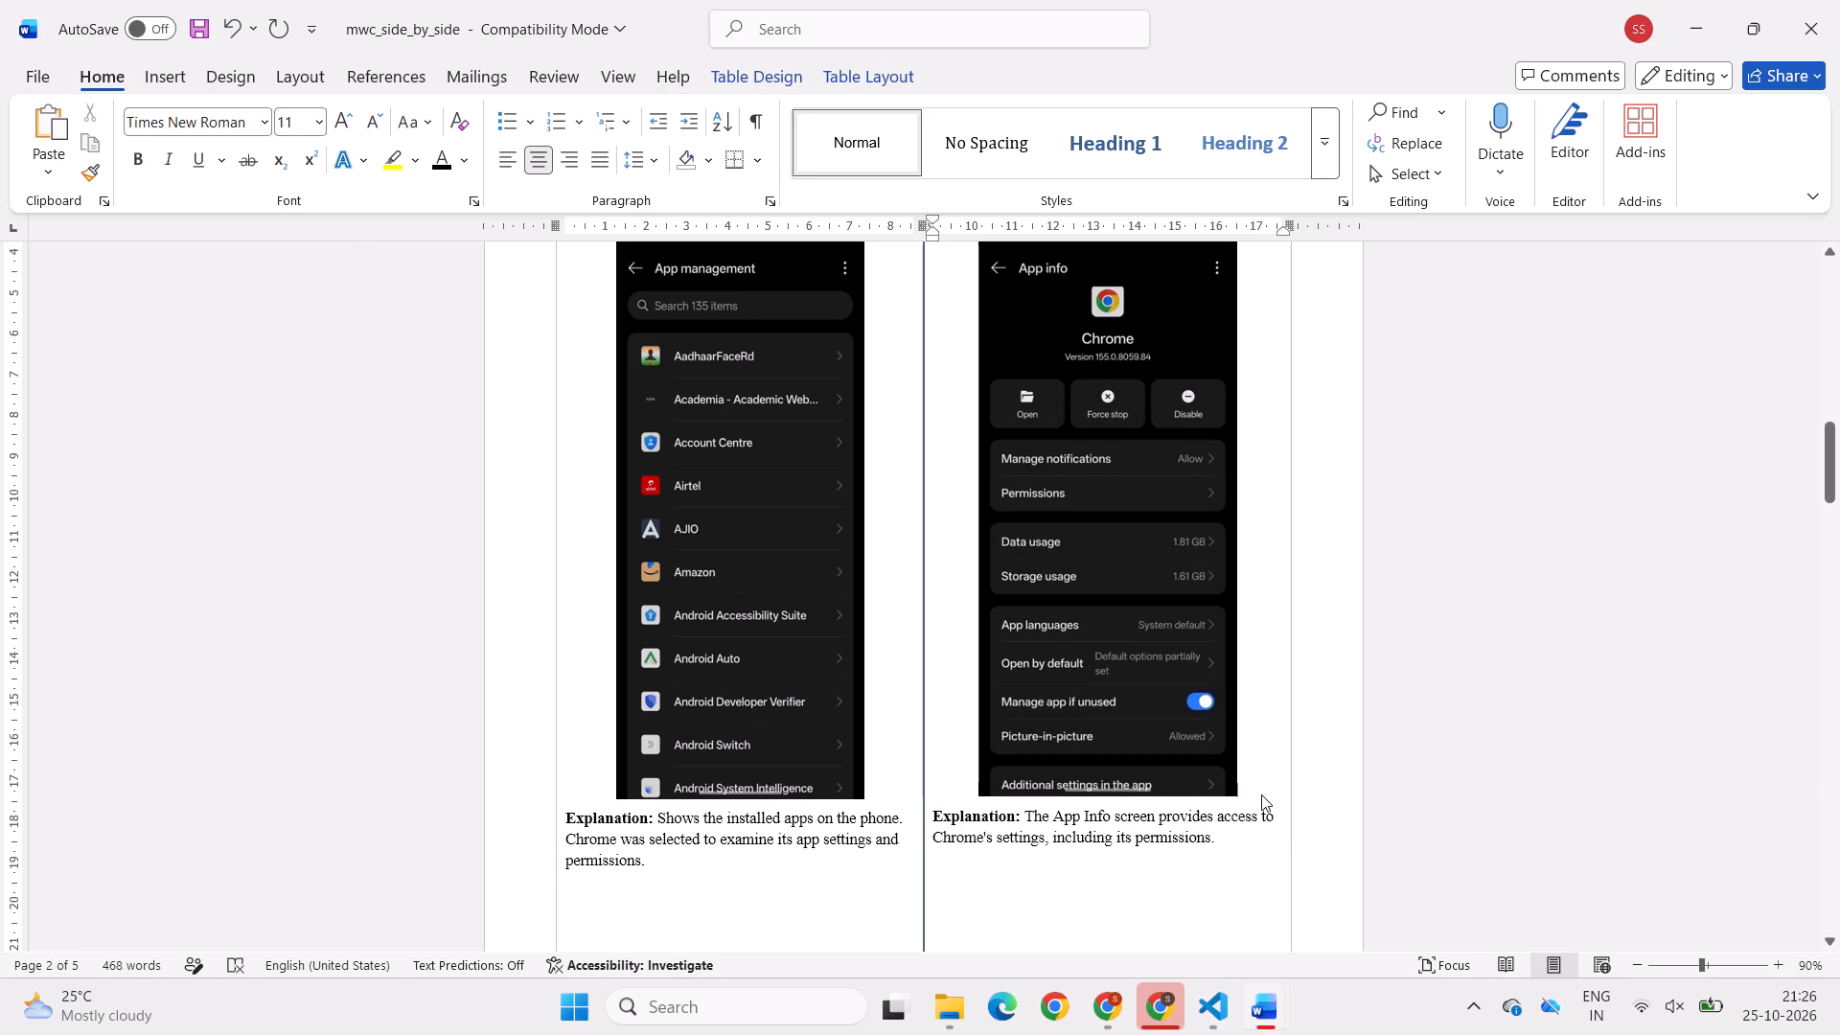
key(Return)
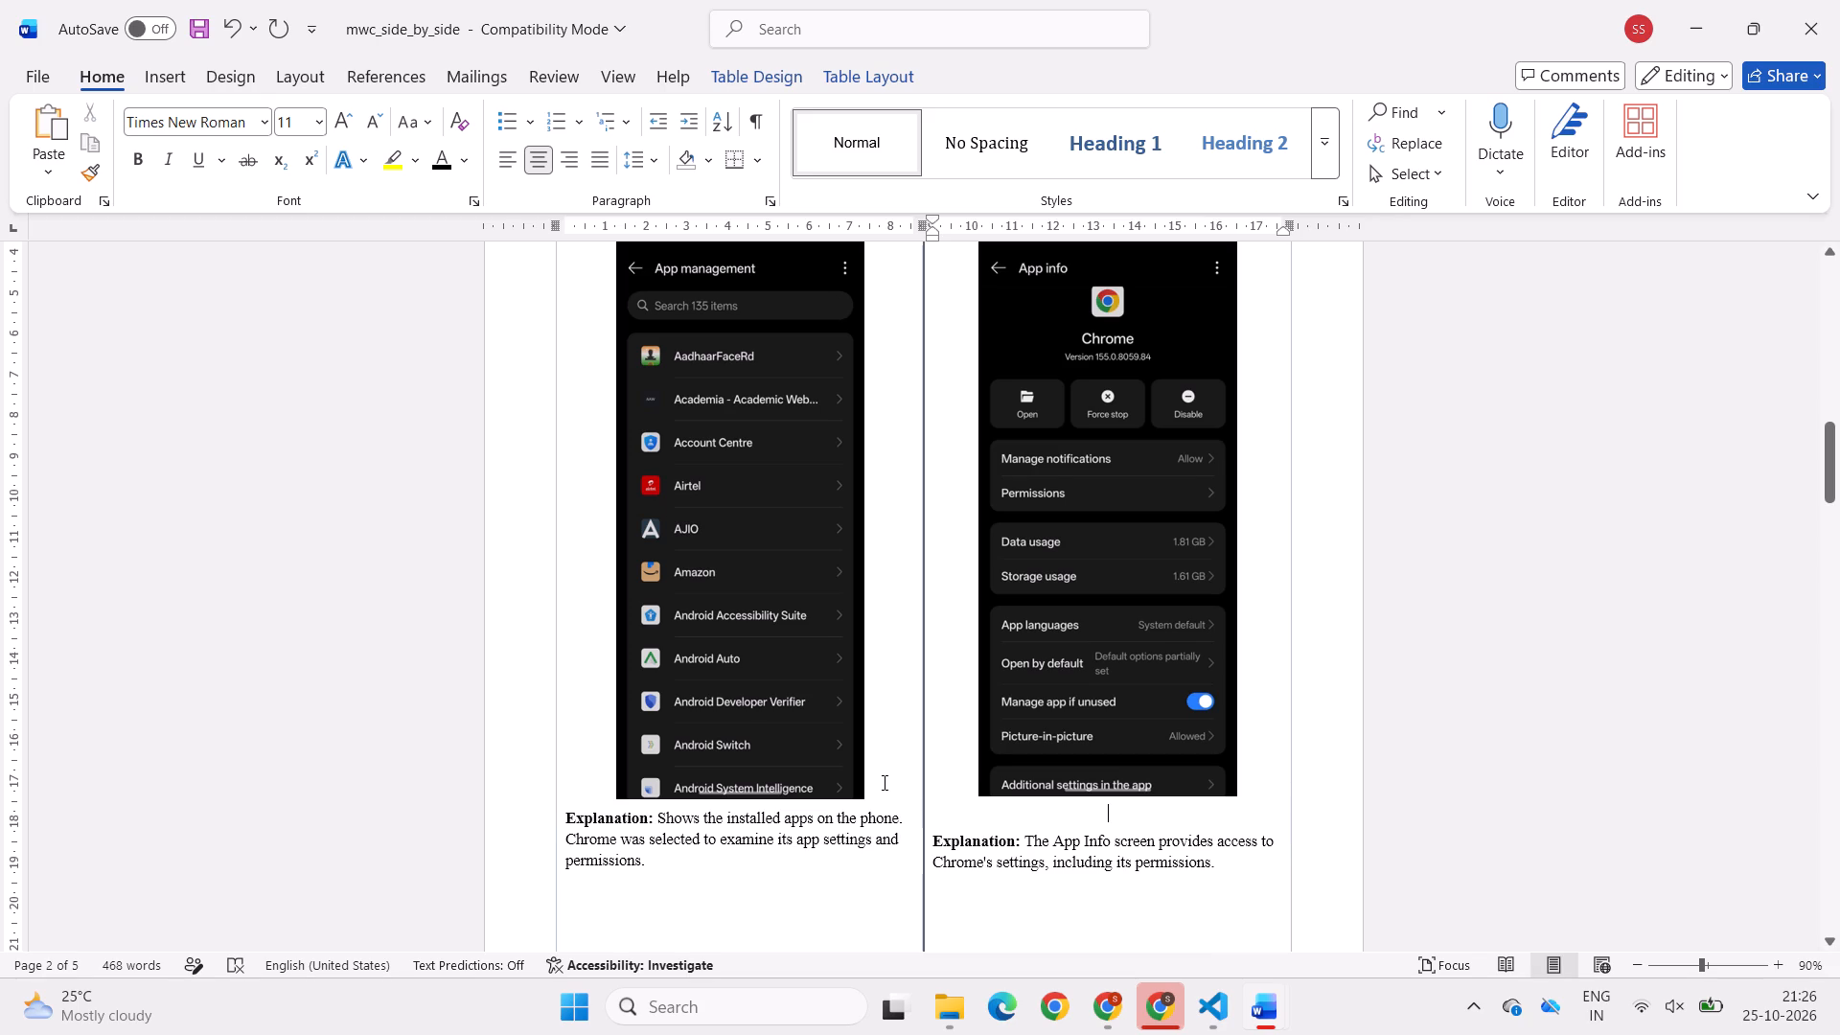
click(883, 782)
key(Return)
Insert a blank line between the screenshot and the Explanation in both Chrome permissions cells, Figures 3 and 4.
scroll(883, 782, down, 8)
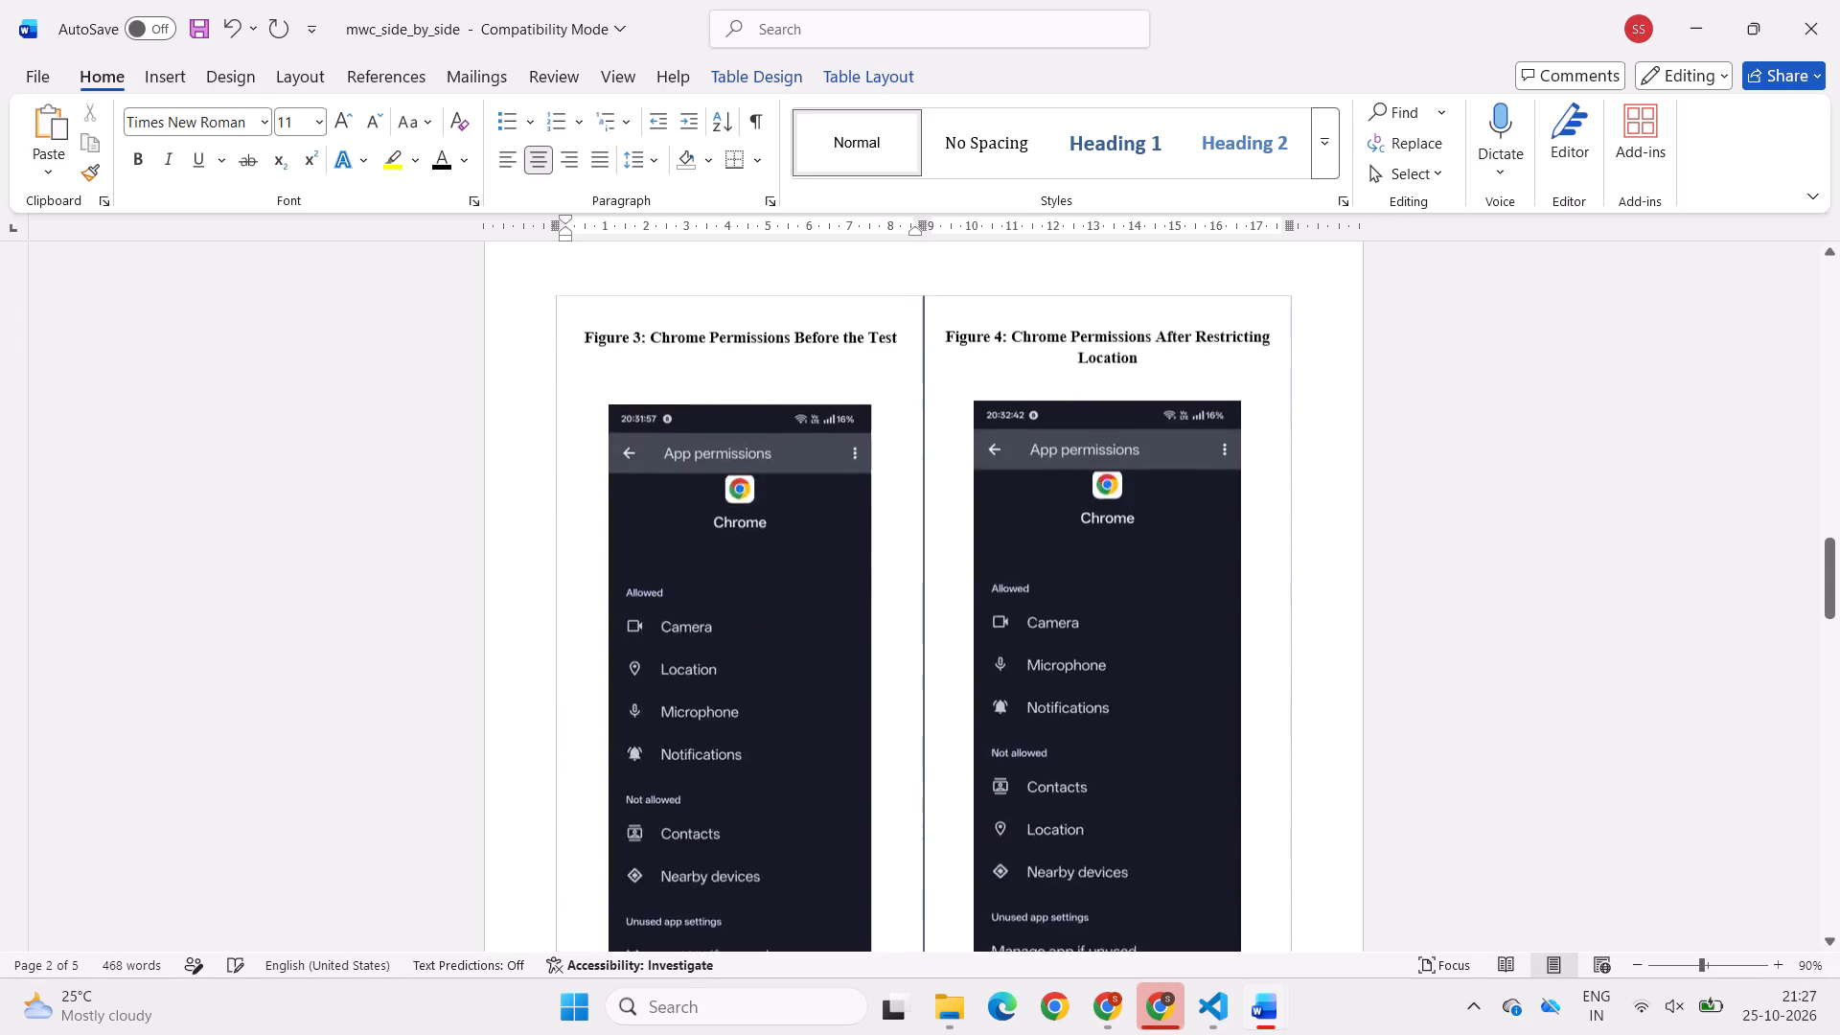
scroll(883, 782, down, 1)
scroll(883, 782, up, 1)
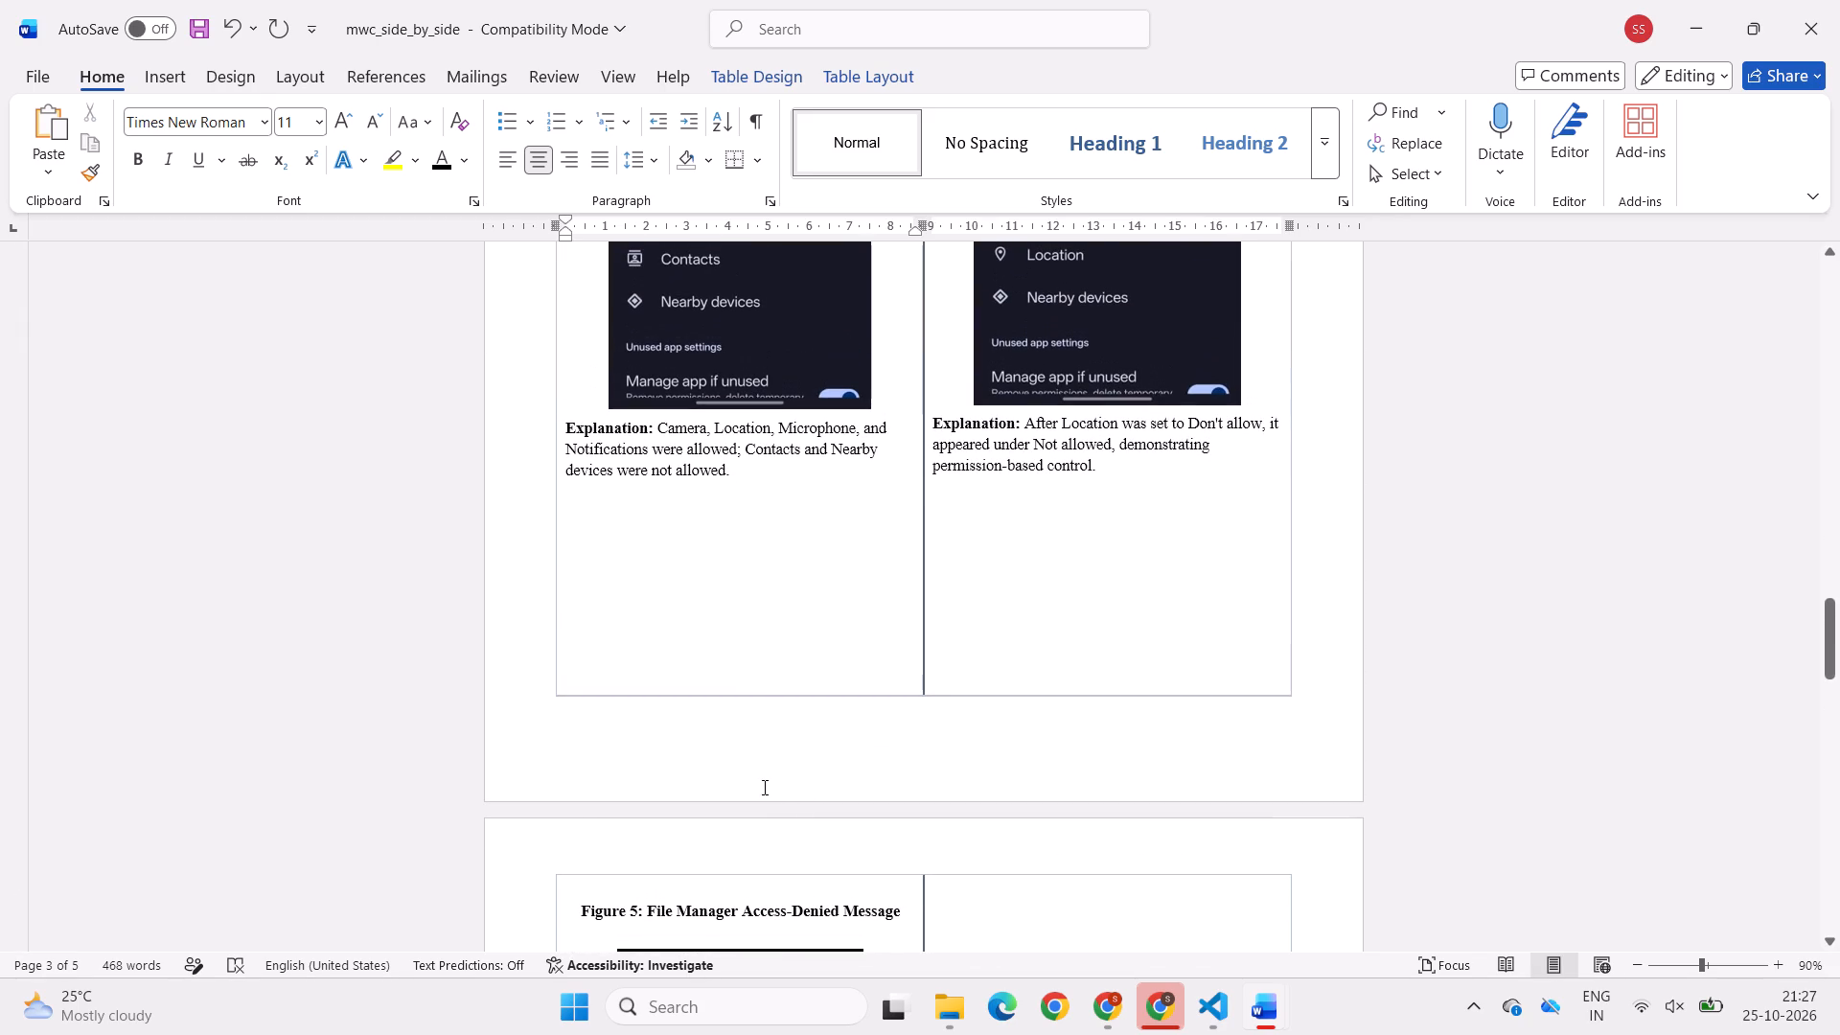
click(893, 397)
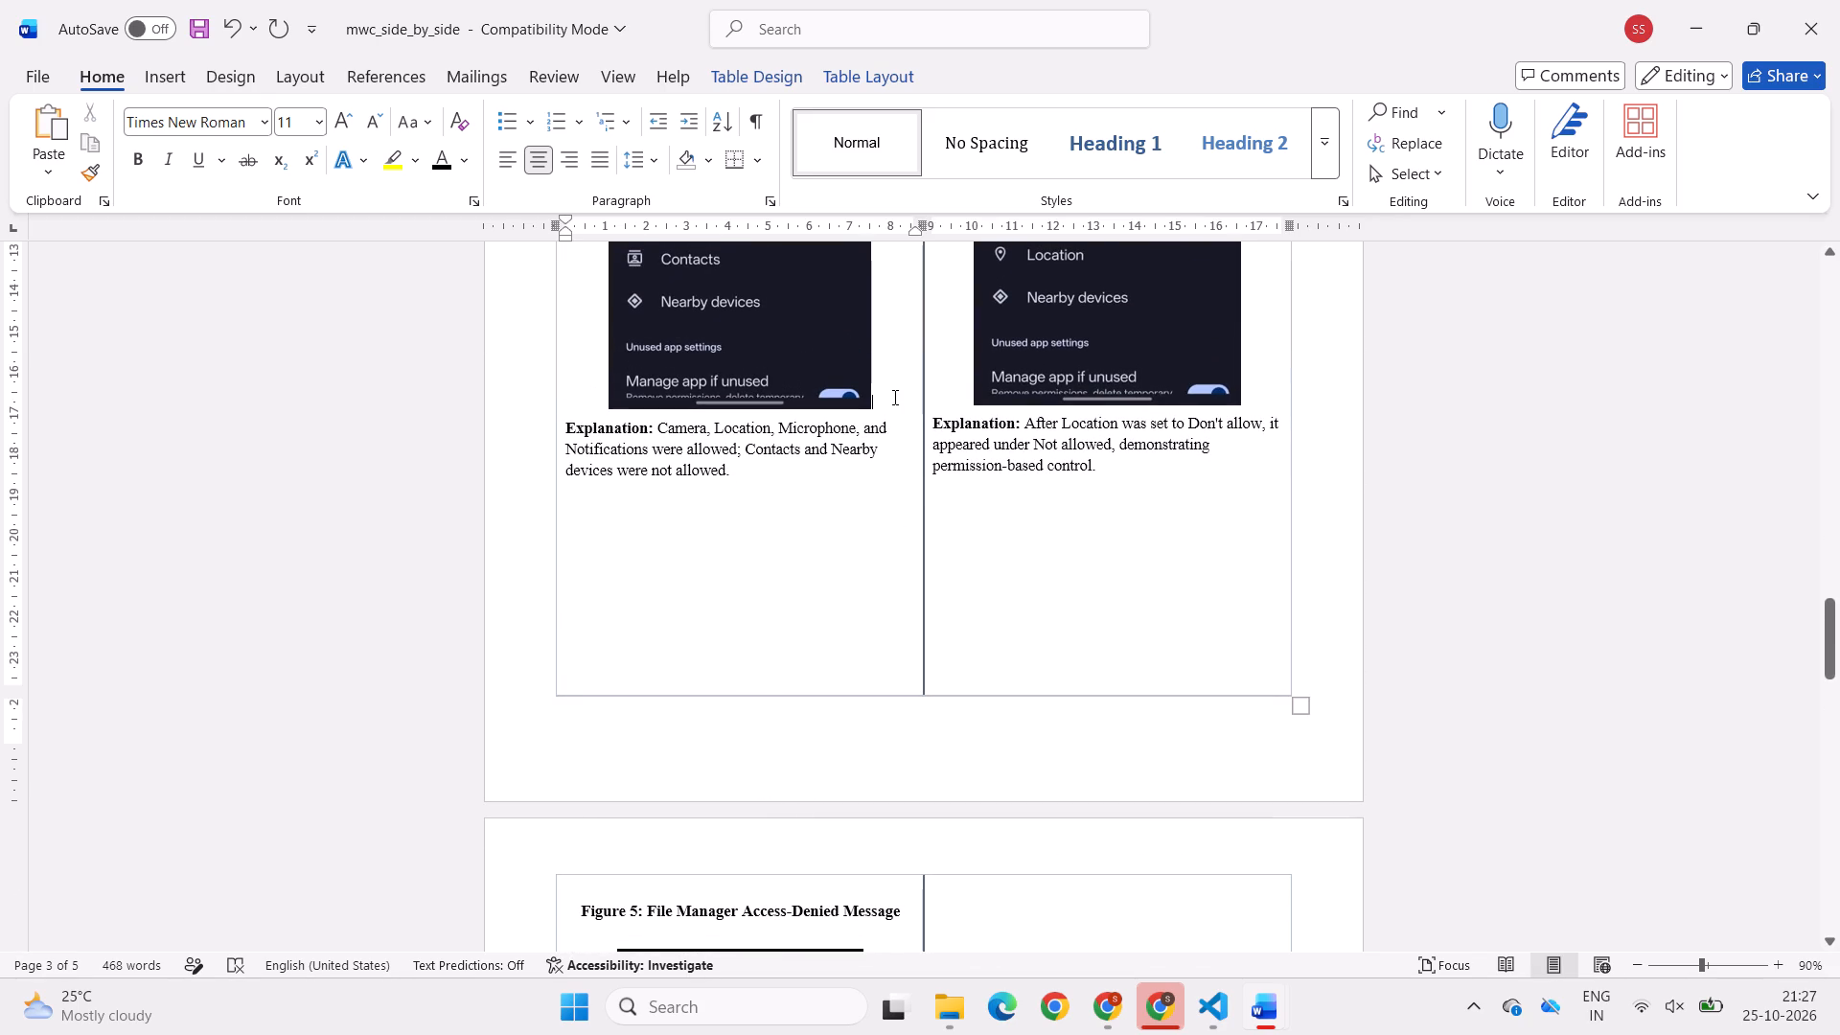
key(Return)
click(1254, 396)
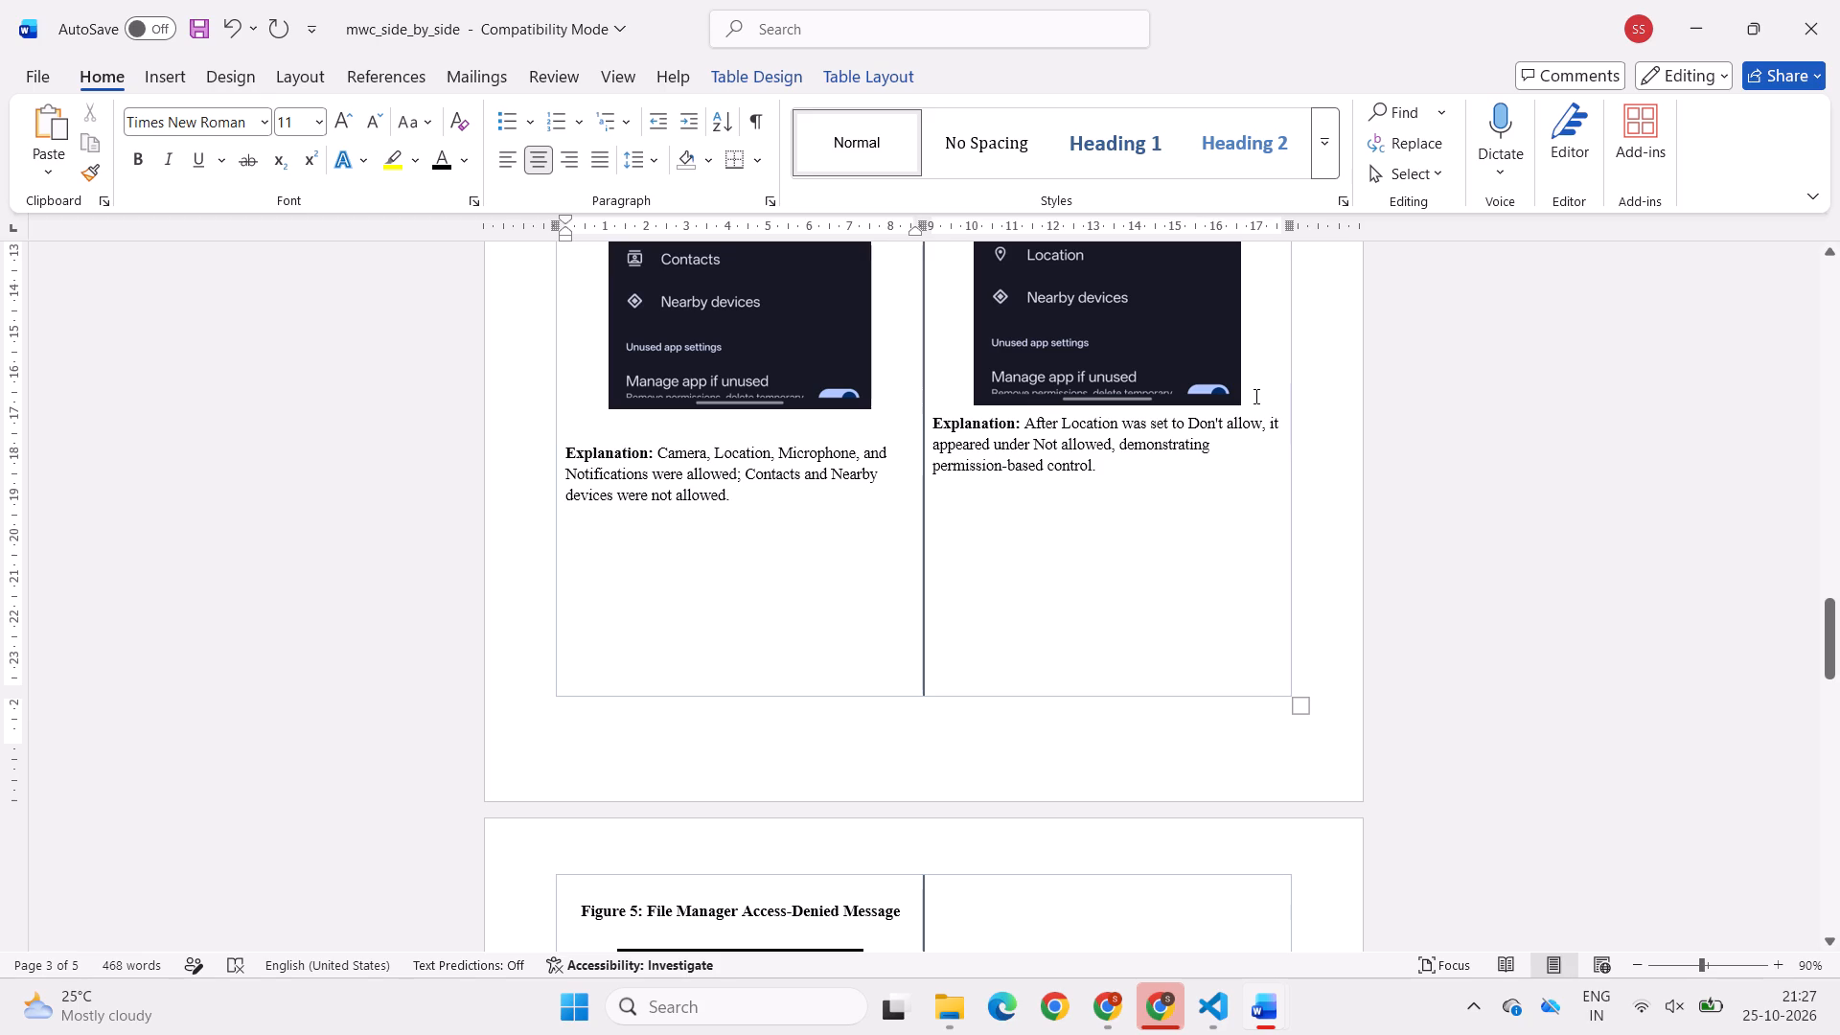
key(Return)
Insert a blank line between the "5. Screenshots and Explanations" heading and its introductory sentence.
scroll(1254, 396, up, 6)
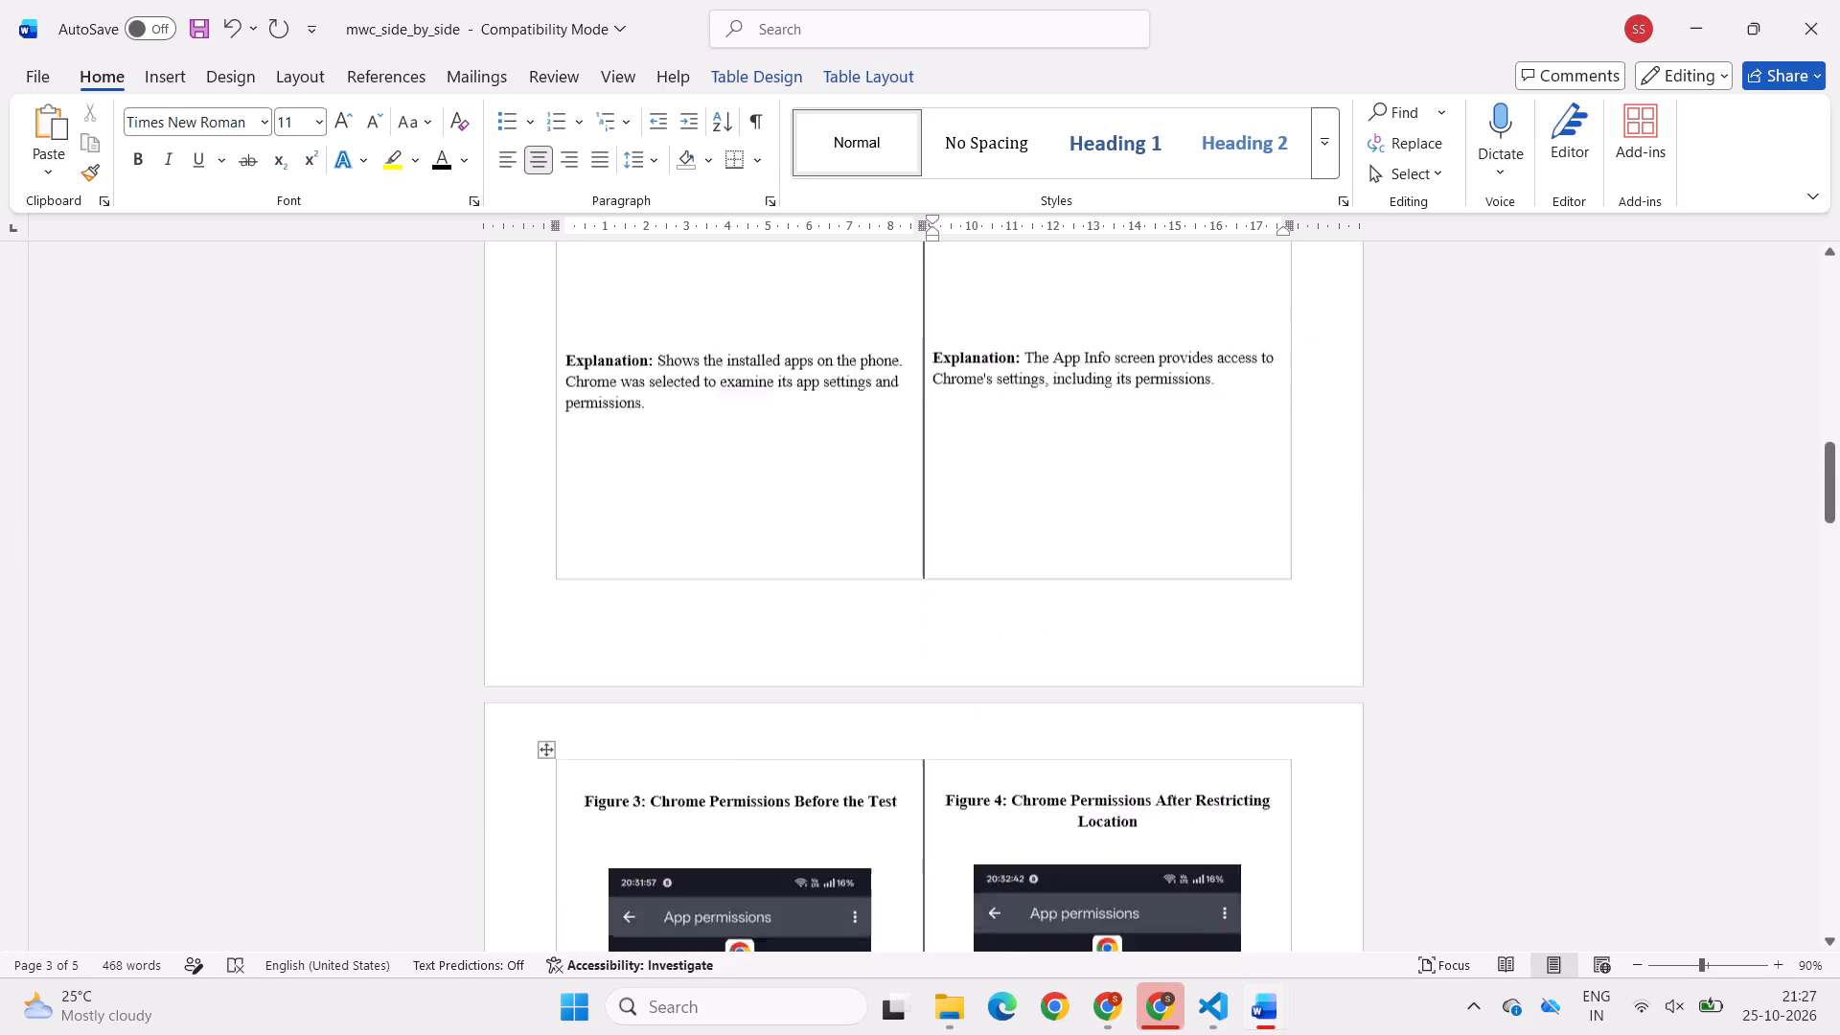
scroll(1254, 396, up, 5)
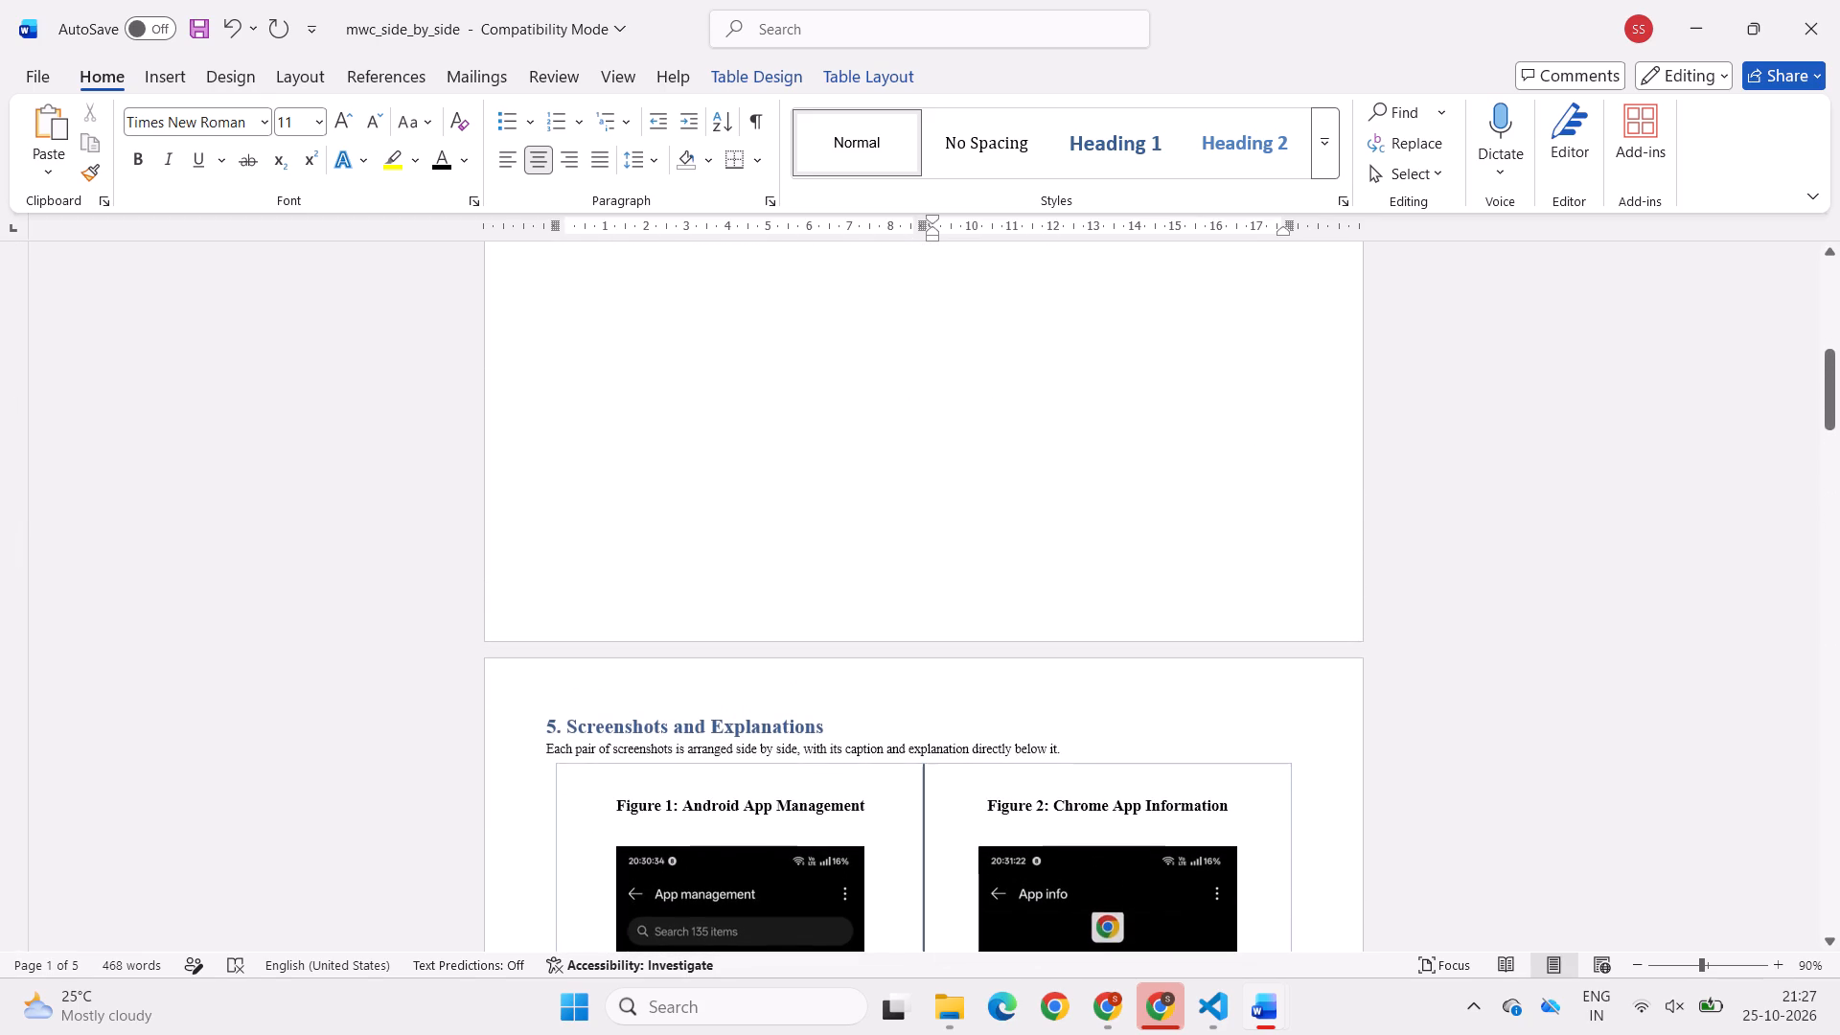
scroll(1254, 396, down, 1)
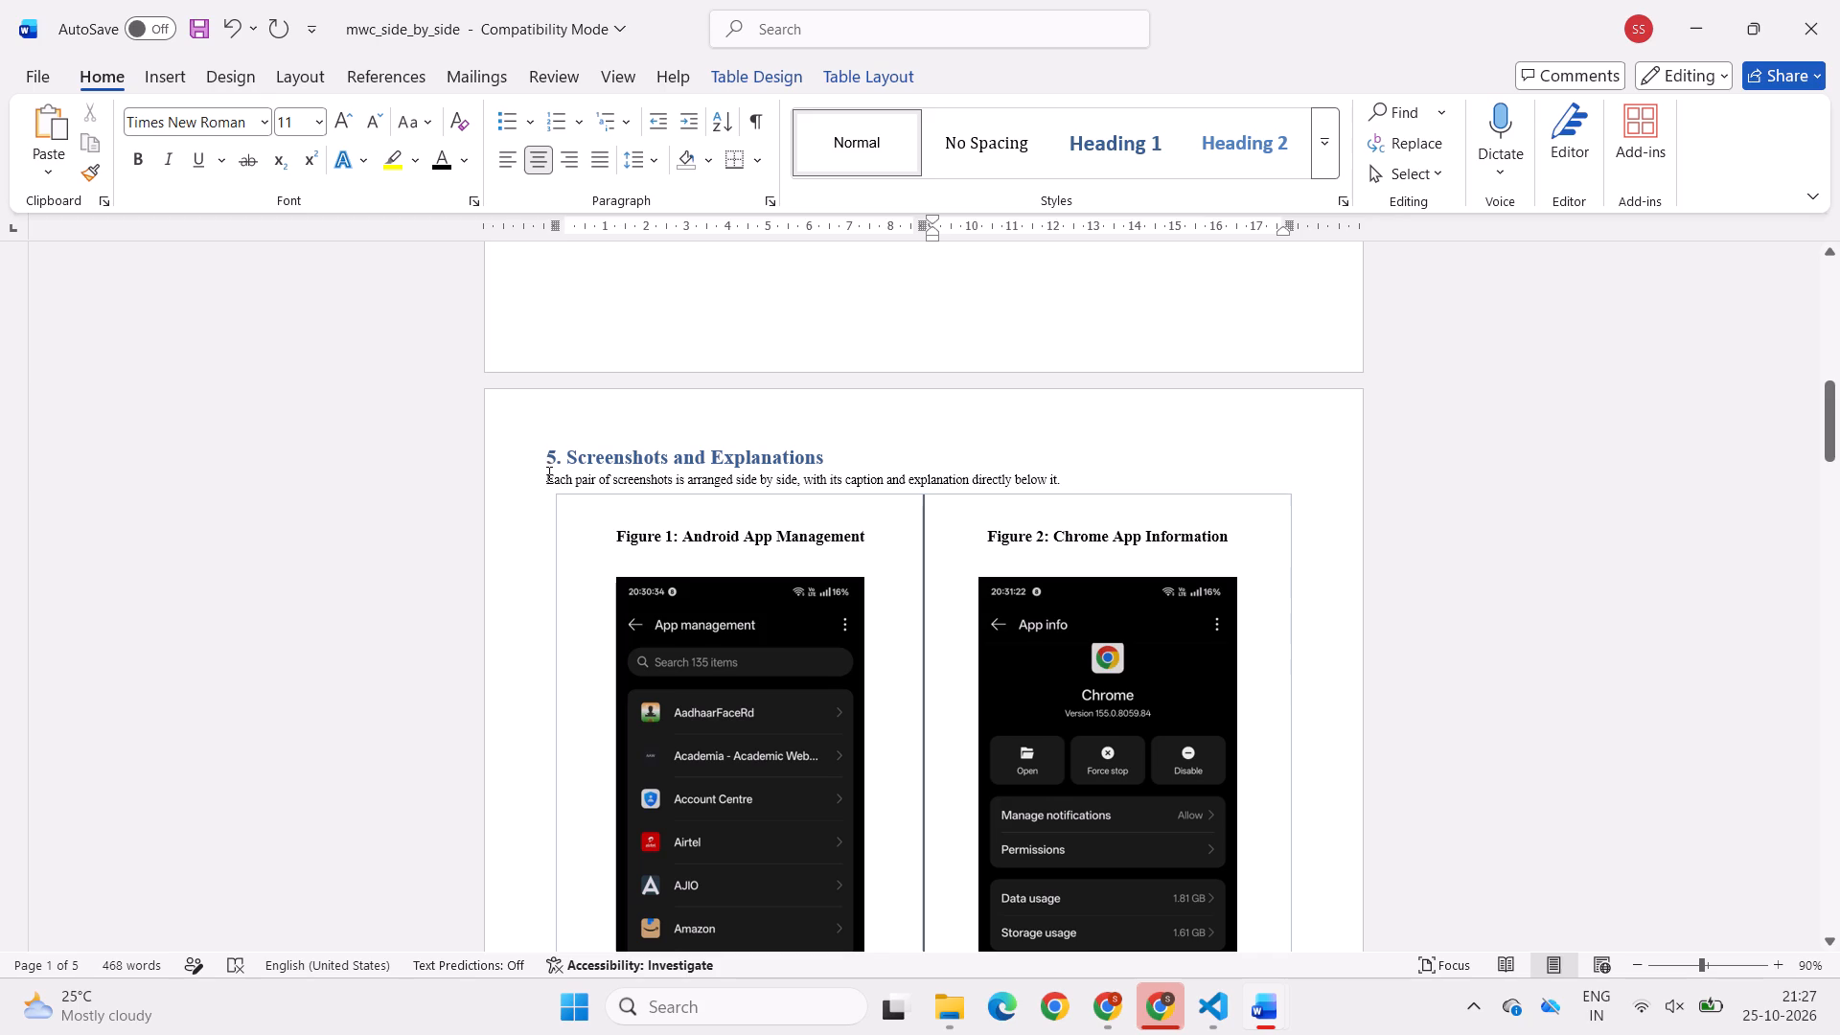
click(870, 465)
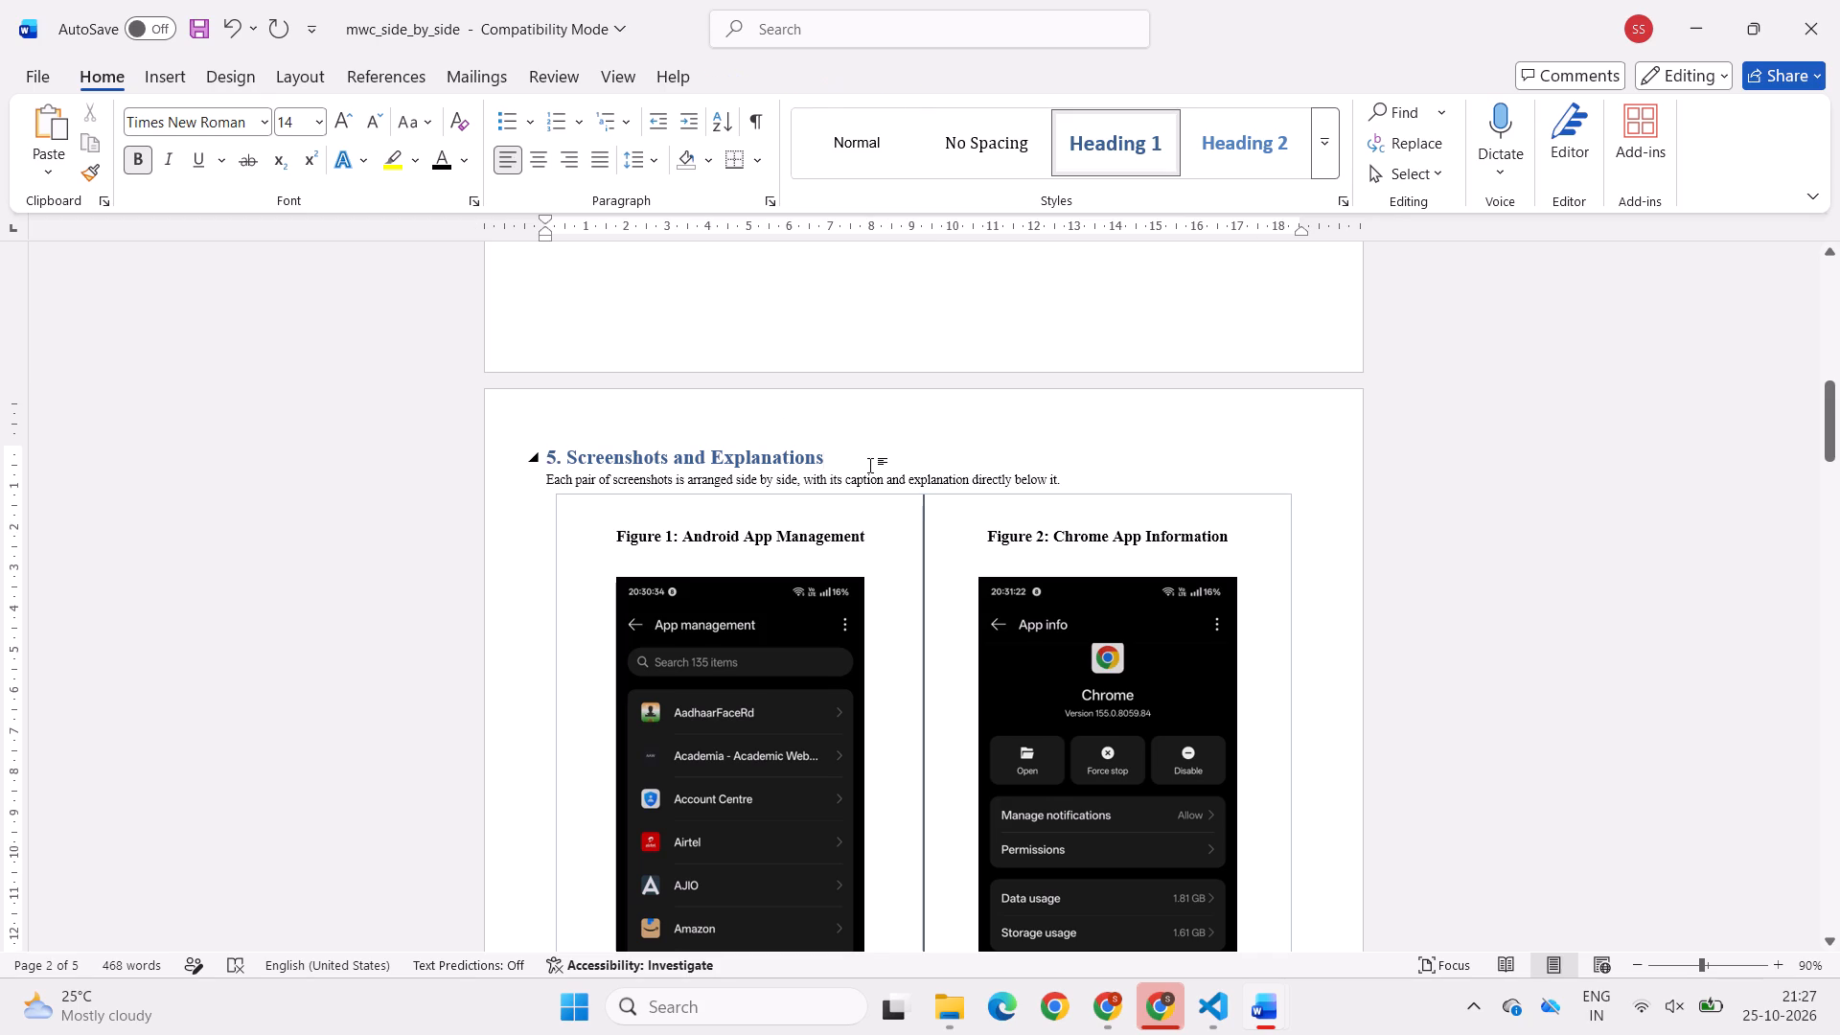
key(Return)
Slightly reduce the height of the table row holding Figures 1 and 2 to remove the blank page after it.
scroll(870, 448, down, 2)
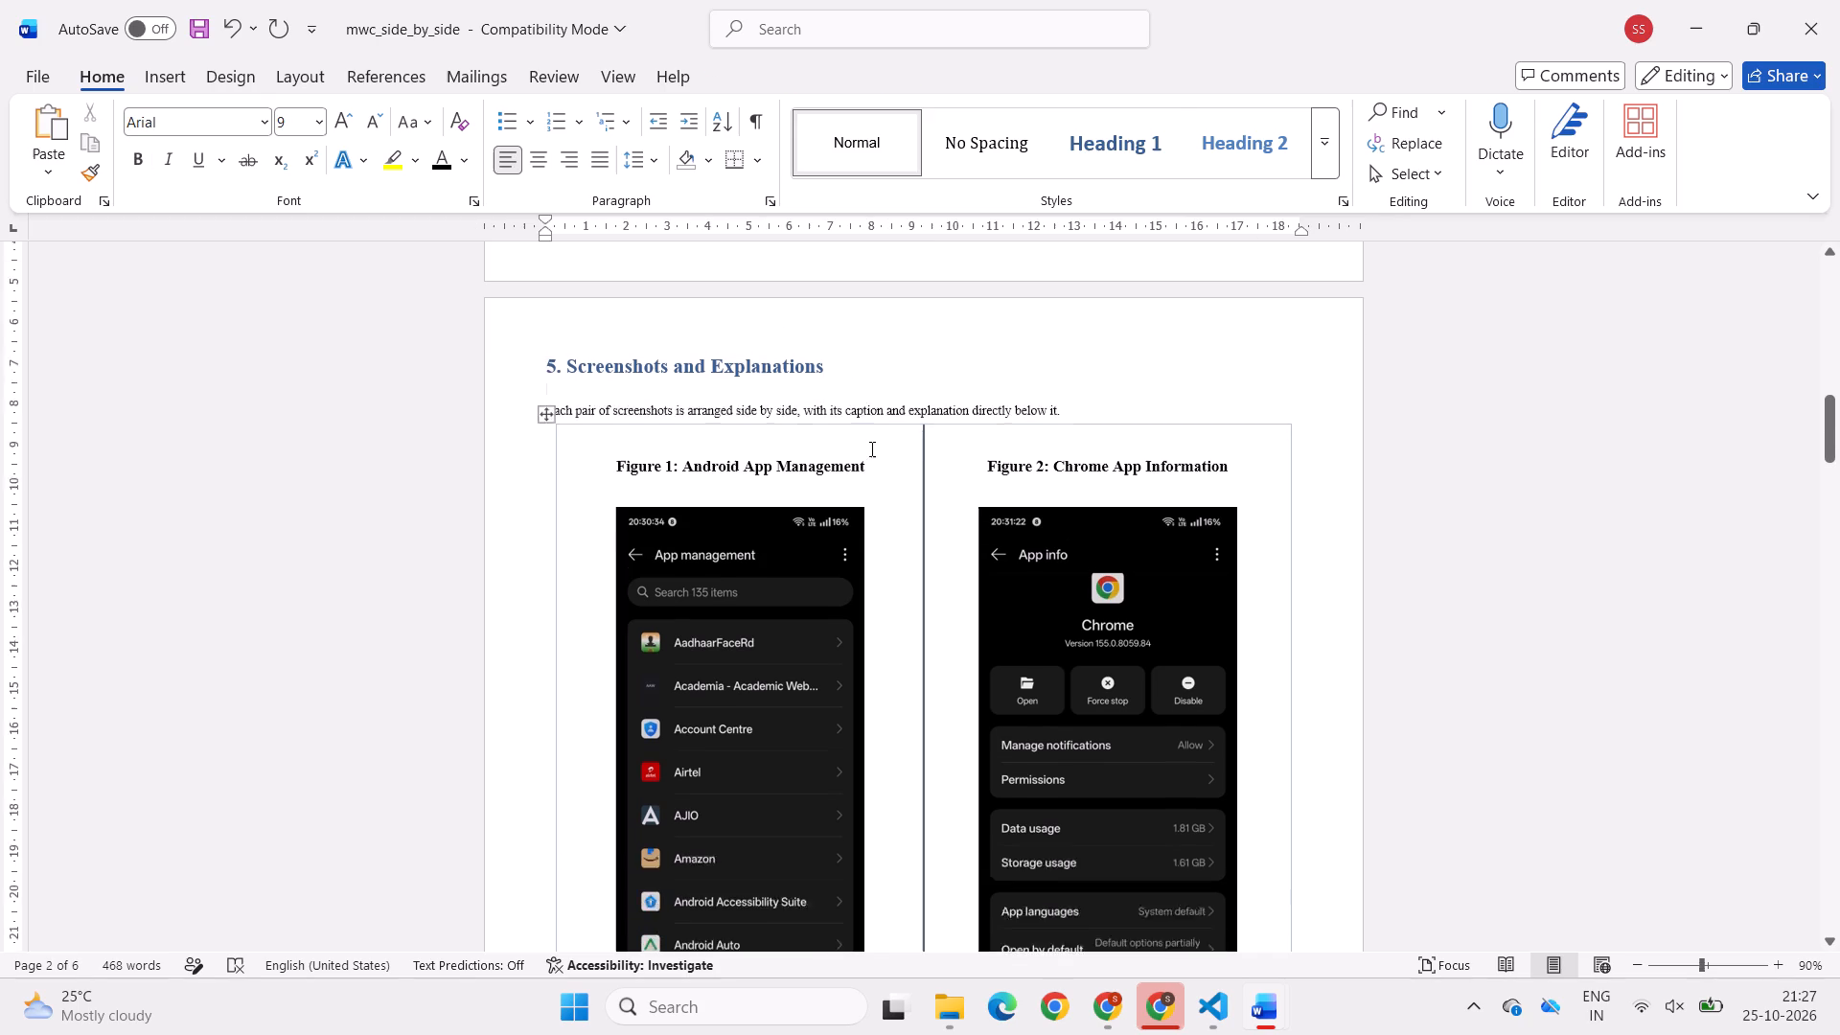
scroll(870, 448, down, 4)
scroll(870, 448, right, 1)
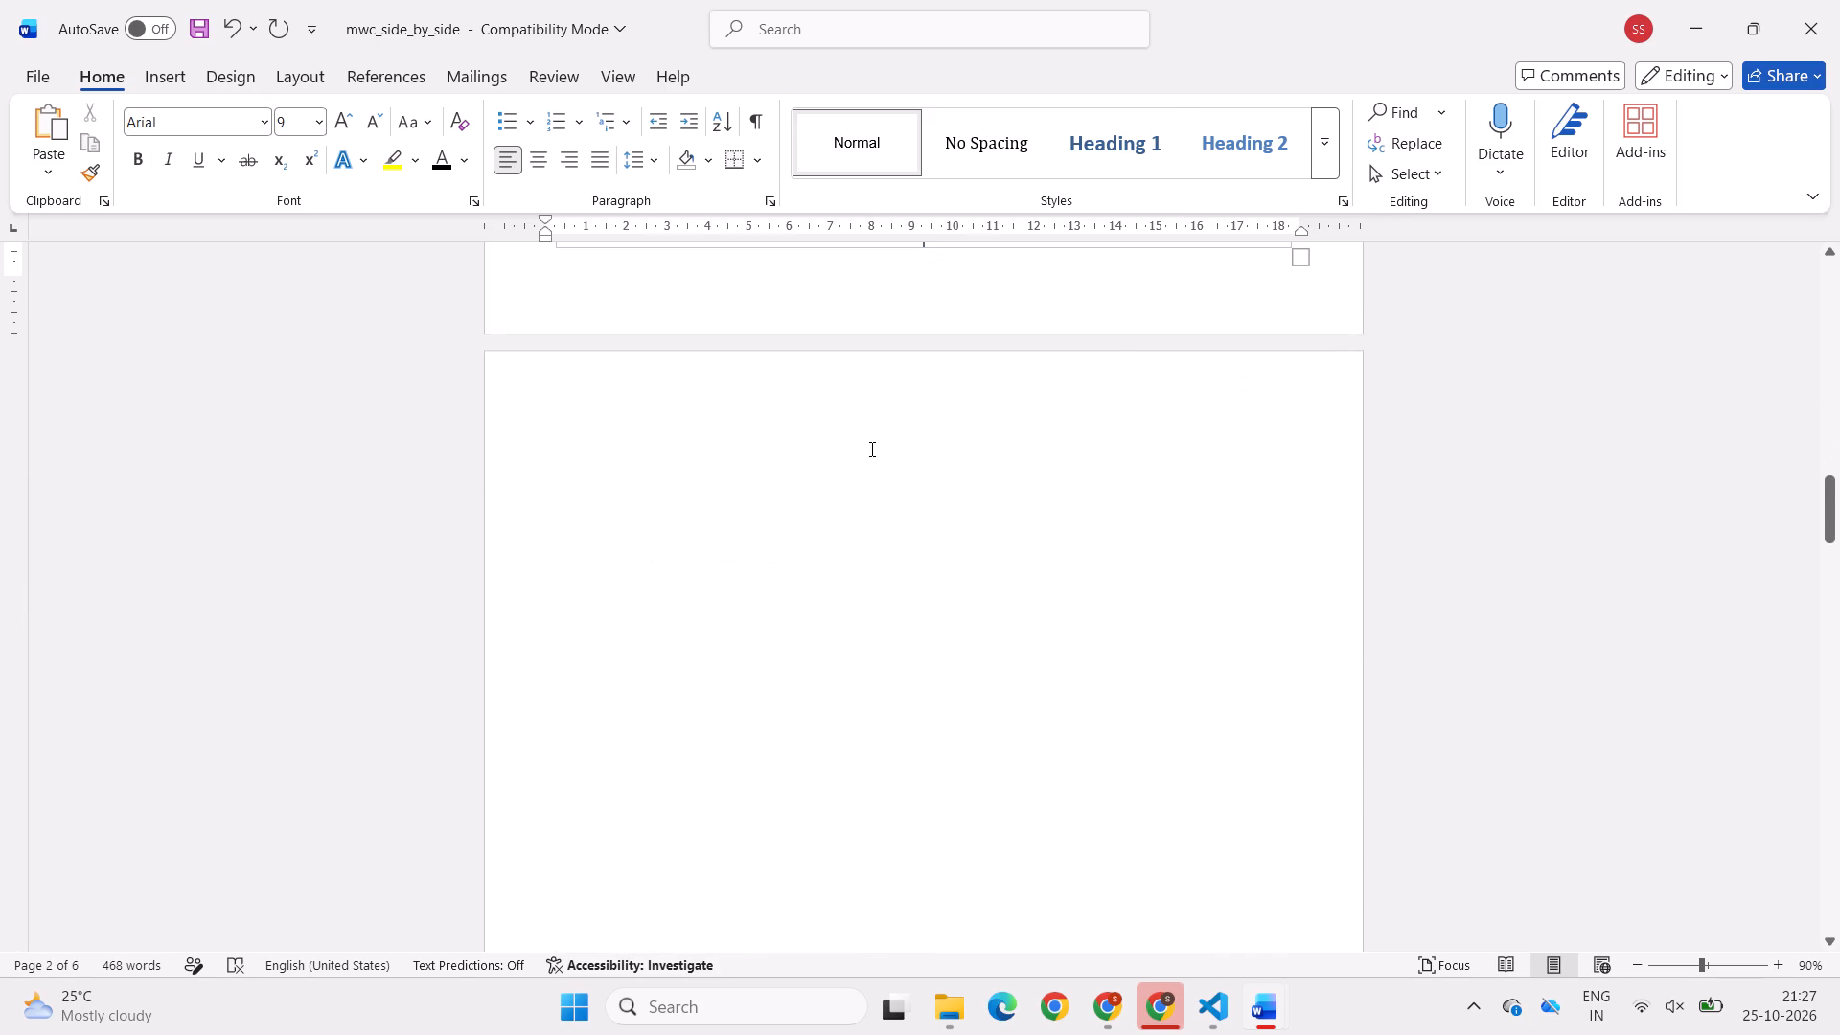
scroll(870, 448, down, 7)
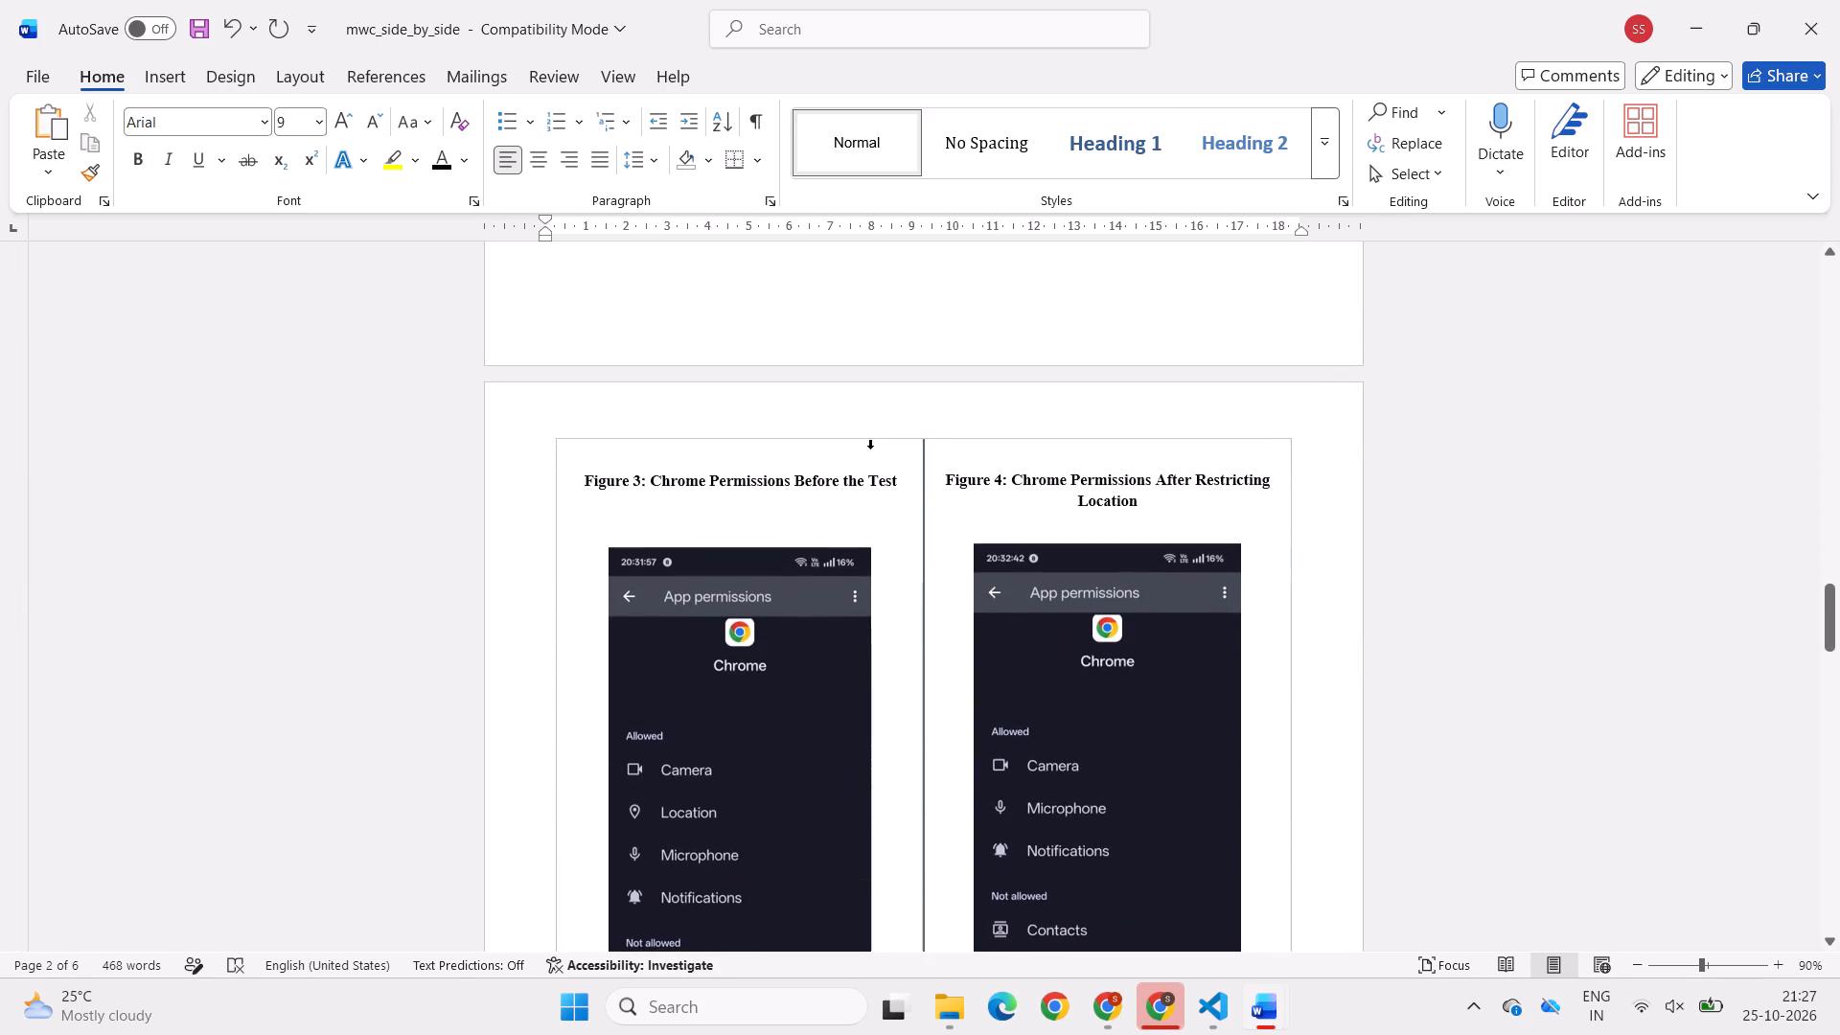
scroll(870, 448, up, 6)
ctrl+scroll(870, 448, down, 5)
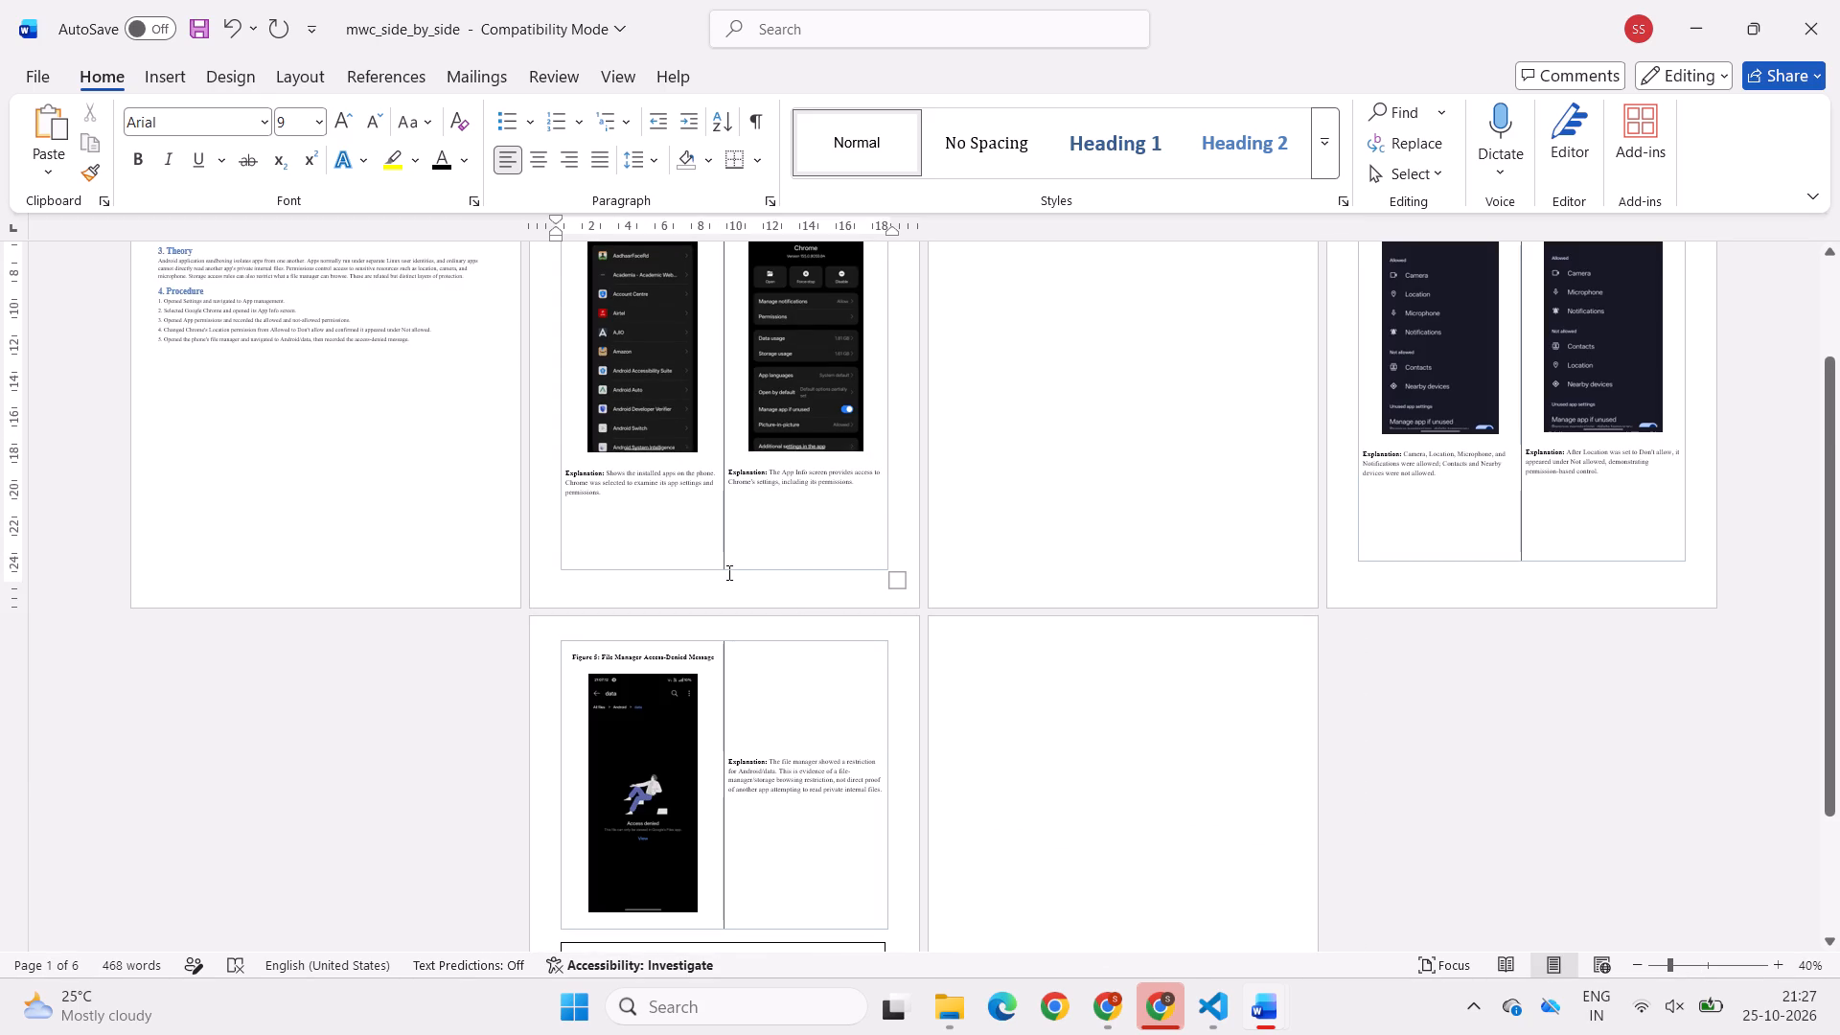
click(720, 566)
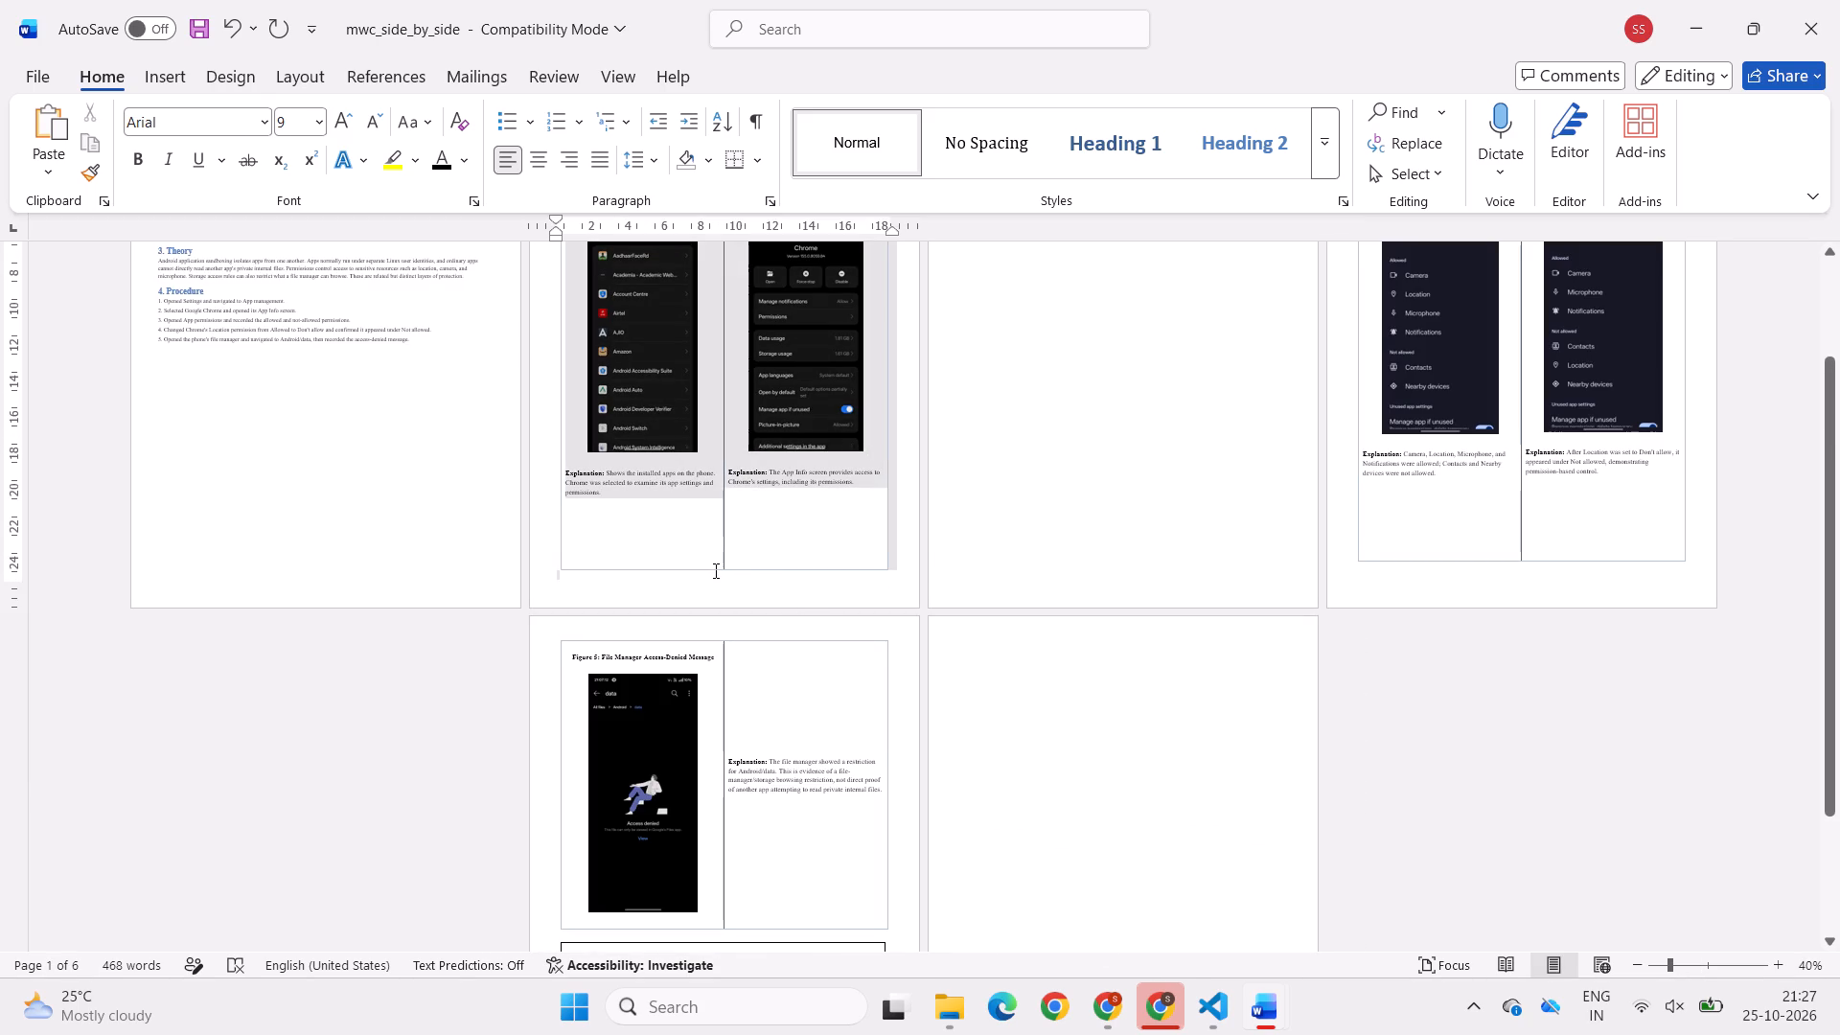
click(714, 570)
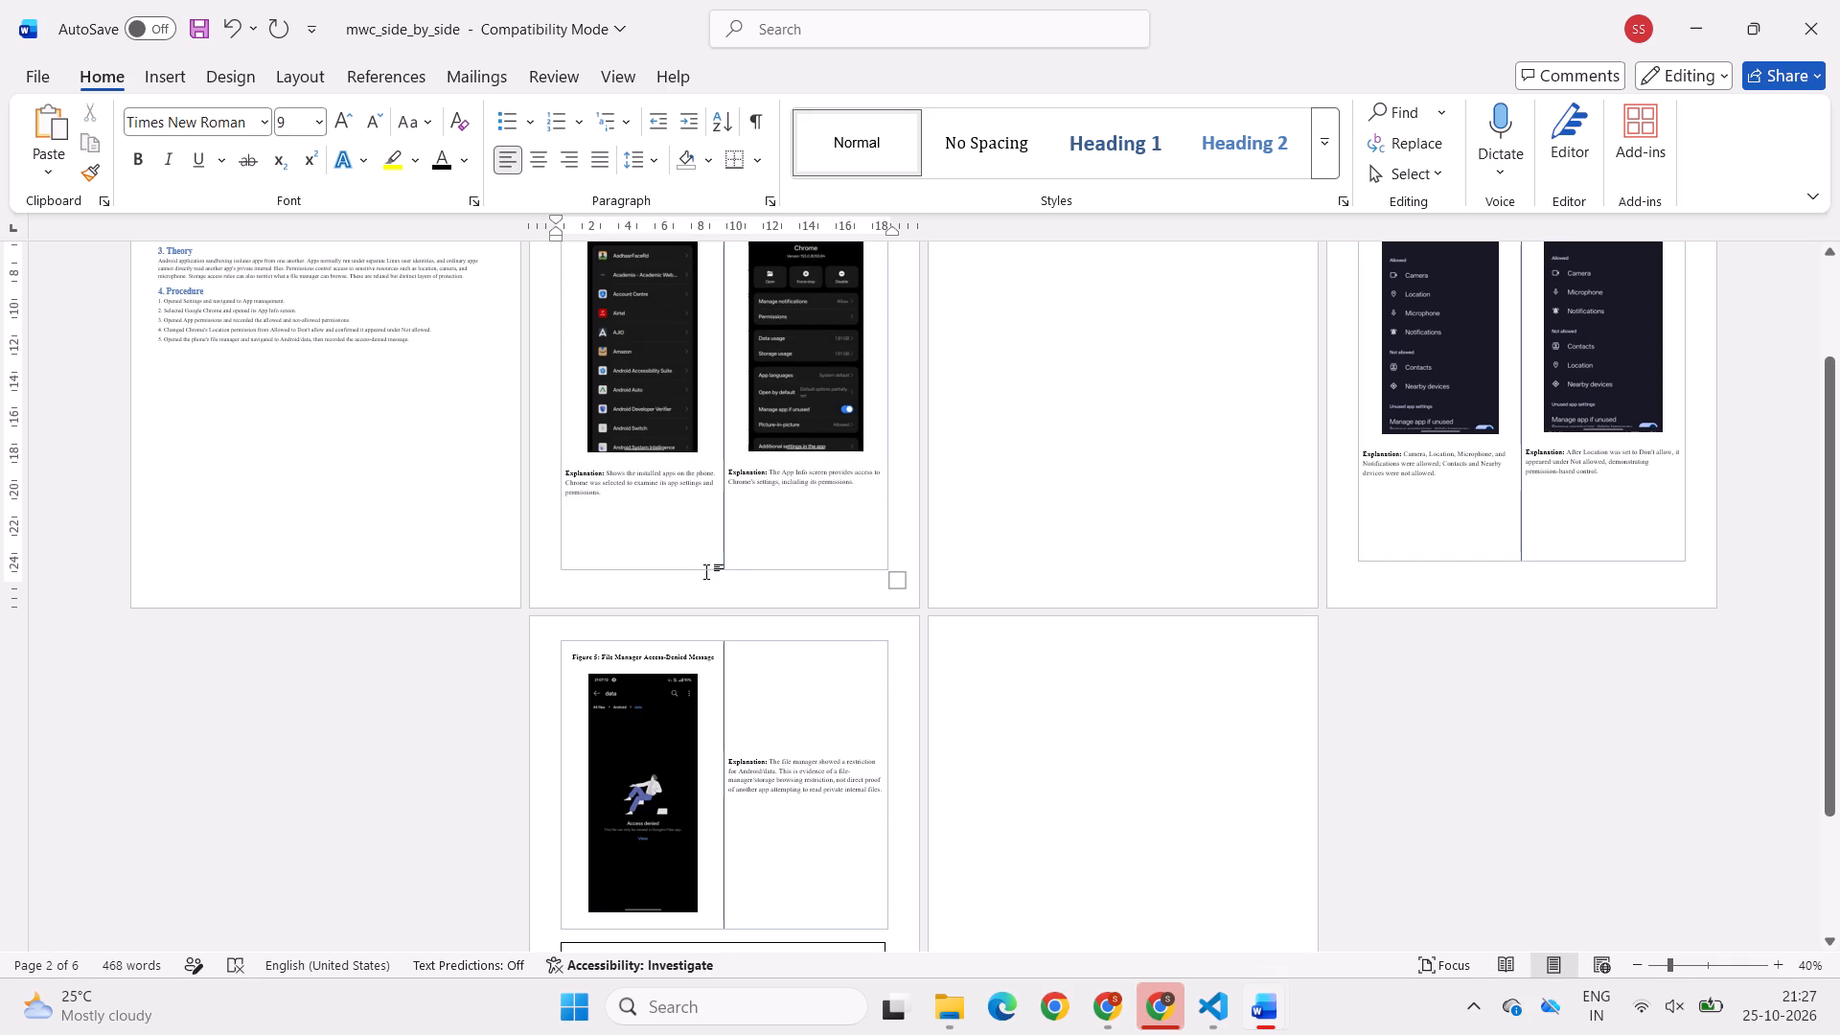
drag(703, 568, 702, 560)
scroll(702, 560, up, 2)
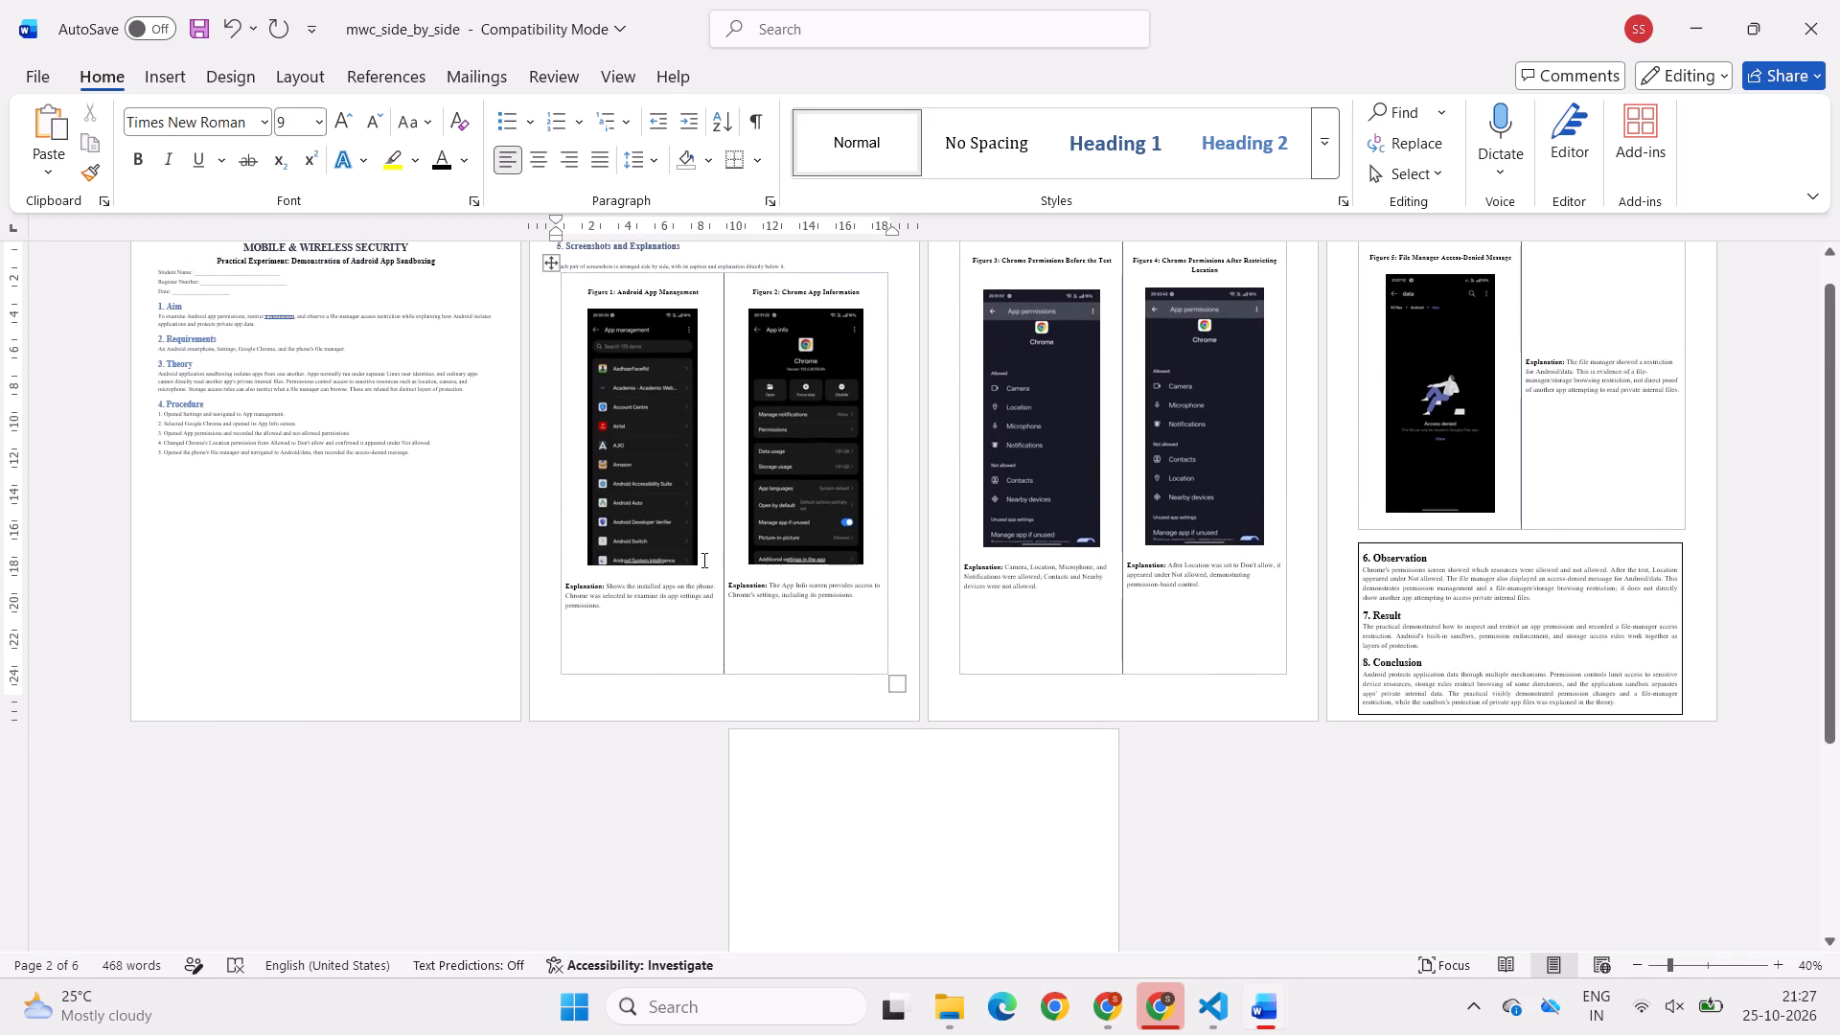
scroll(702, 560, up, 4)
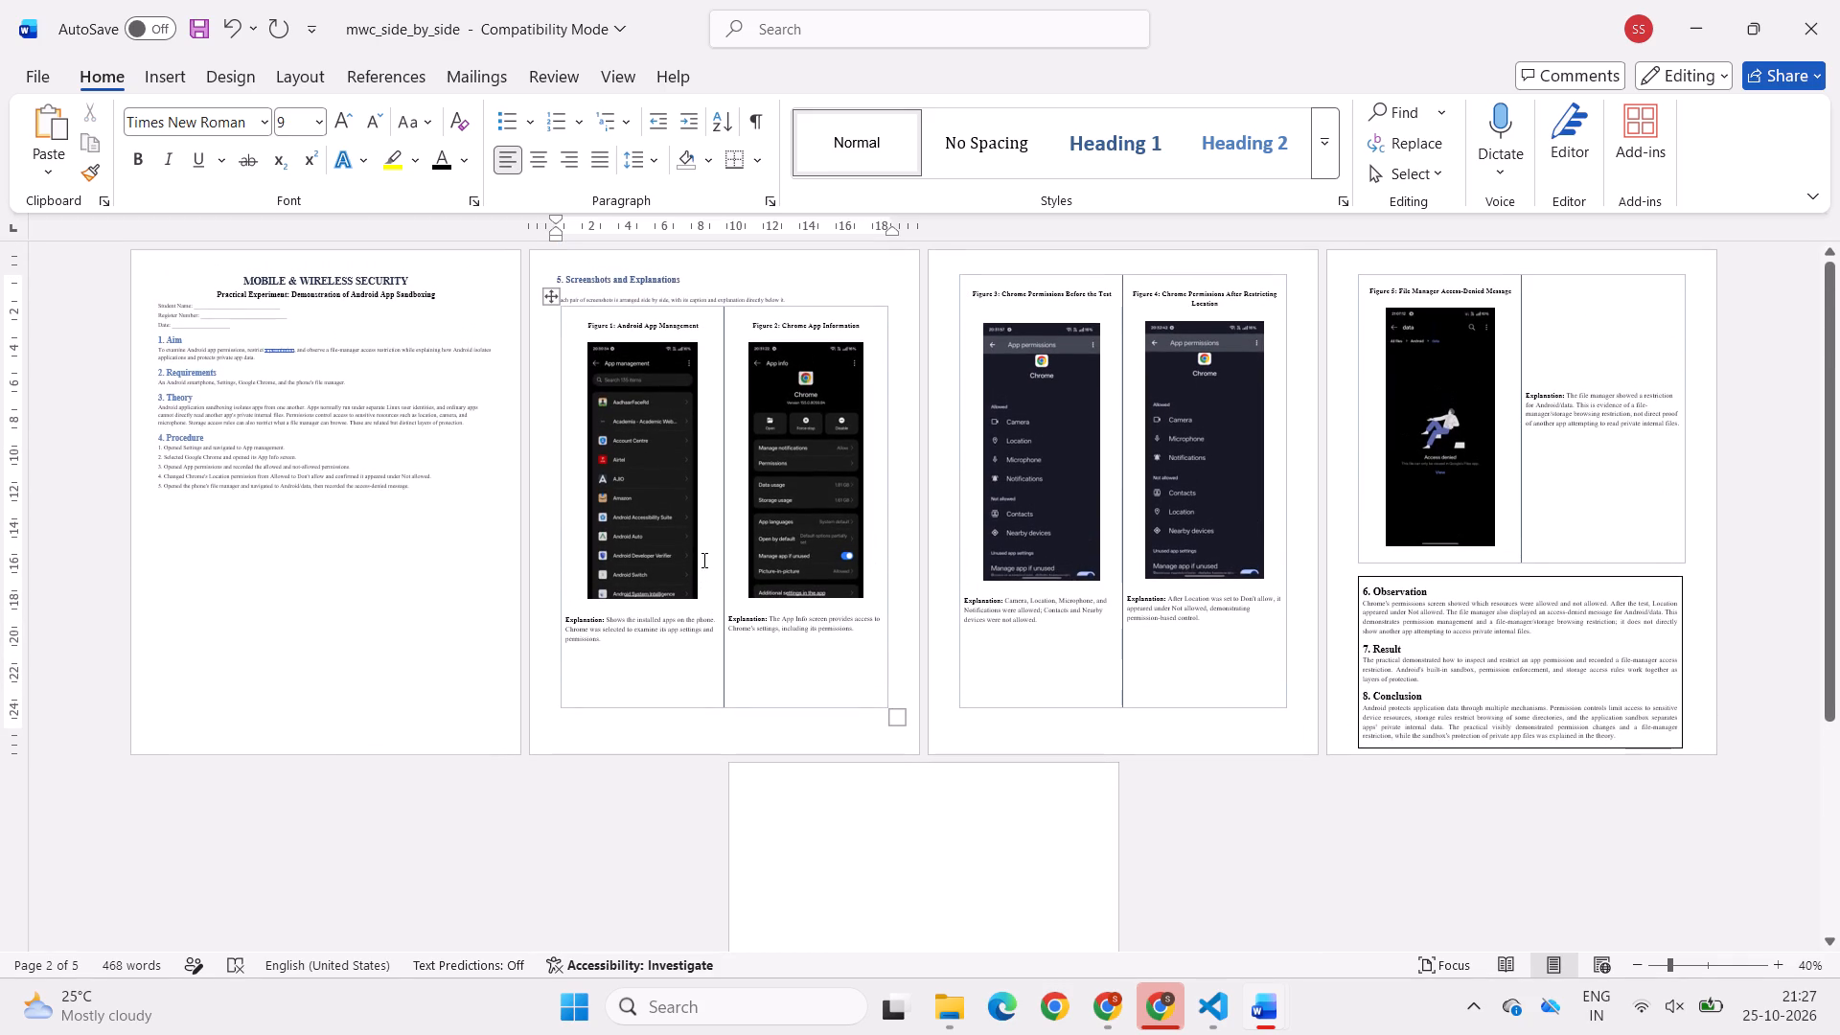
Set the introductory sentence under "5. Screenshots and Explanations" to 11 pt.
drag(790, 299, 578, 306)
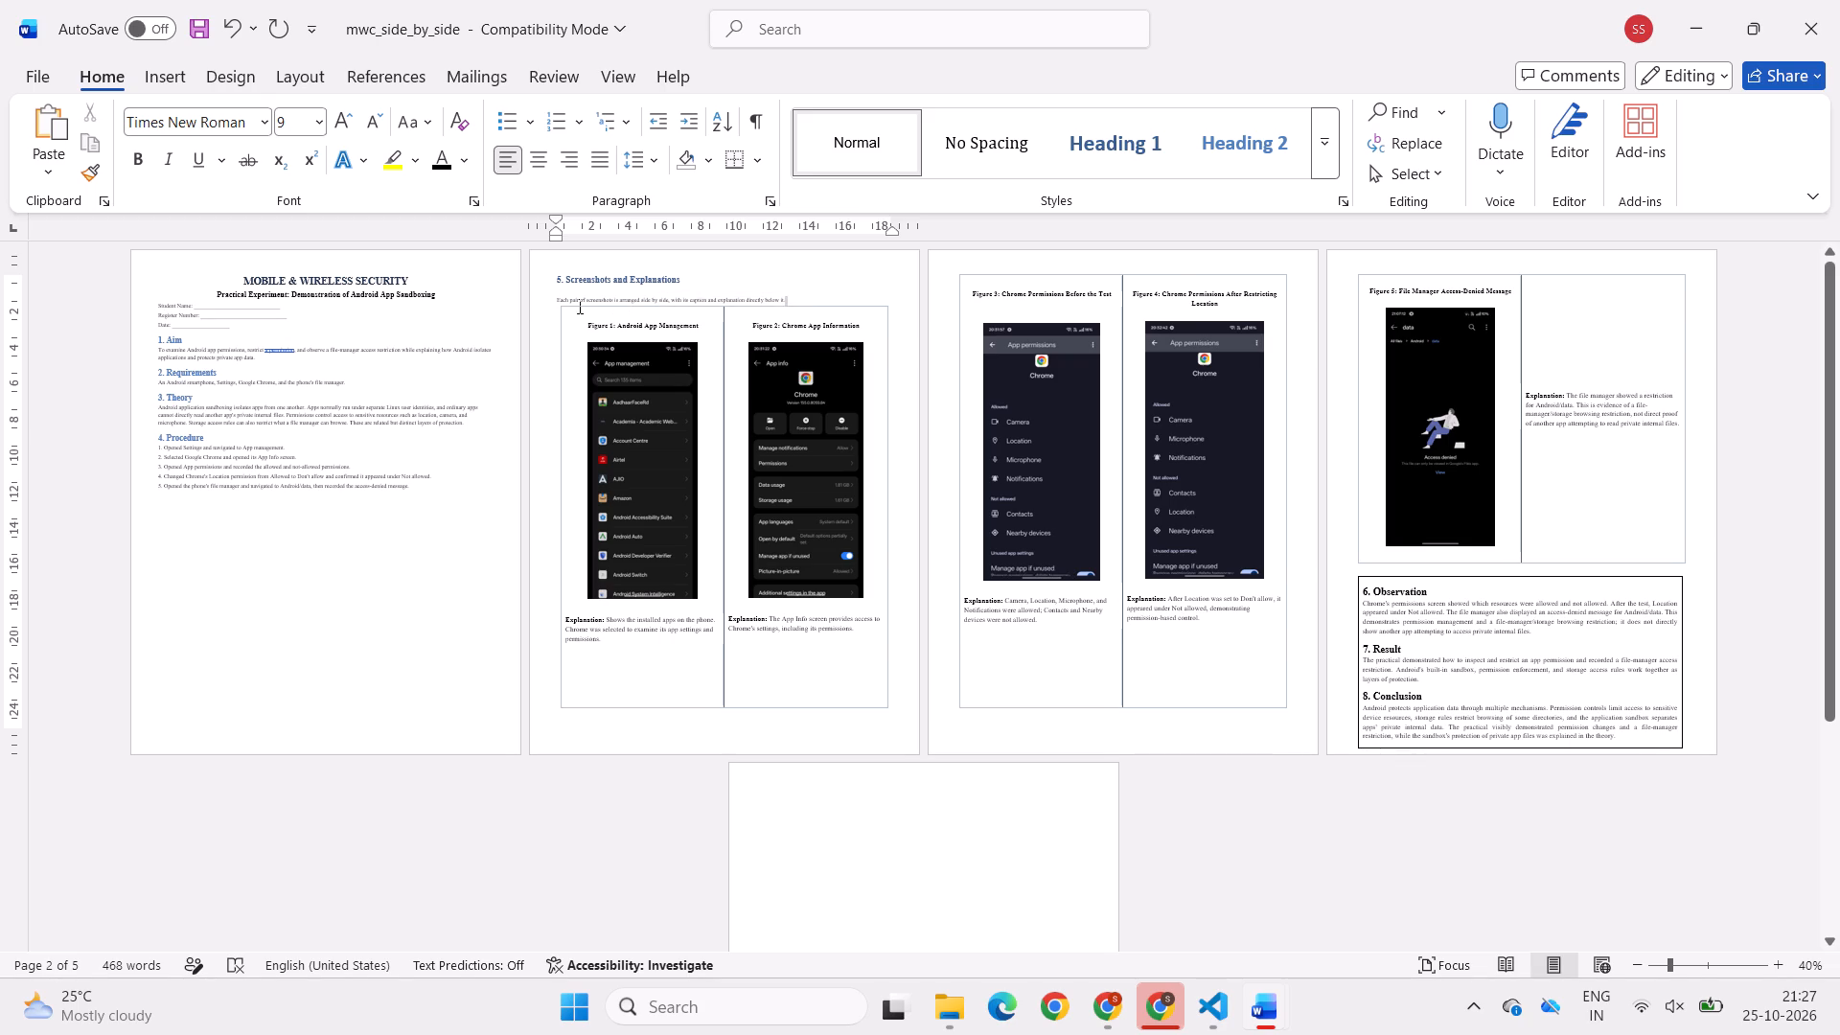
drag(578, 306, 549, 299)
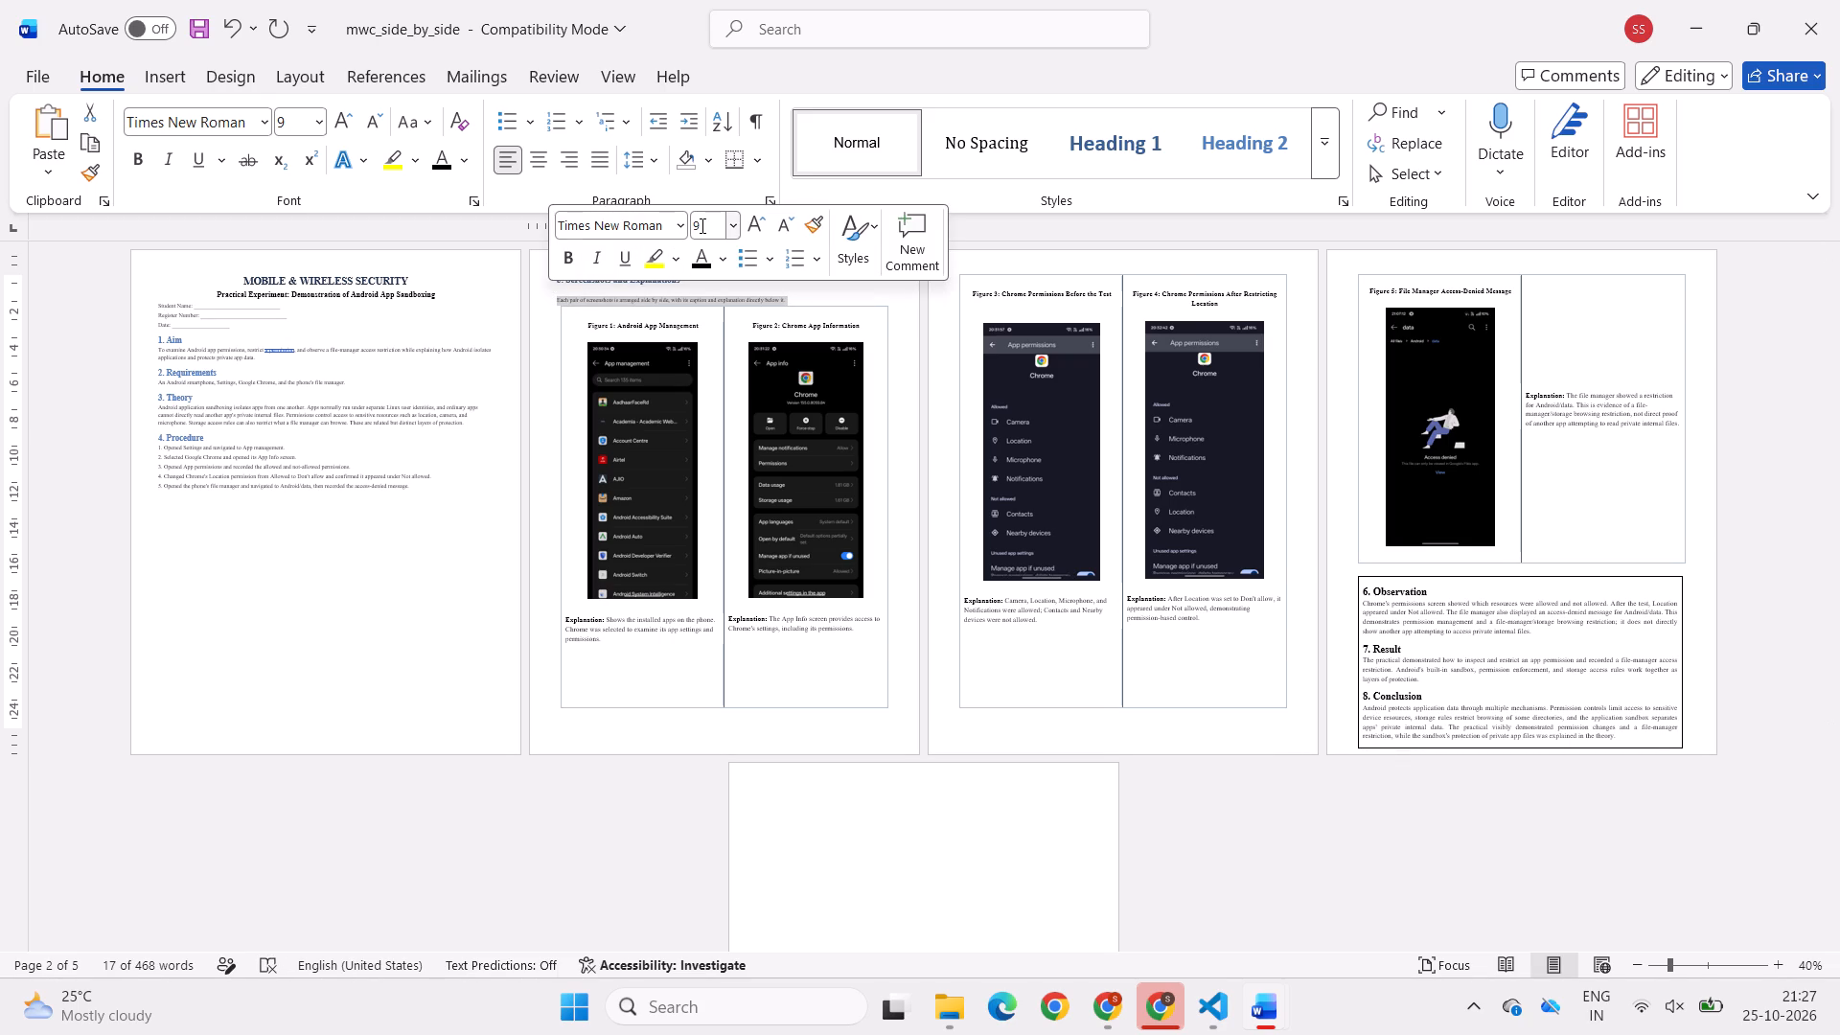
click(701, 225)
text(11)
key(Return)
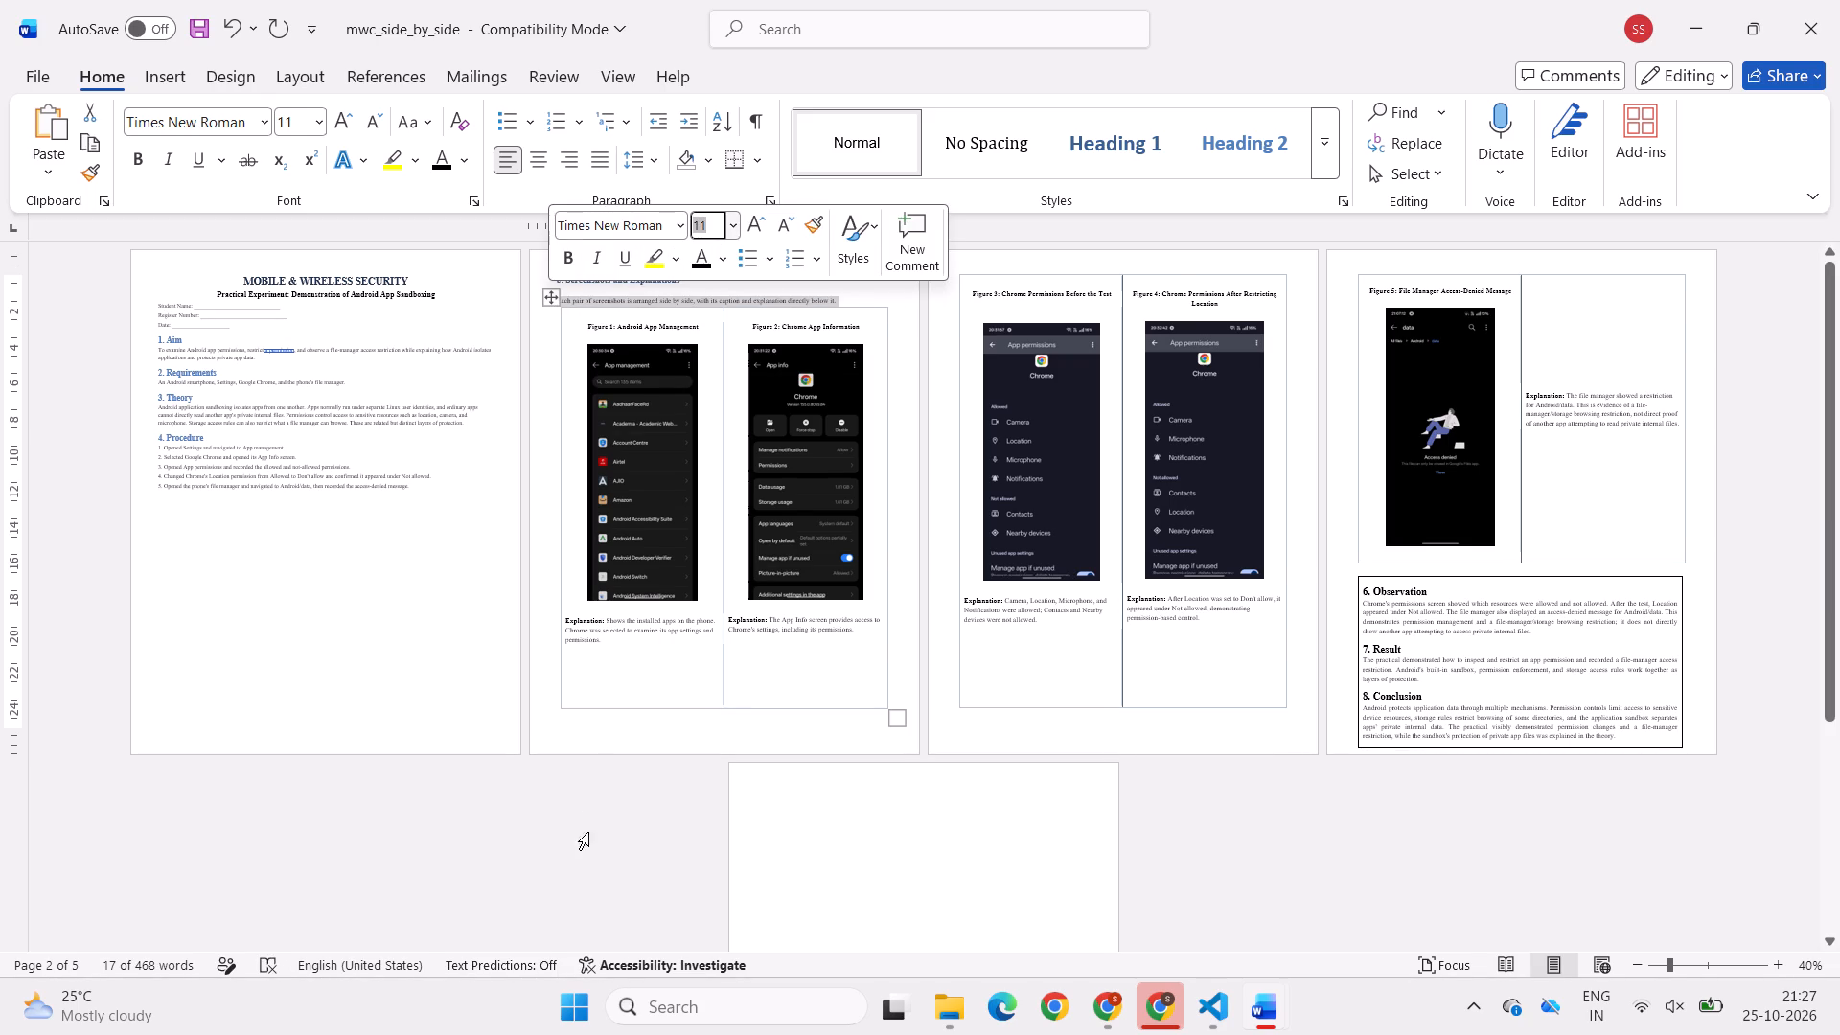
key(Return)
click(645, 868)
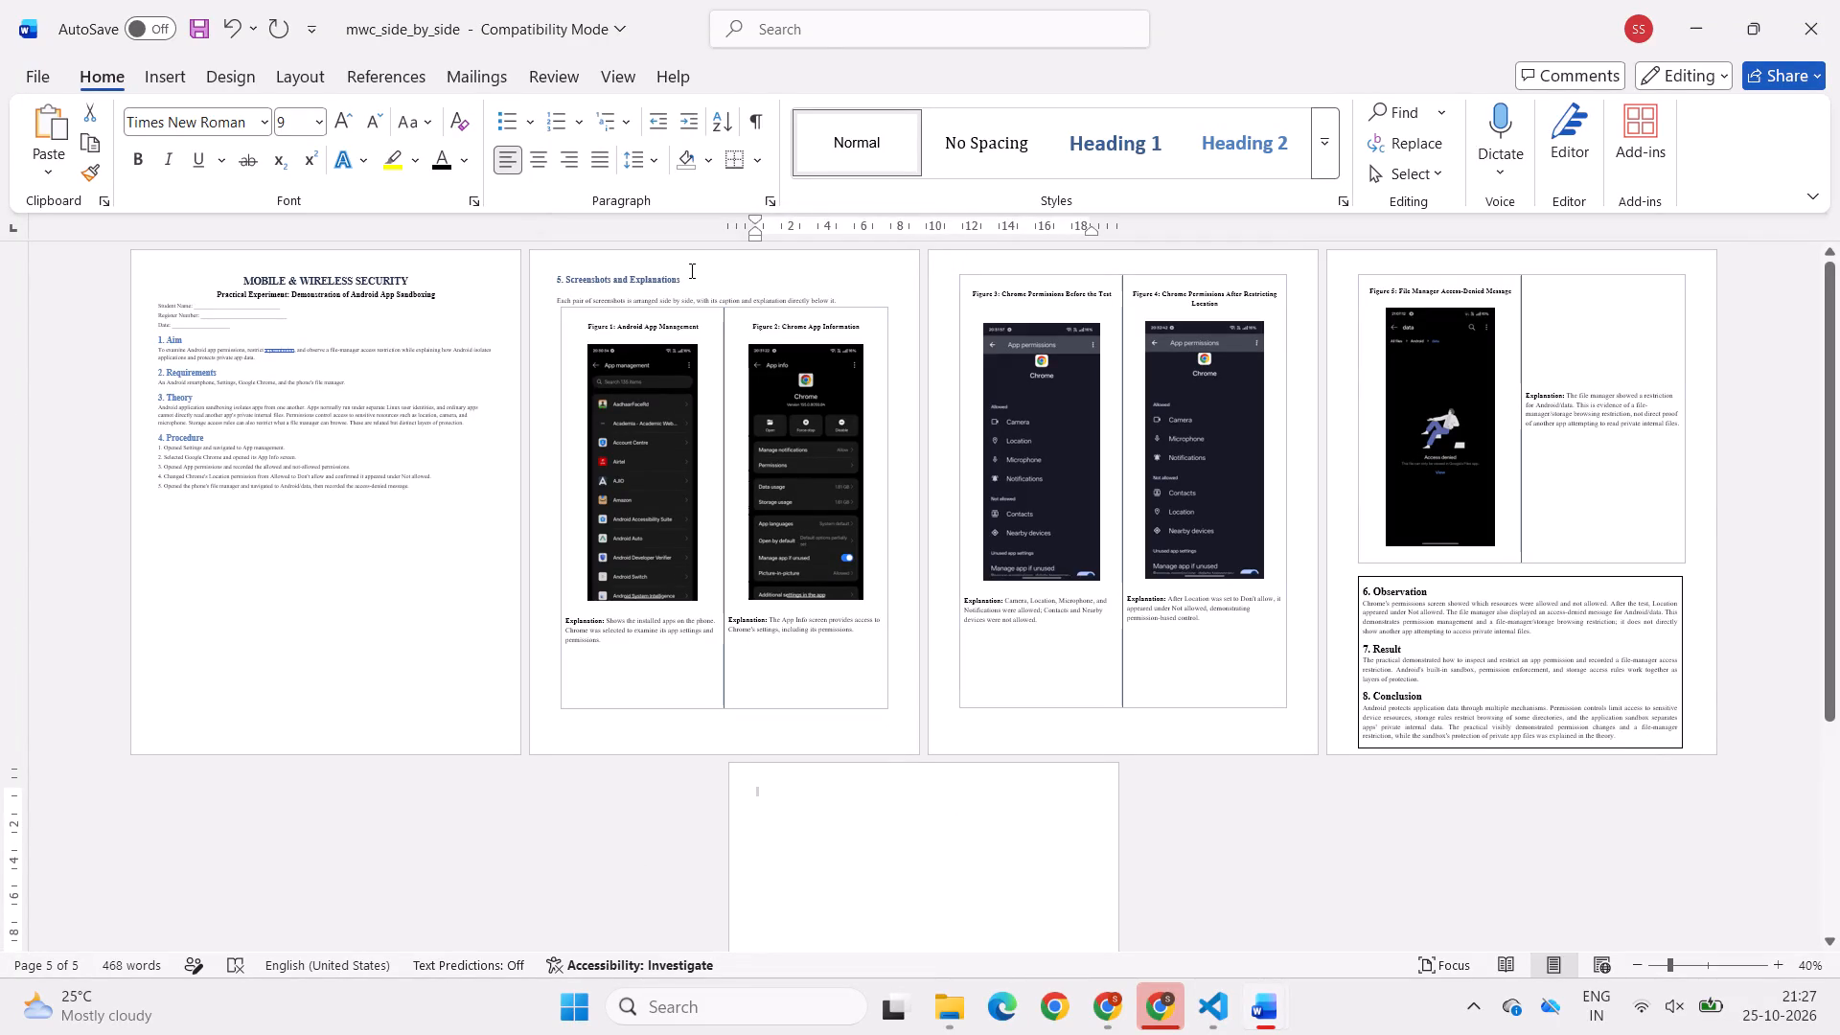
Open the font size of the "5. Screenshots and Explanations" heading for editing.
drag(683, 276, 552, 281)
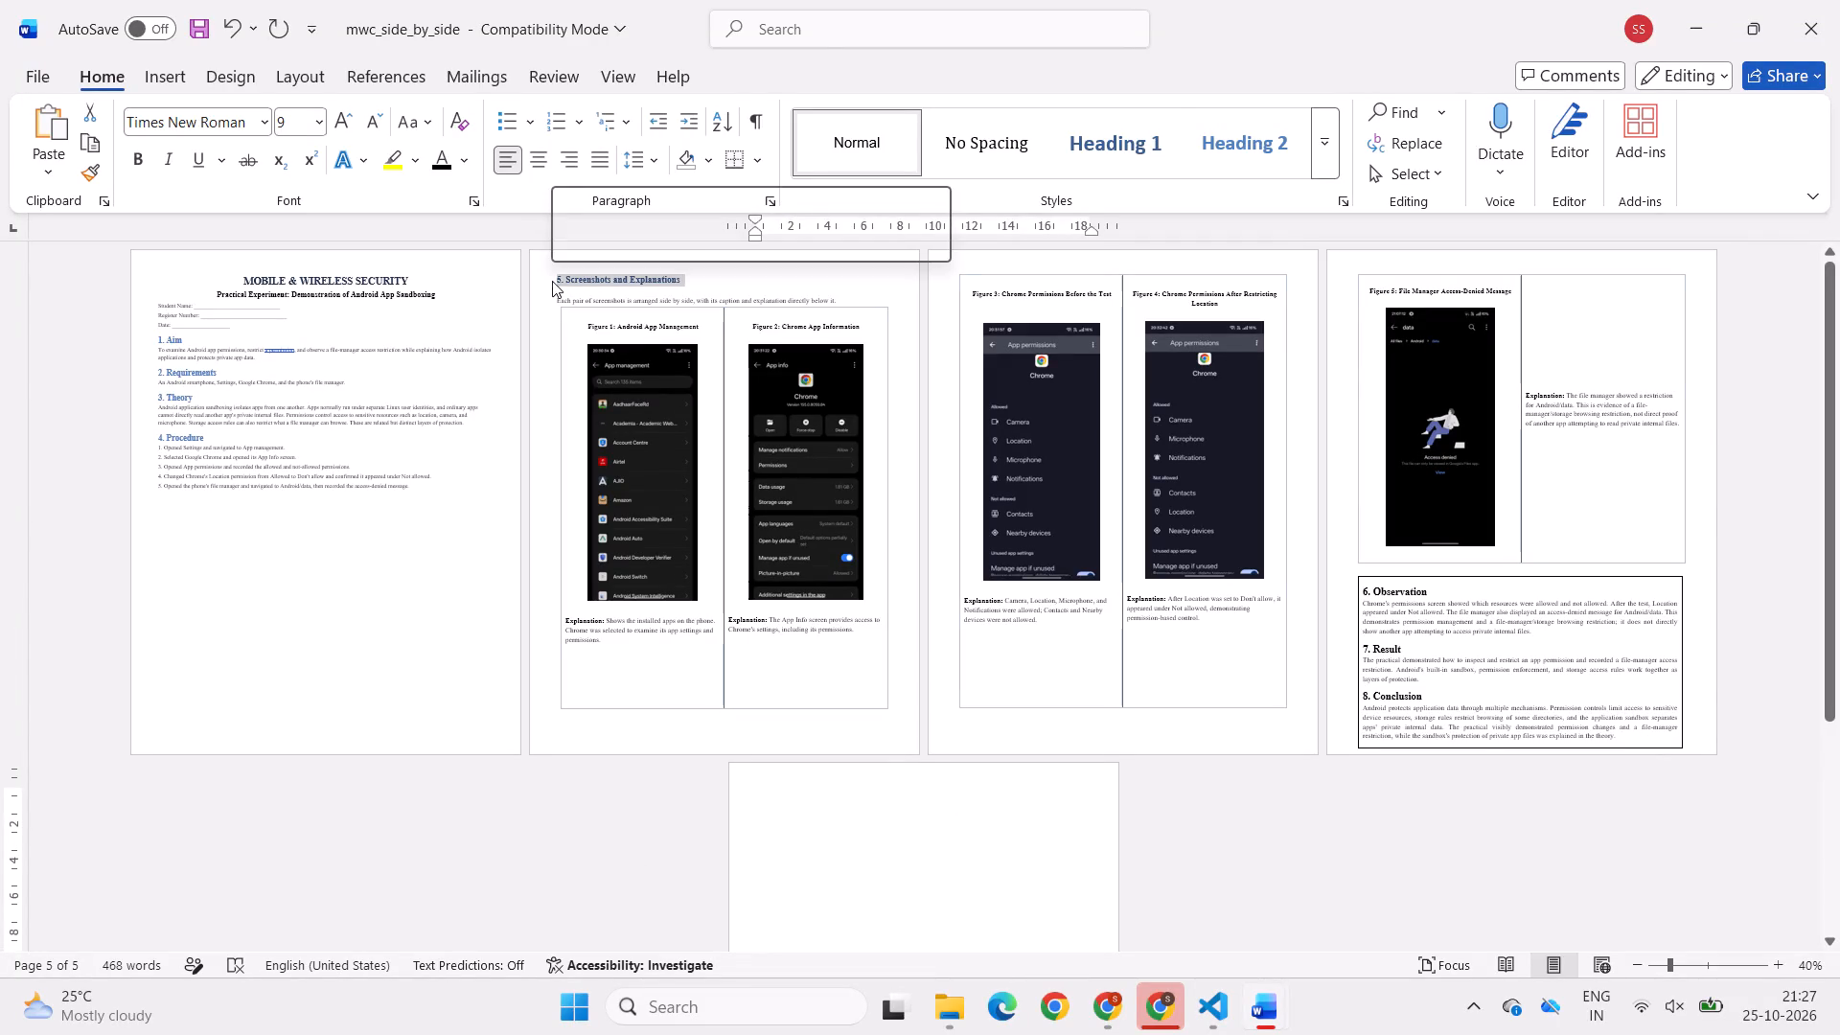
click(715, 204)
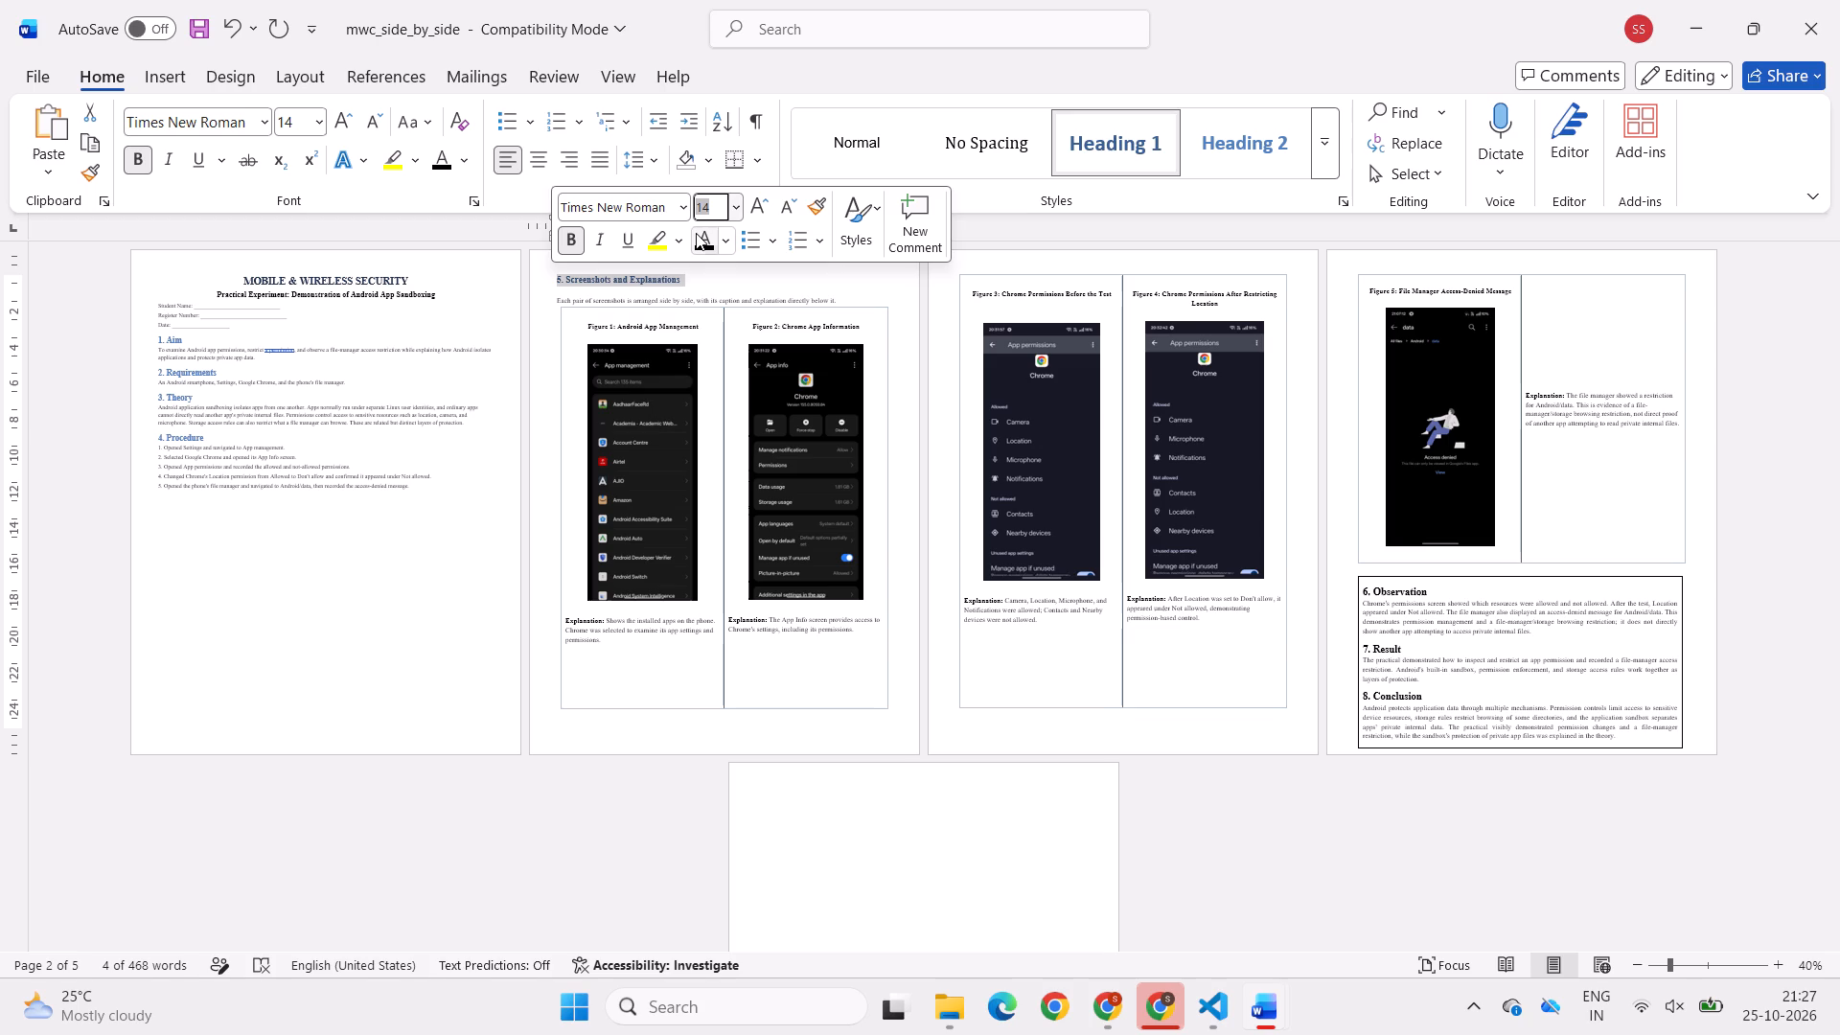
Set the font colour of the "5. Screenshots and Explanations" heading to black.
click(696, 233)
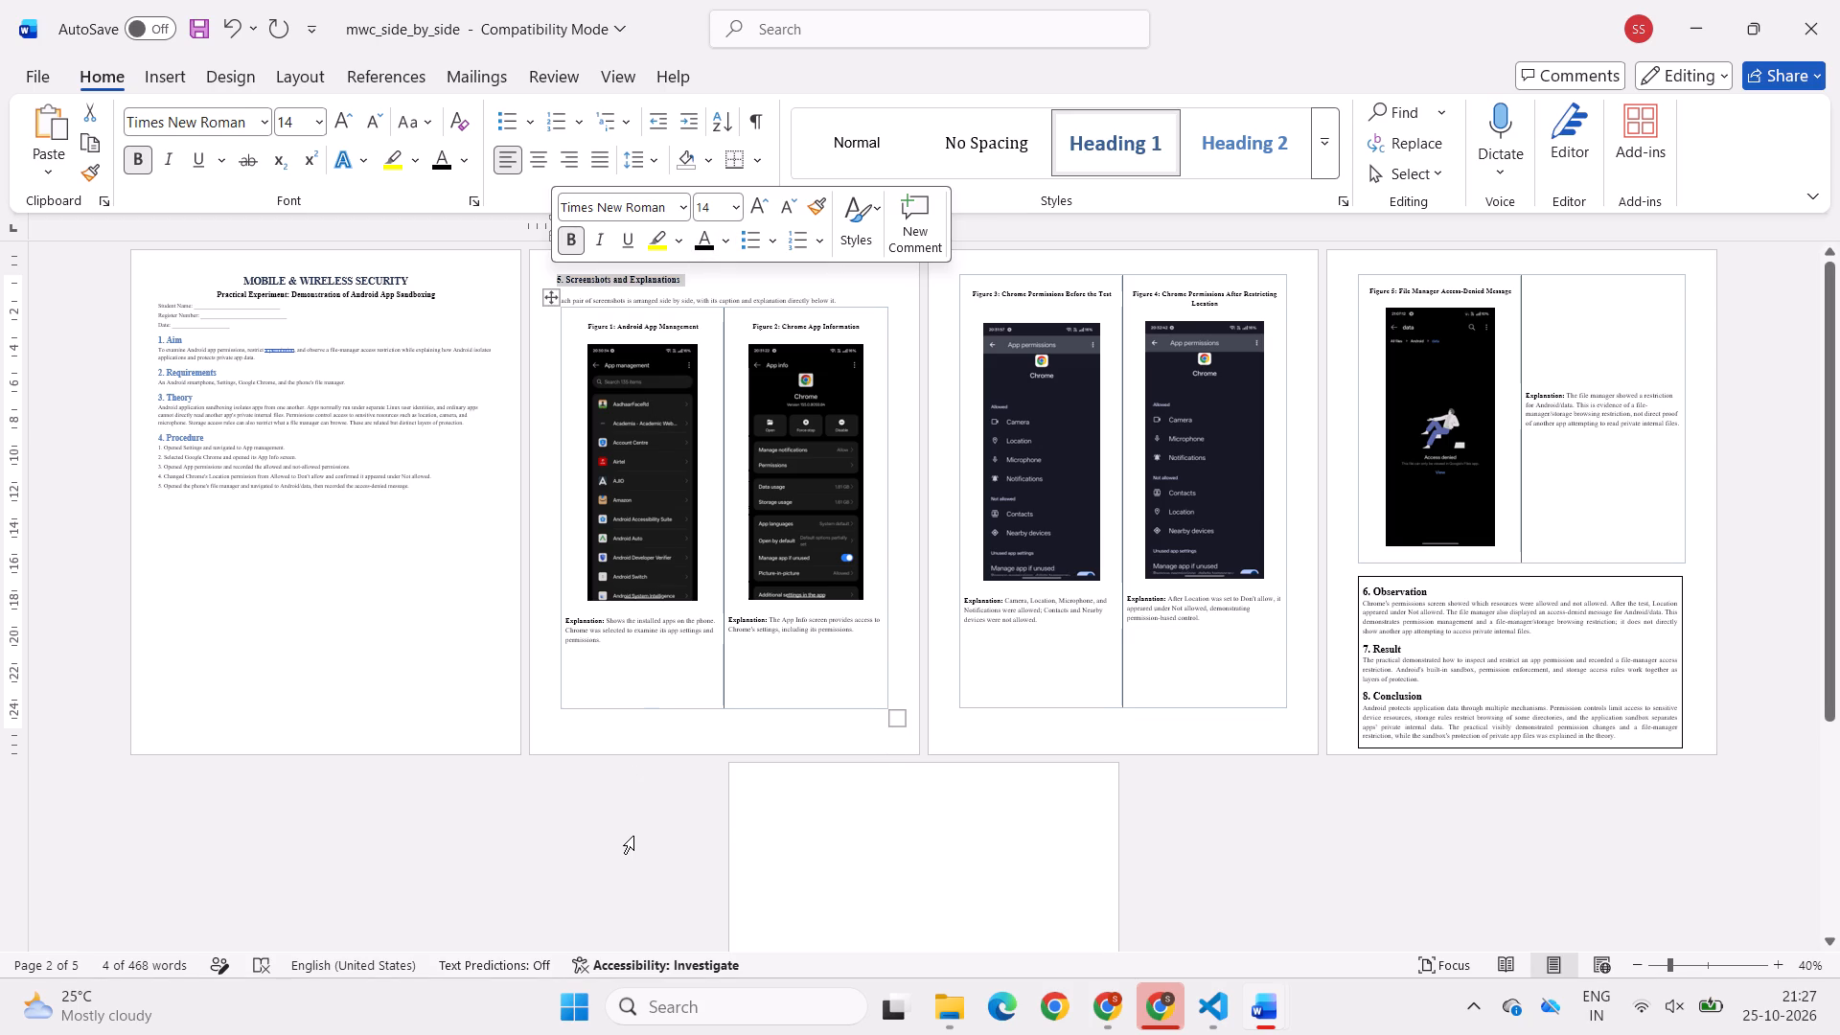
click(633, 836)
click(633, 836)
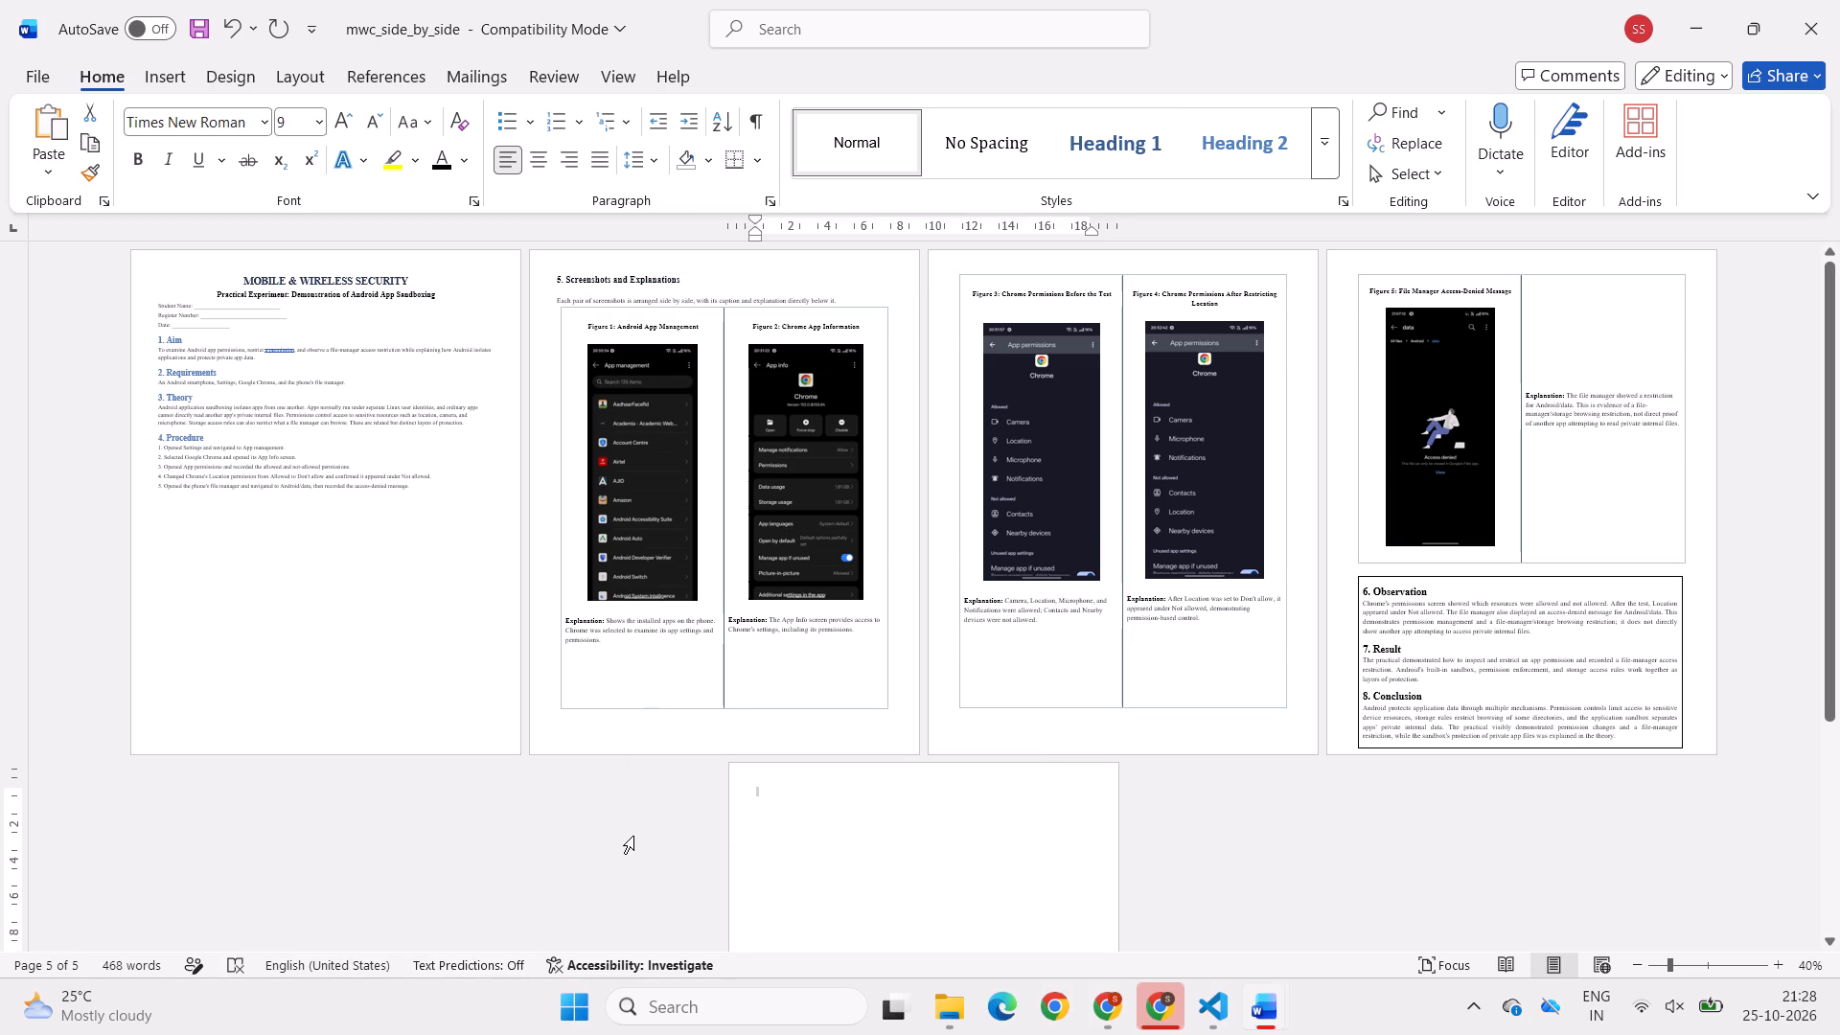
Set all headings and text from "1. Aim" through the end of "4. Procedure" on the first page to 11 pt.
scroll(633, 836, right, 1)
ctrl+scroll(277, 559, up, 5)
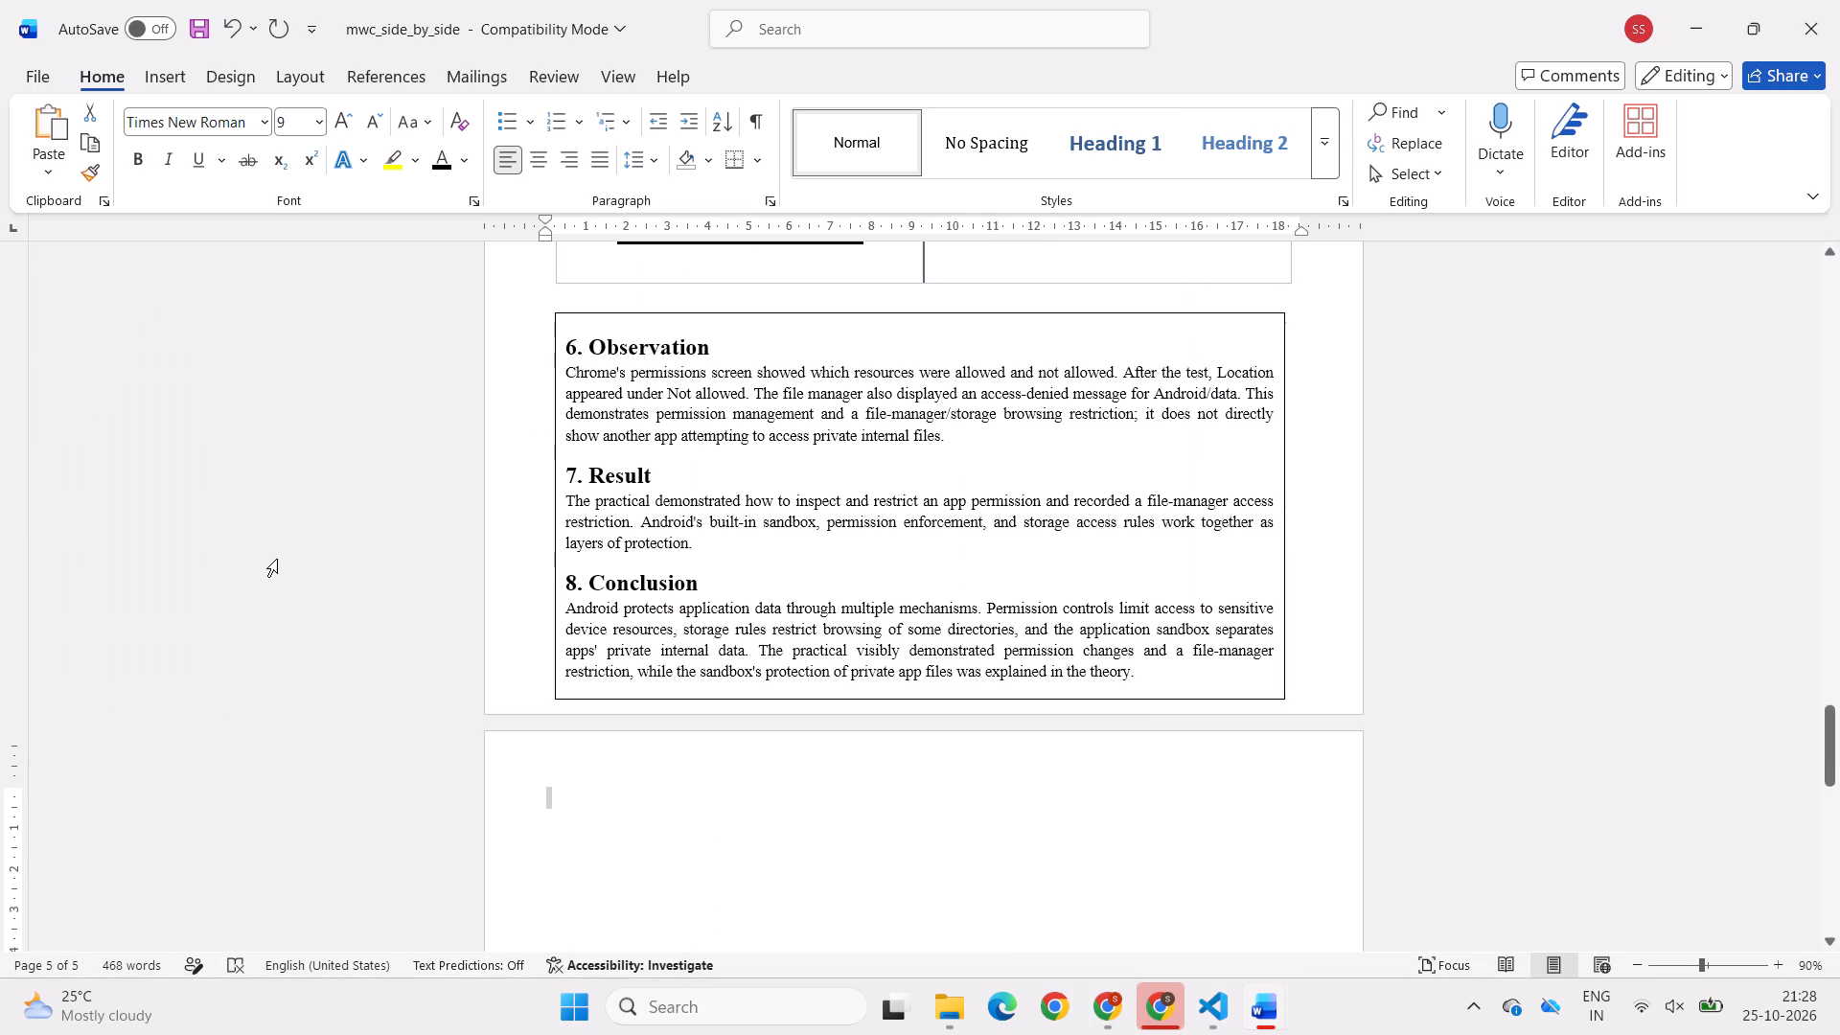
scroll(277, 559, right, 3)
scroll(277, 559, up, 14)
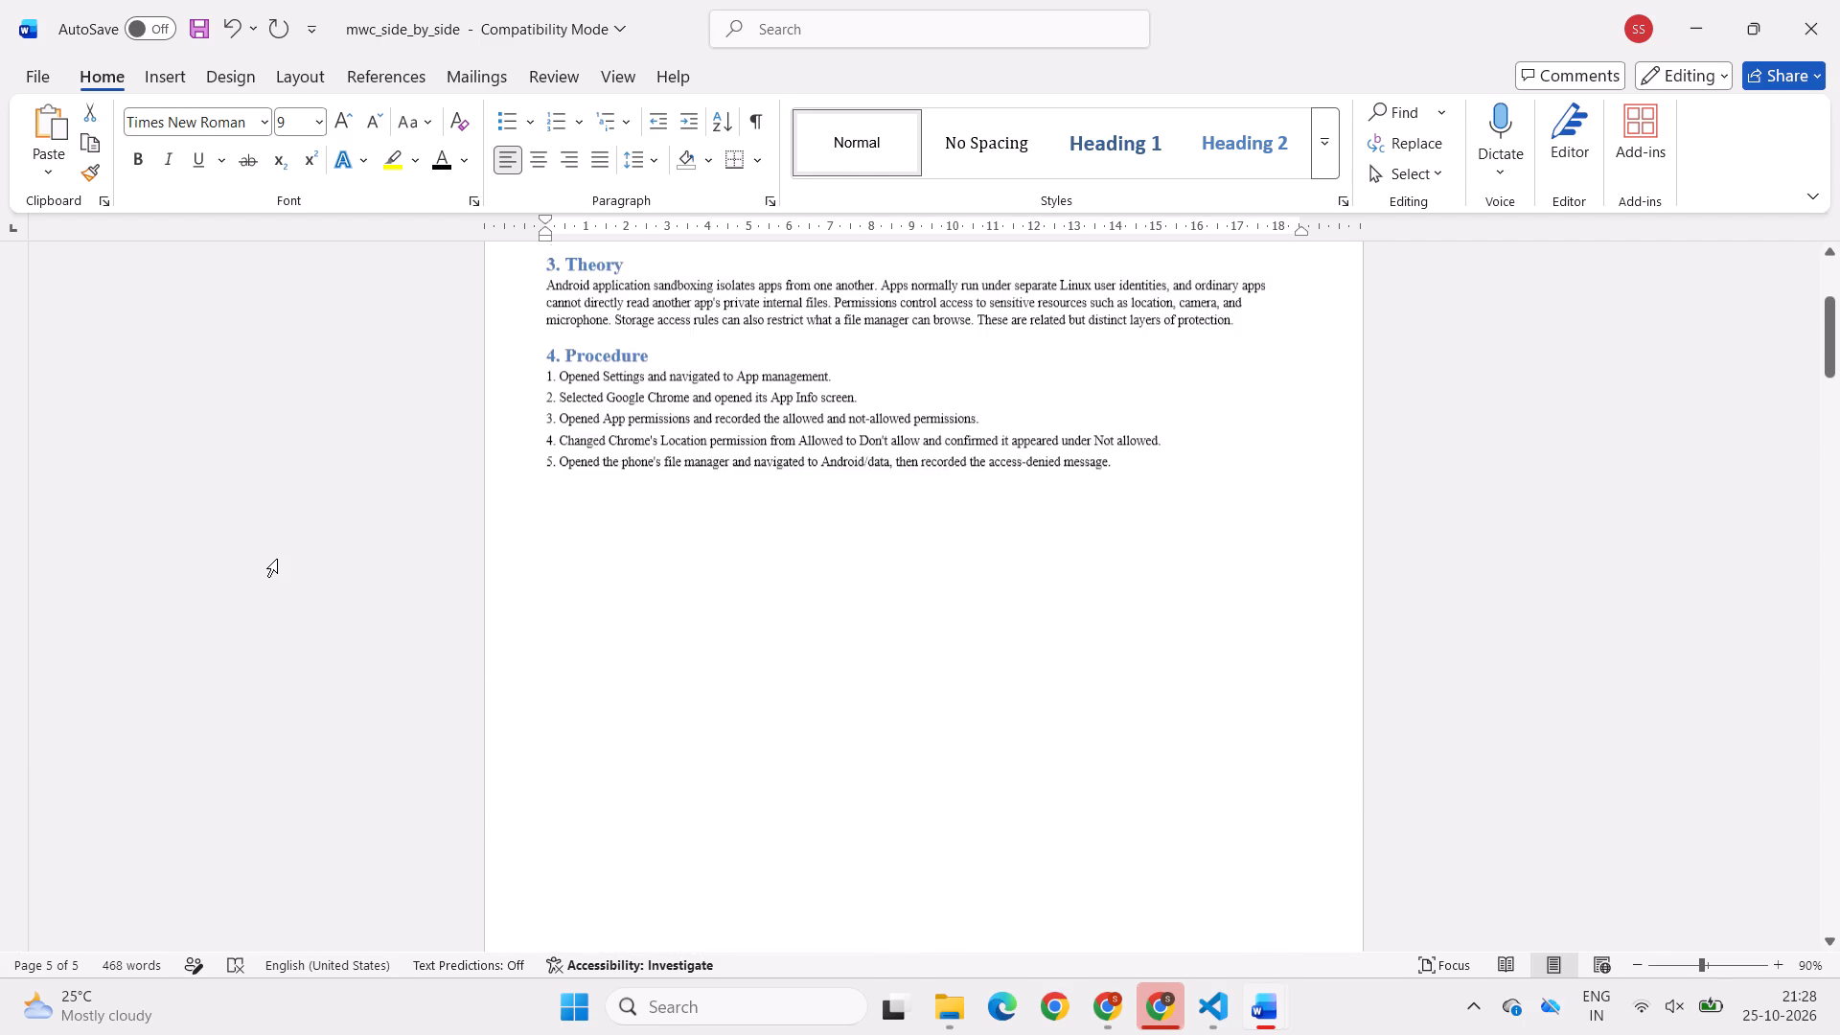
scroll(277, 559, up, 1)
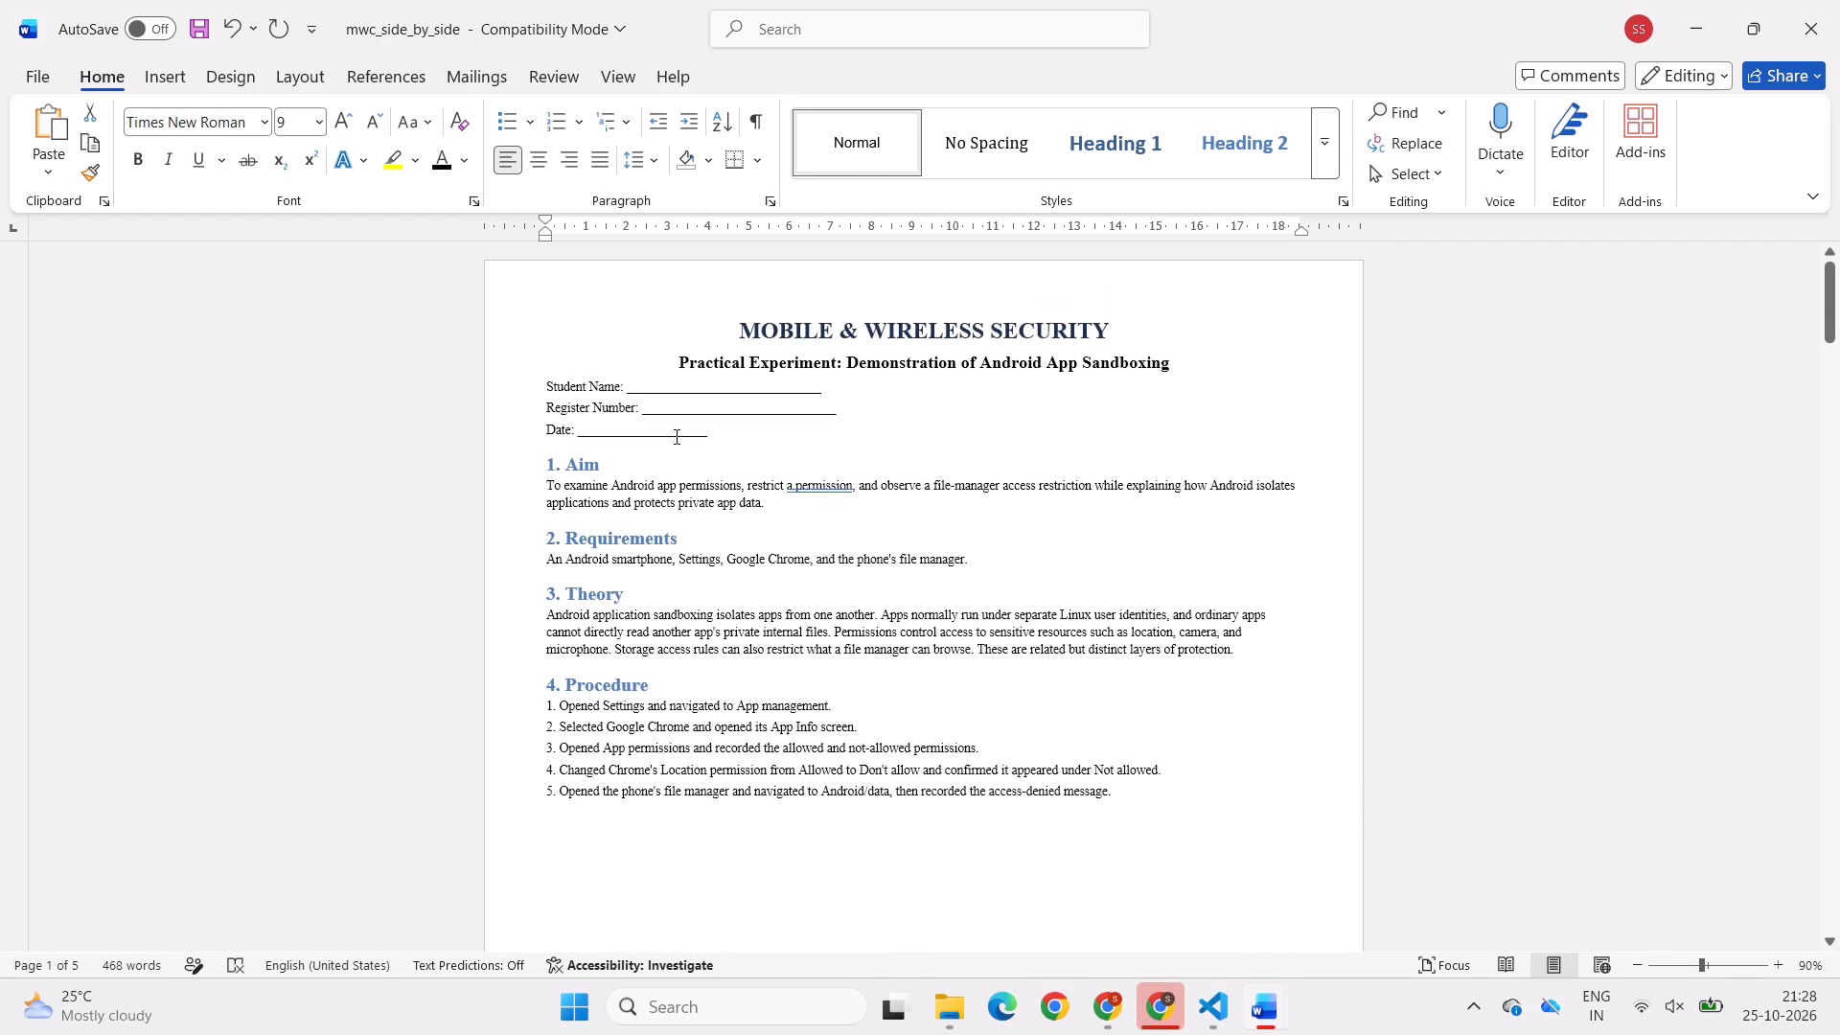
drag(545, 470, 660, 495)
drag(660, 495, 1272, 834)
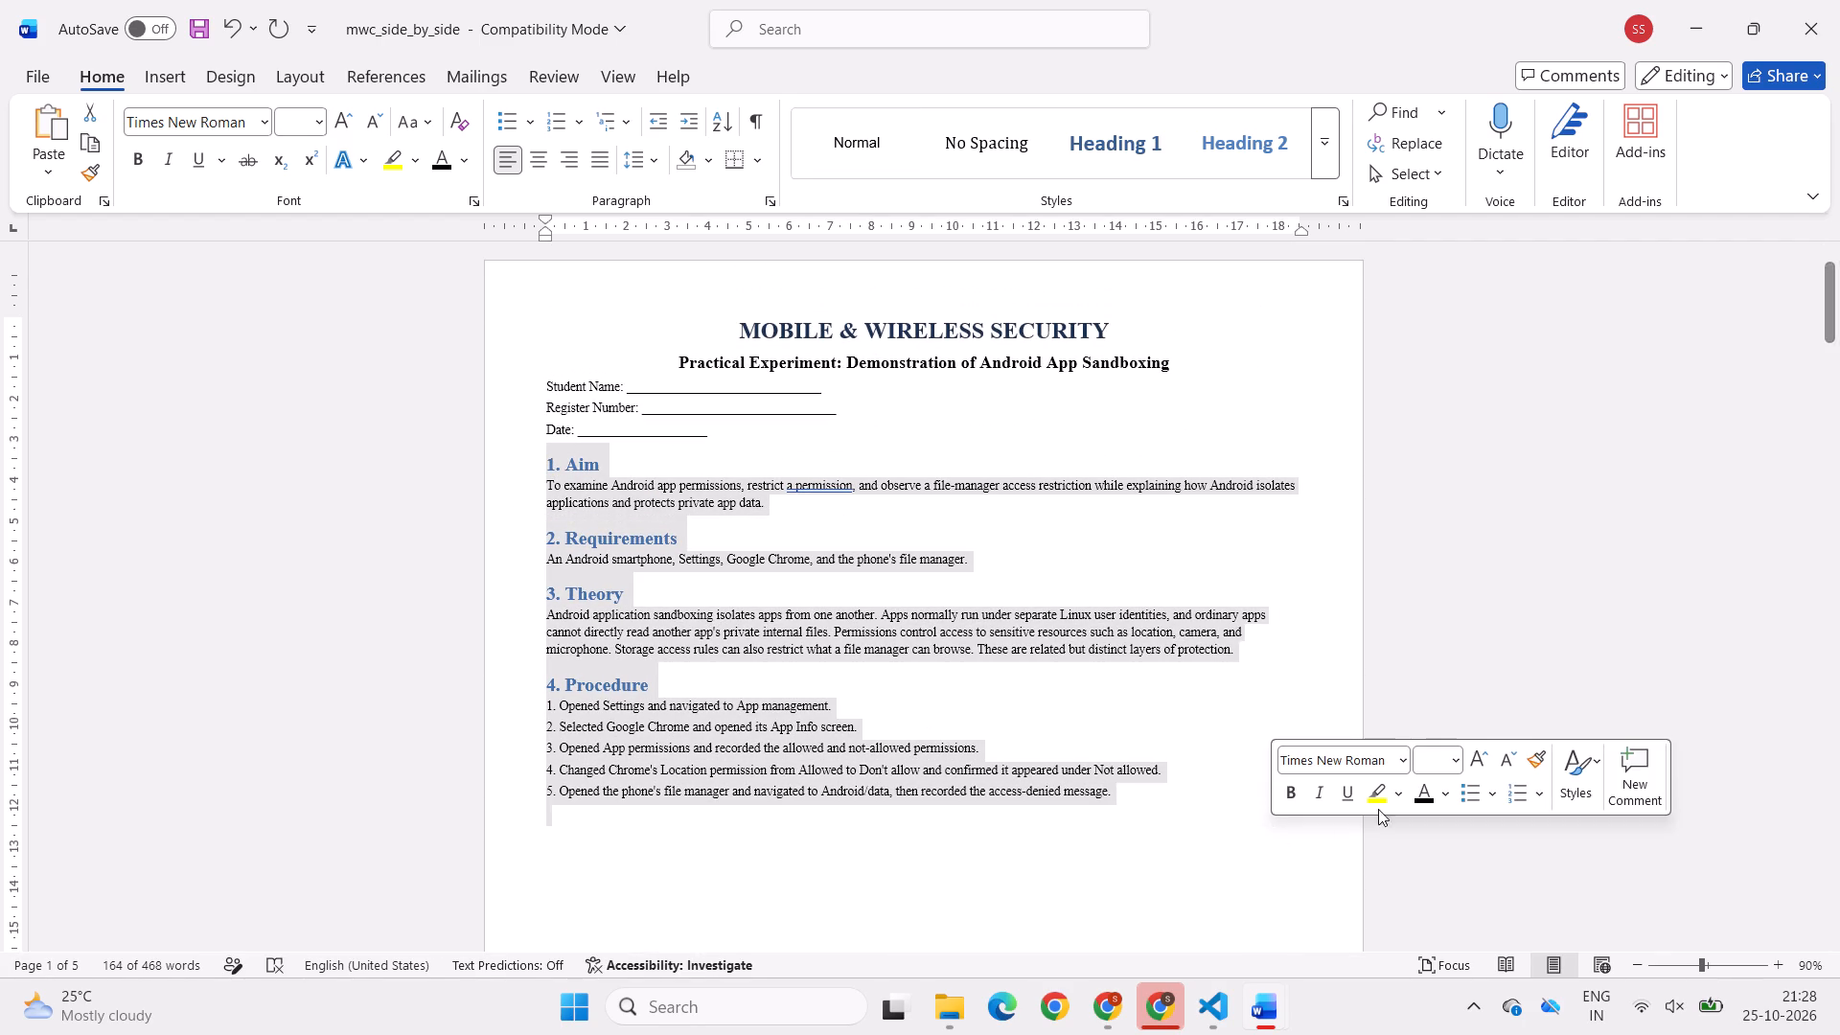
click(1436, 766)
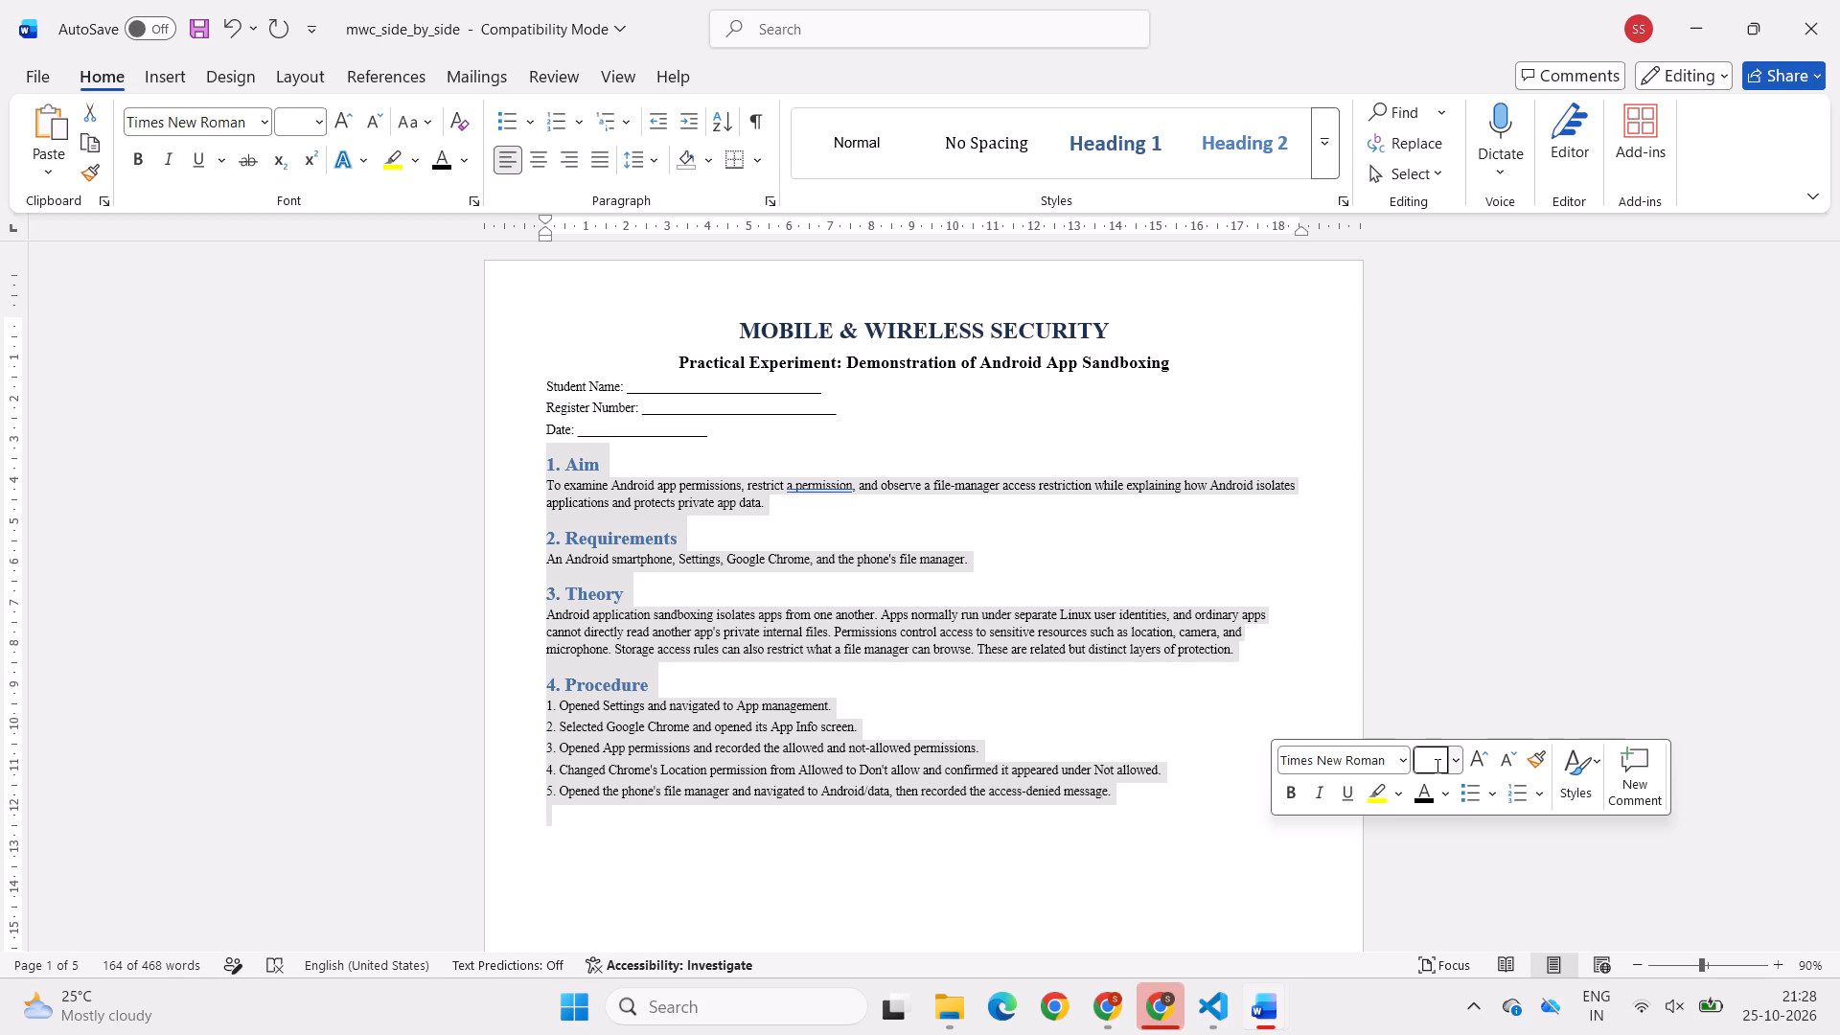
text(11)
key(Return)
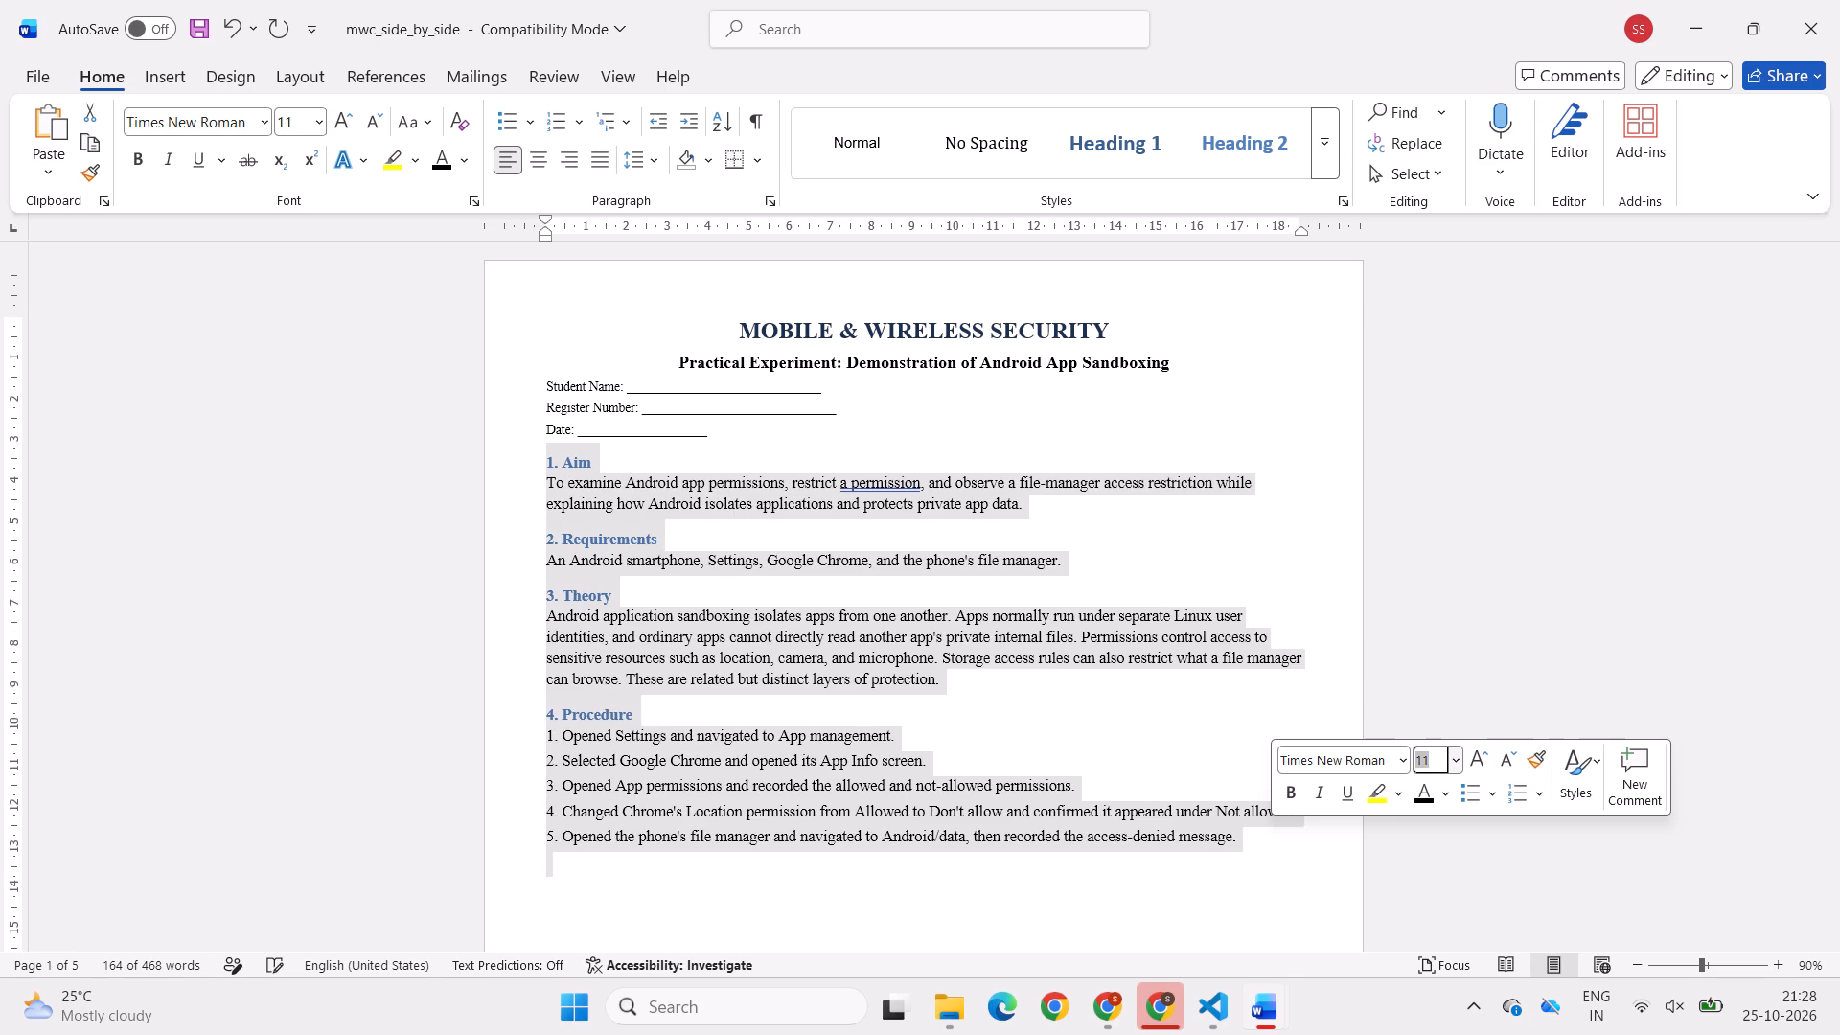
Justify the text of sections 1 to 4 on the first page and set its line spacing to 1.5.
click(591, 155)
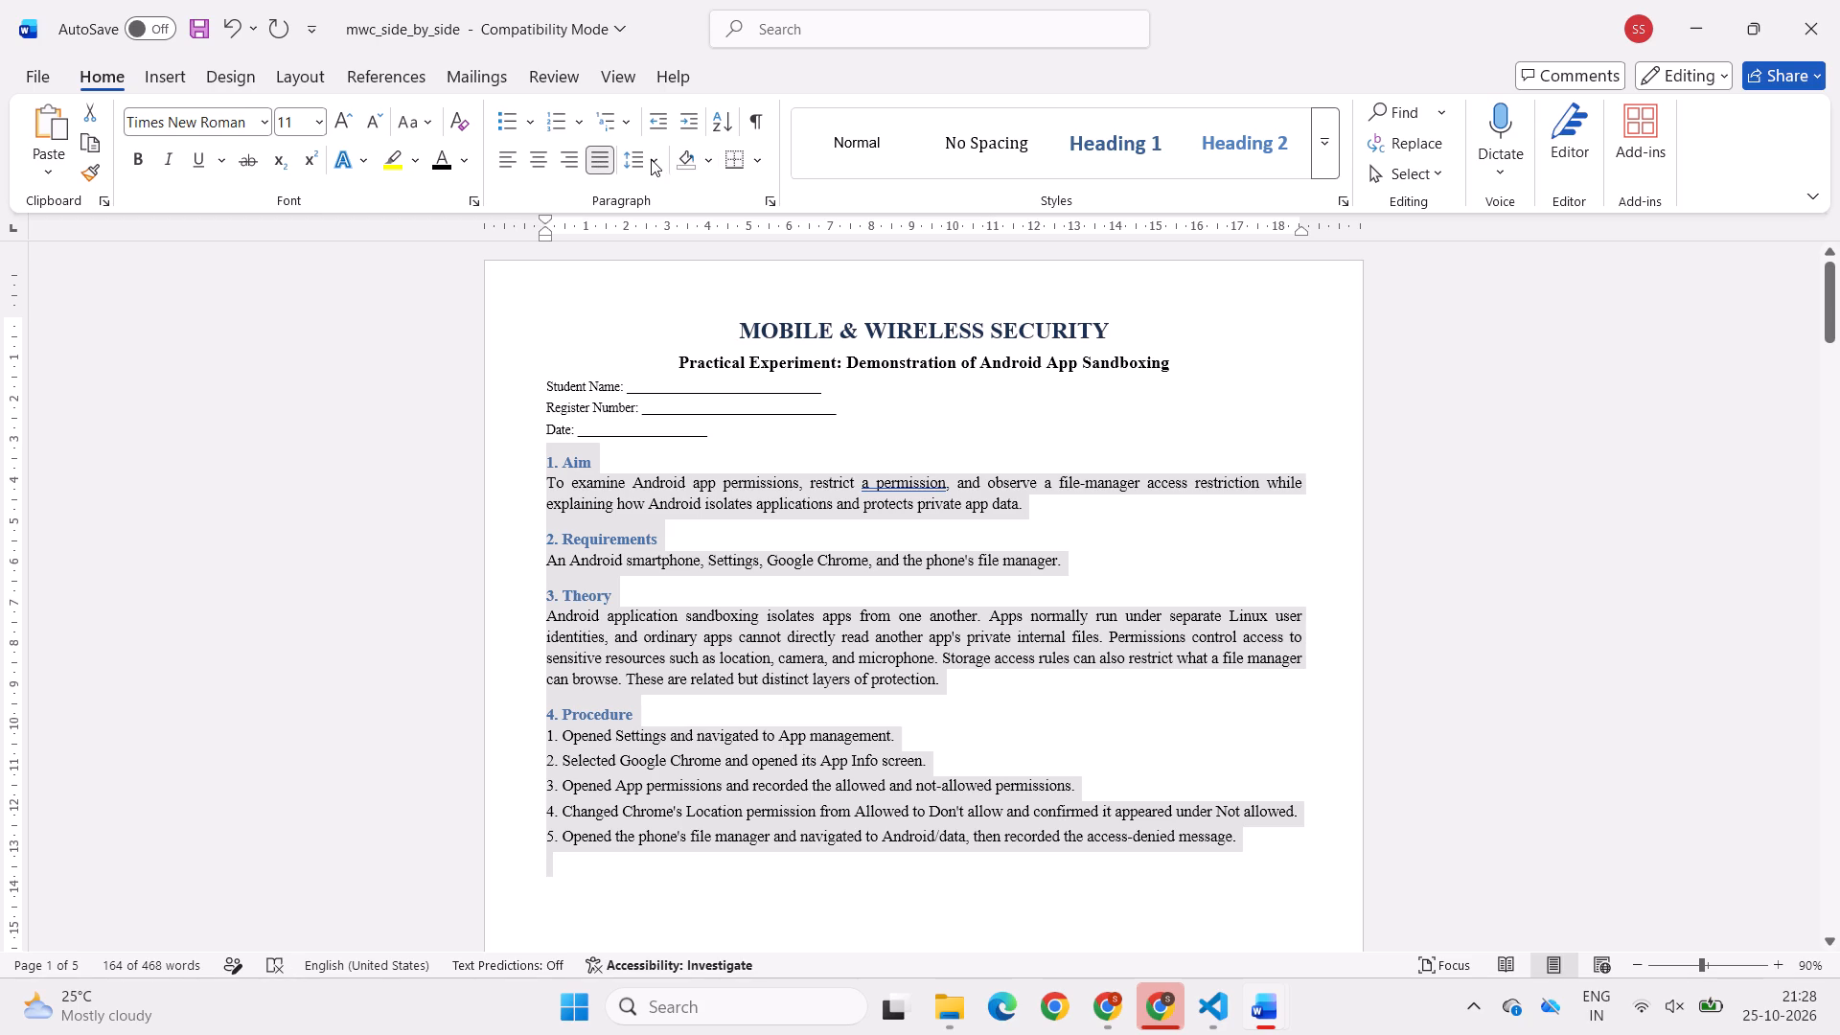
click(651, 160)
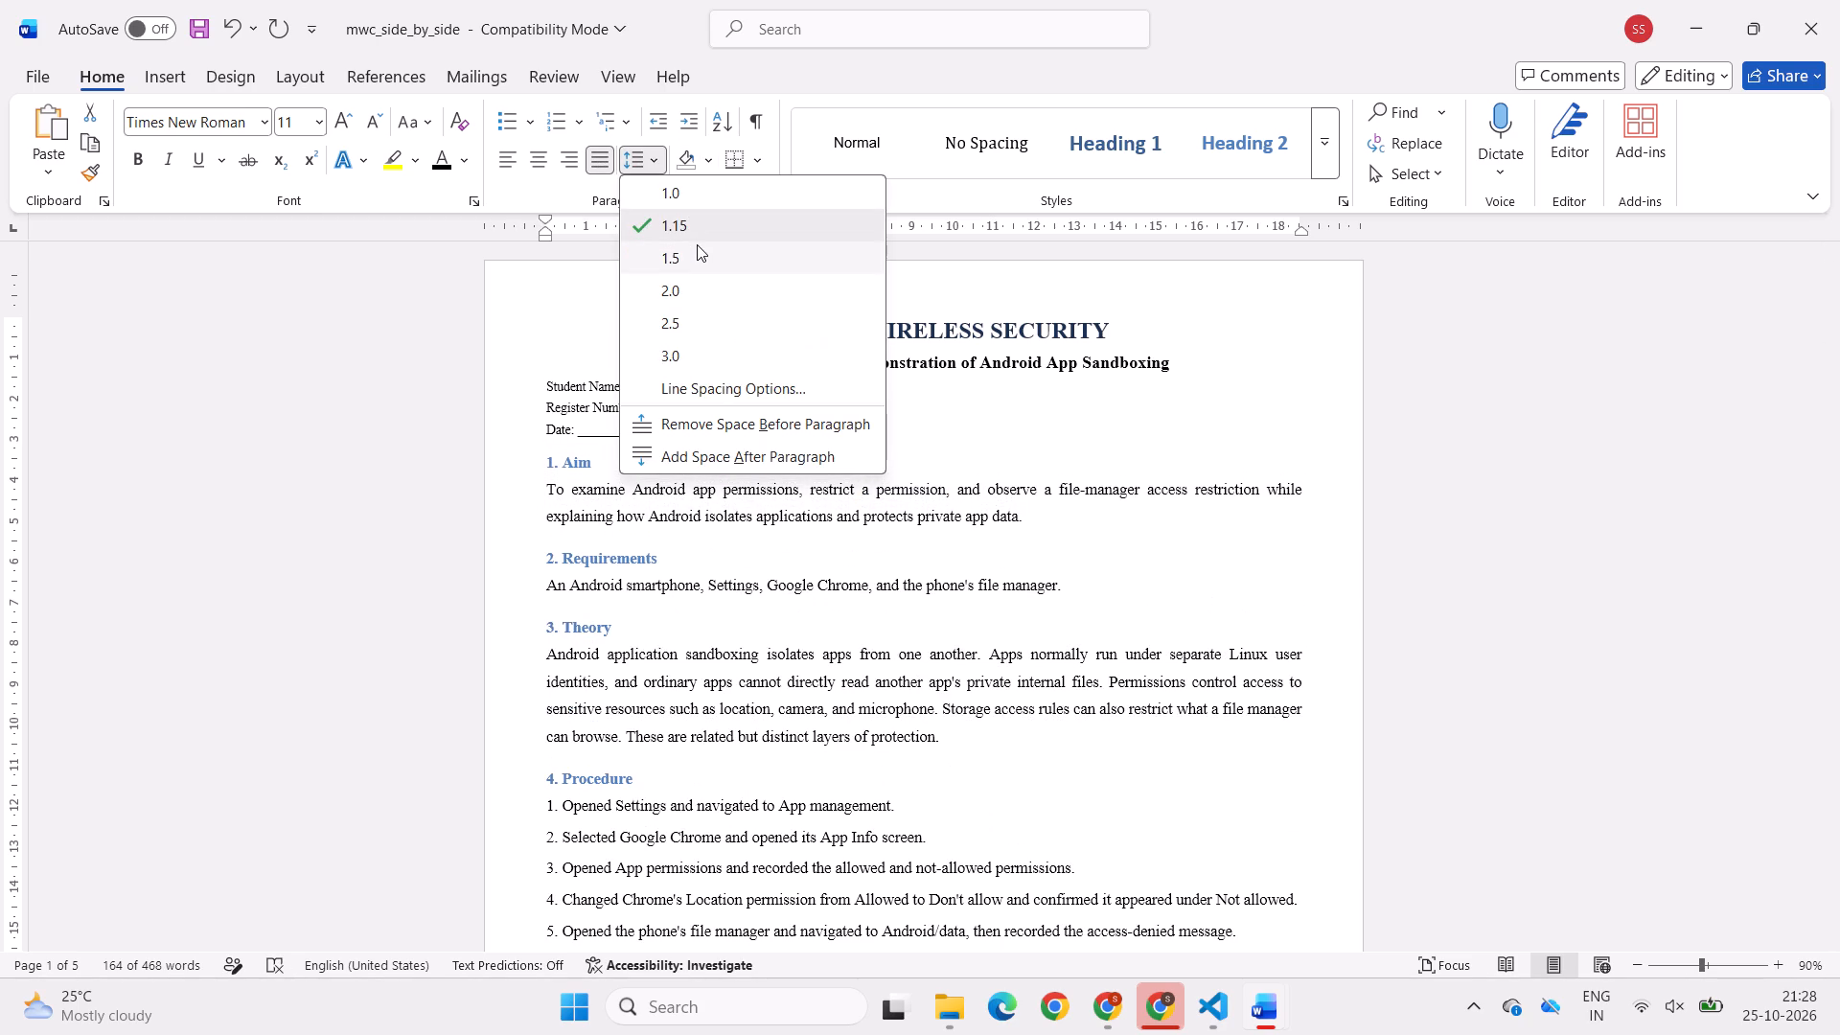
click(697, 244)
scroll(697, 244, right, 1)
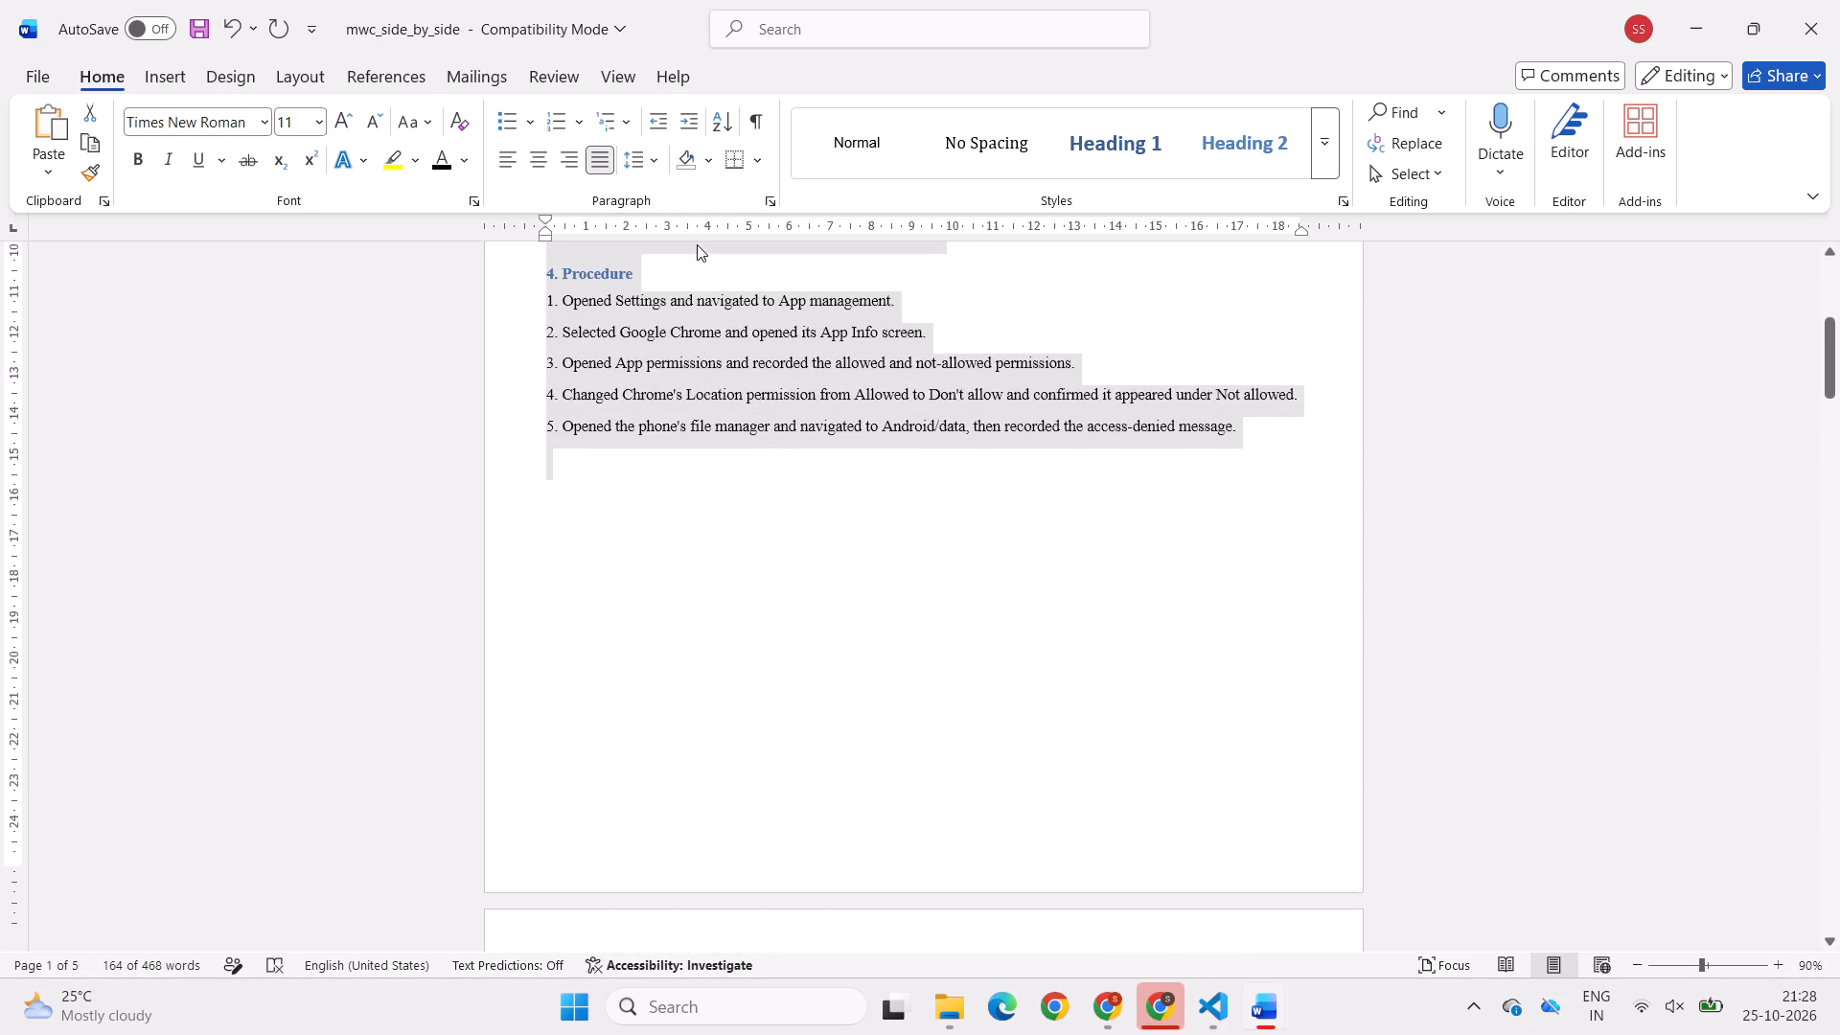
Format the "1. Aim" heading on the first page as 14 pt black text.
scroll(697, 244, right, 1)
scroll(697, 244, up, 1)
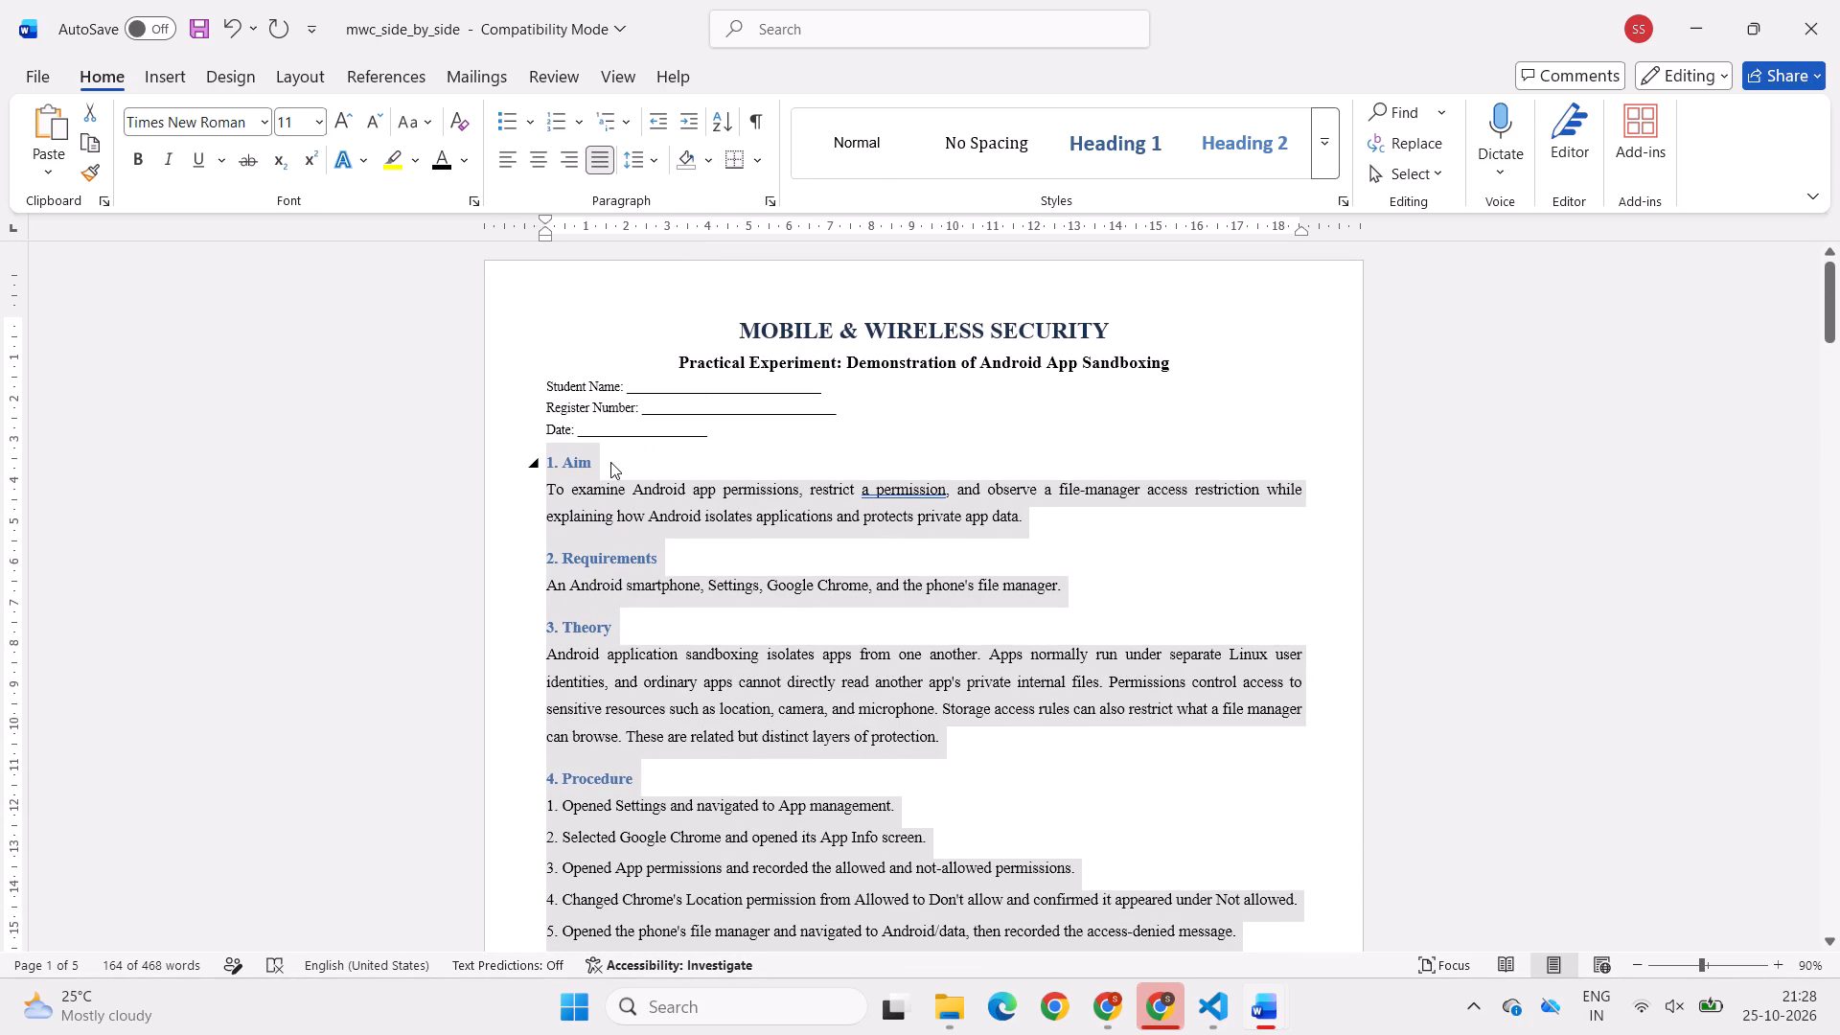
click(627, 462)
drag(618, 461, 619, 461)
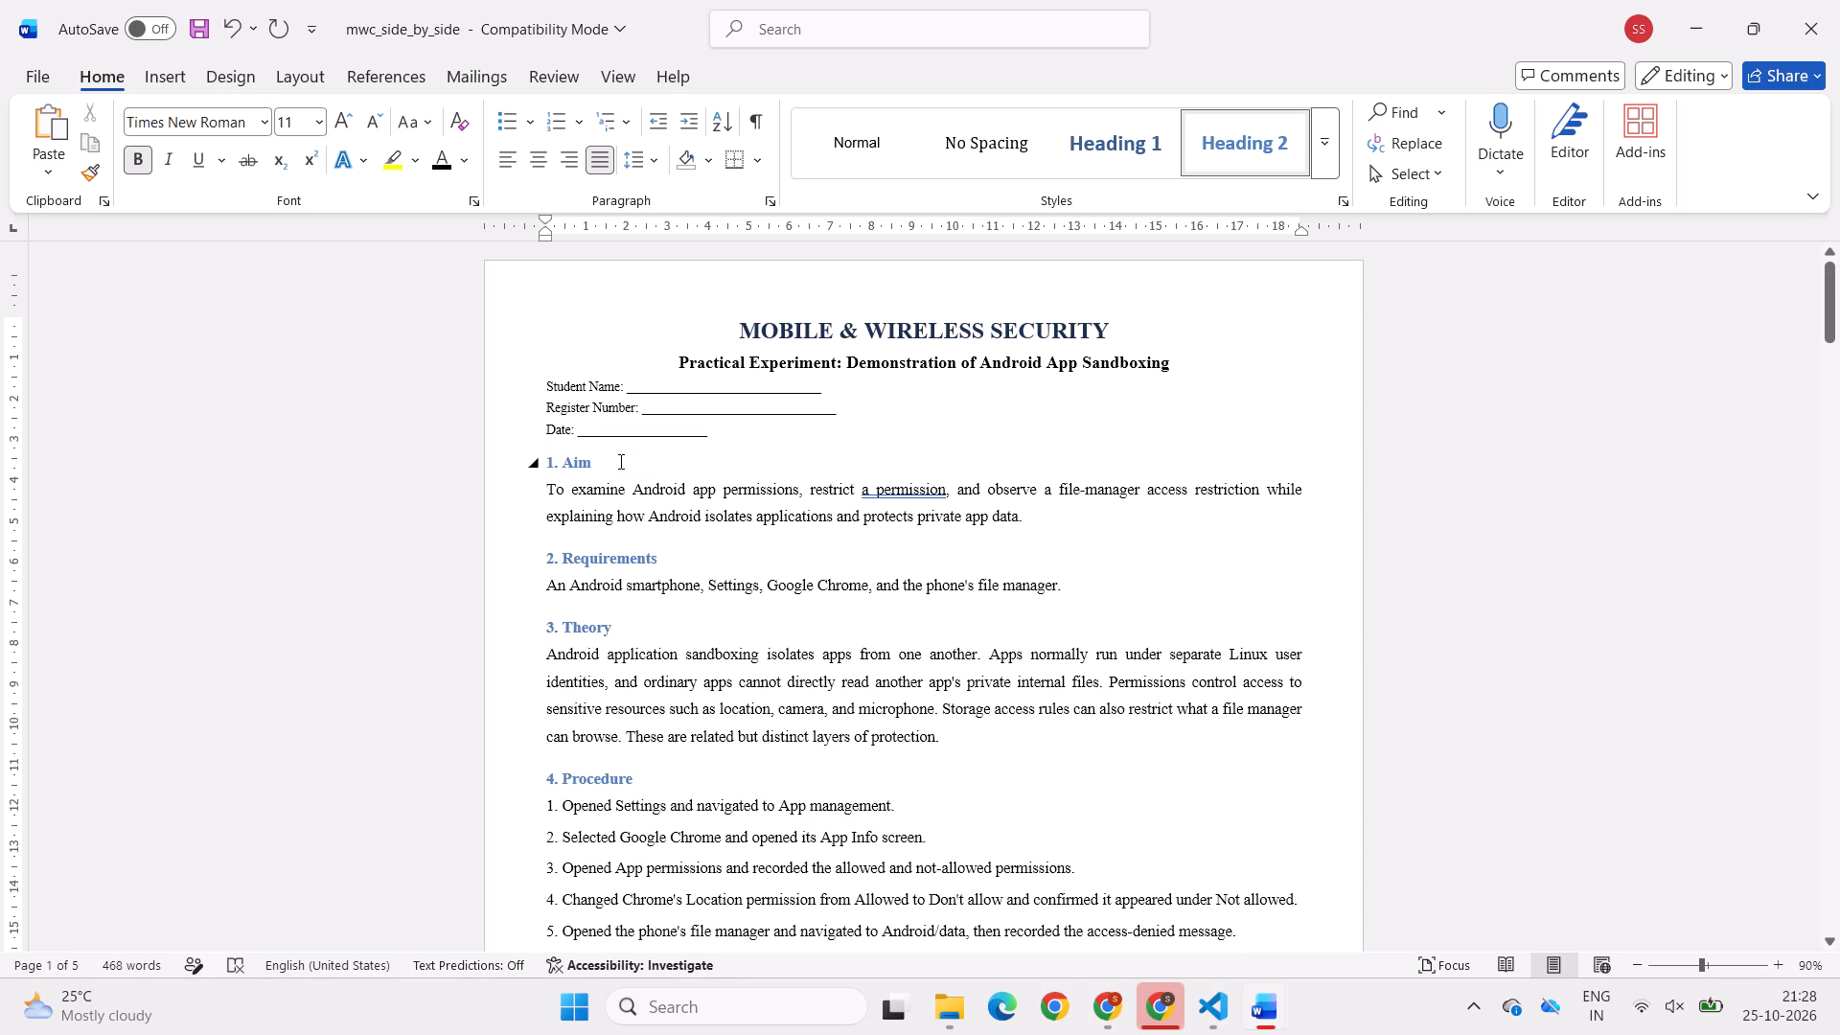
drag(619, 461, 527, 471)
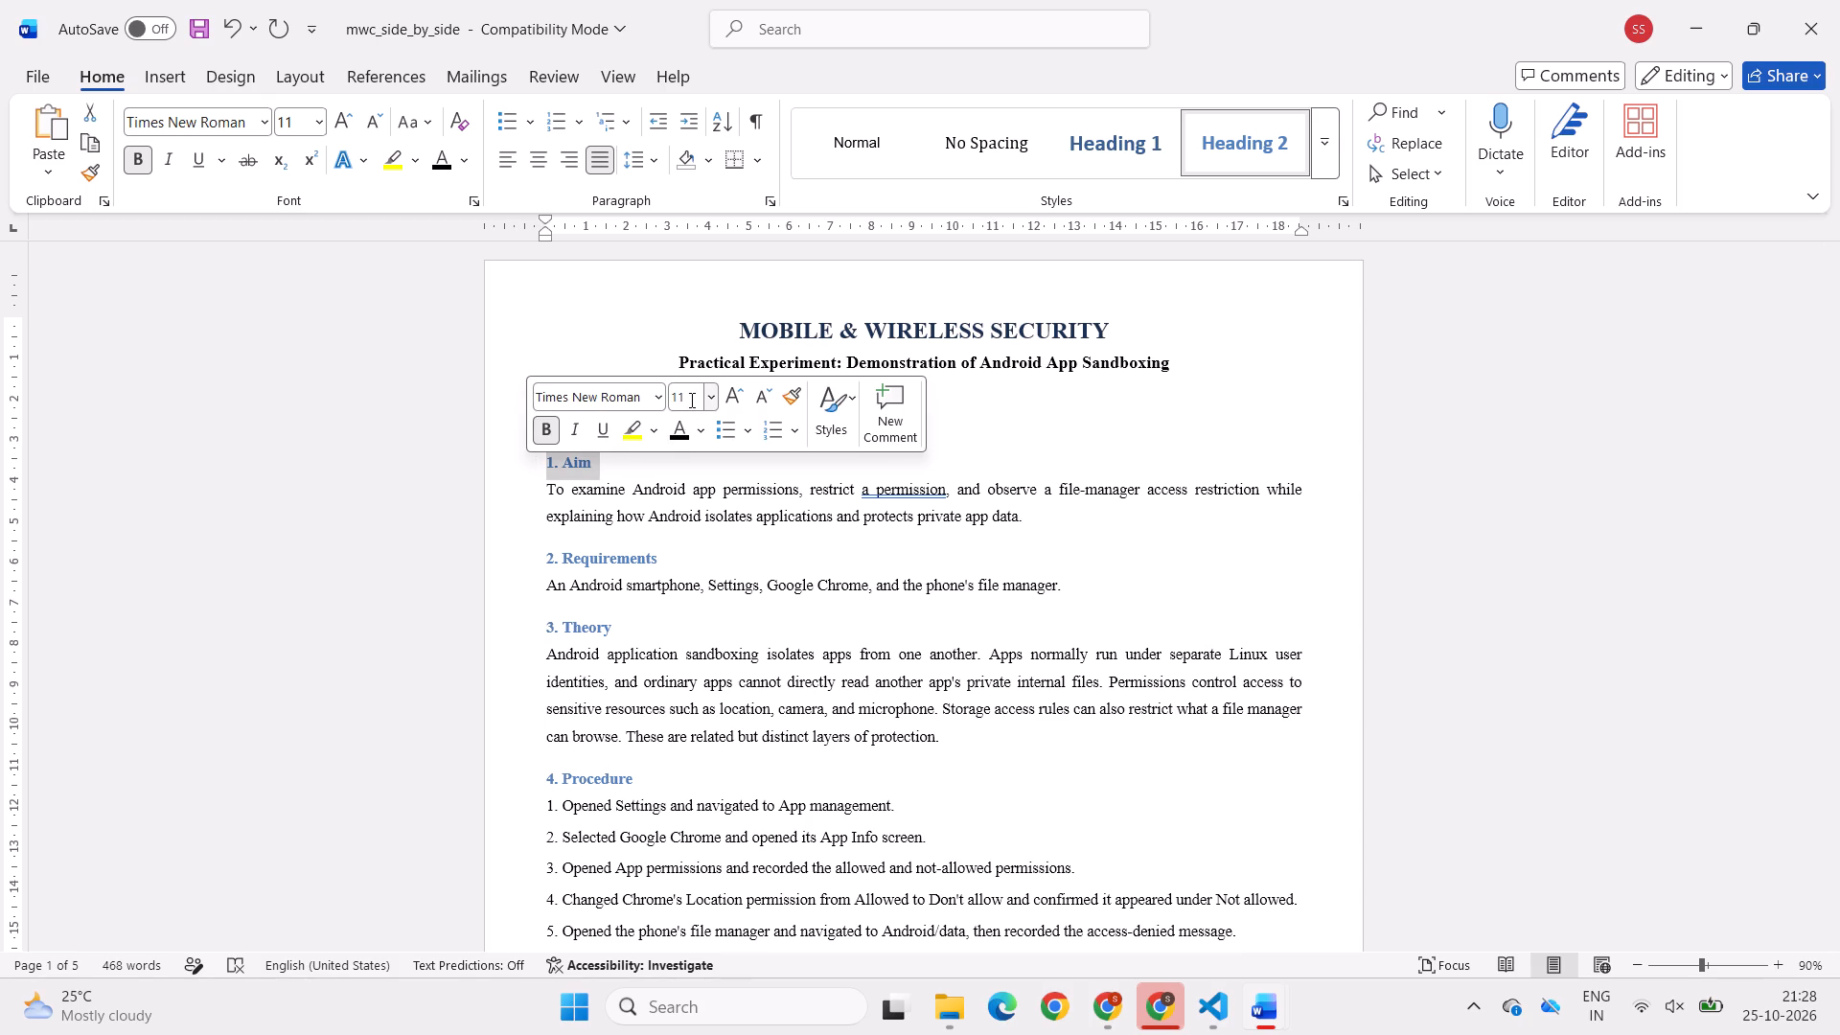
click(690, 400)
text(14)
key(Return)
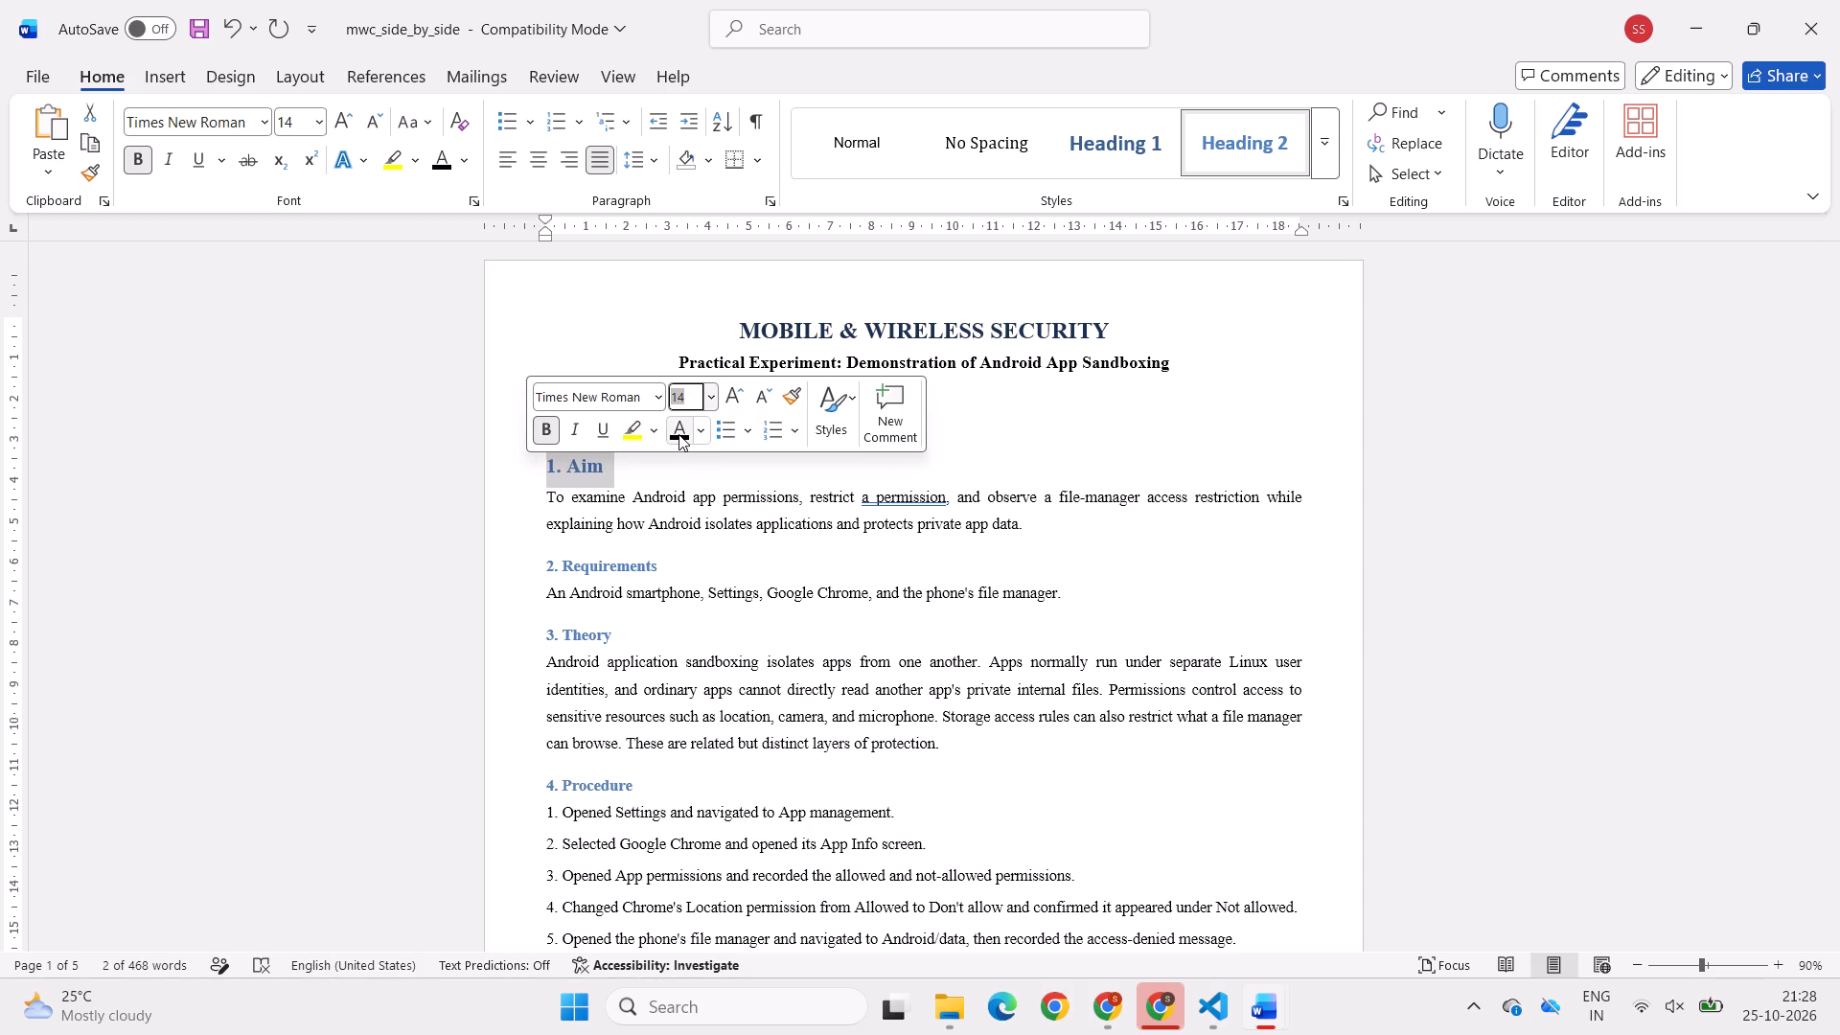
click(678, 434)
Format the "2. Requirements" heading as 14 pt black text.
drag(670, 570, 606, 564)
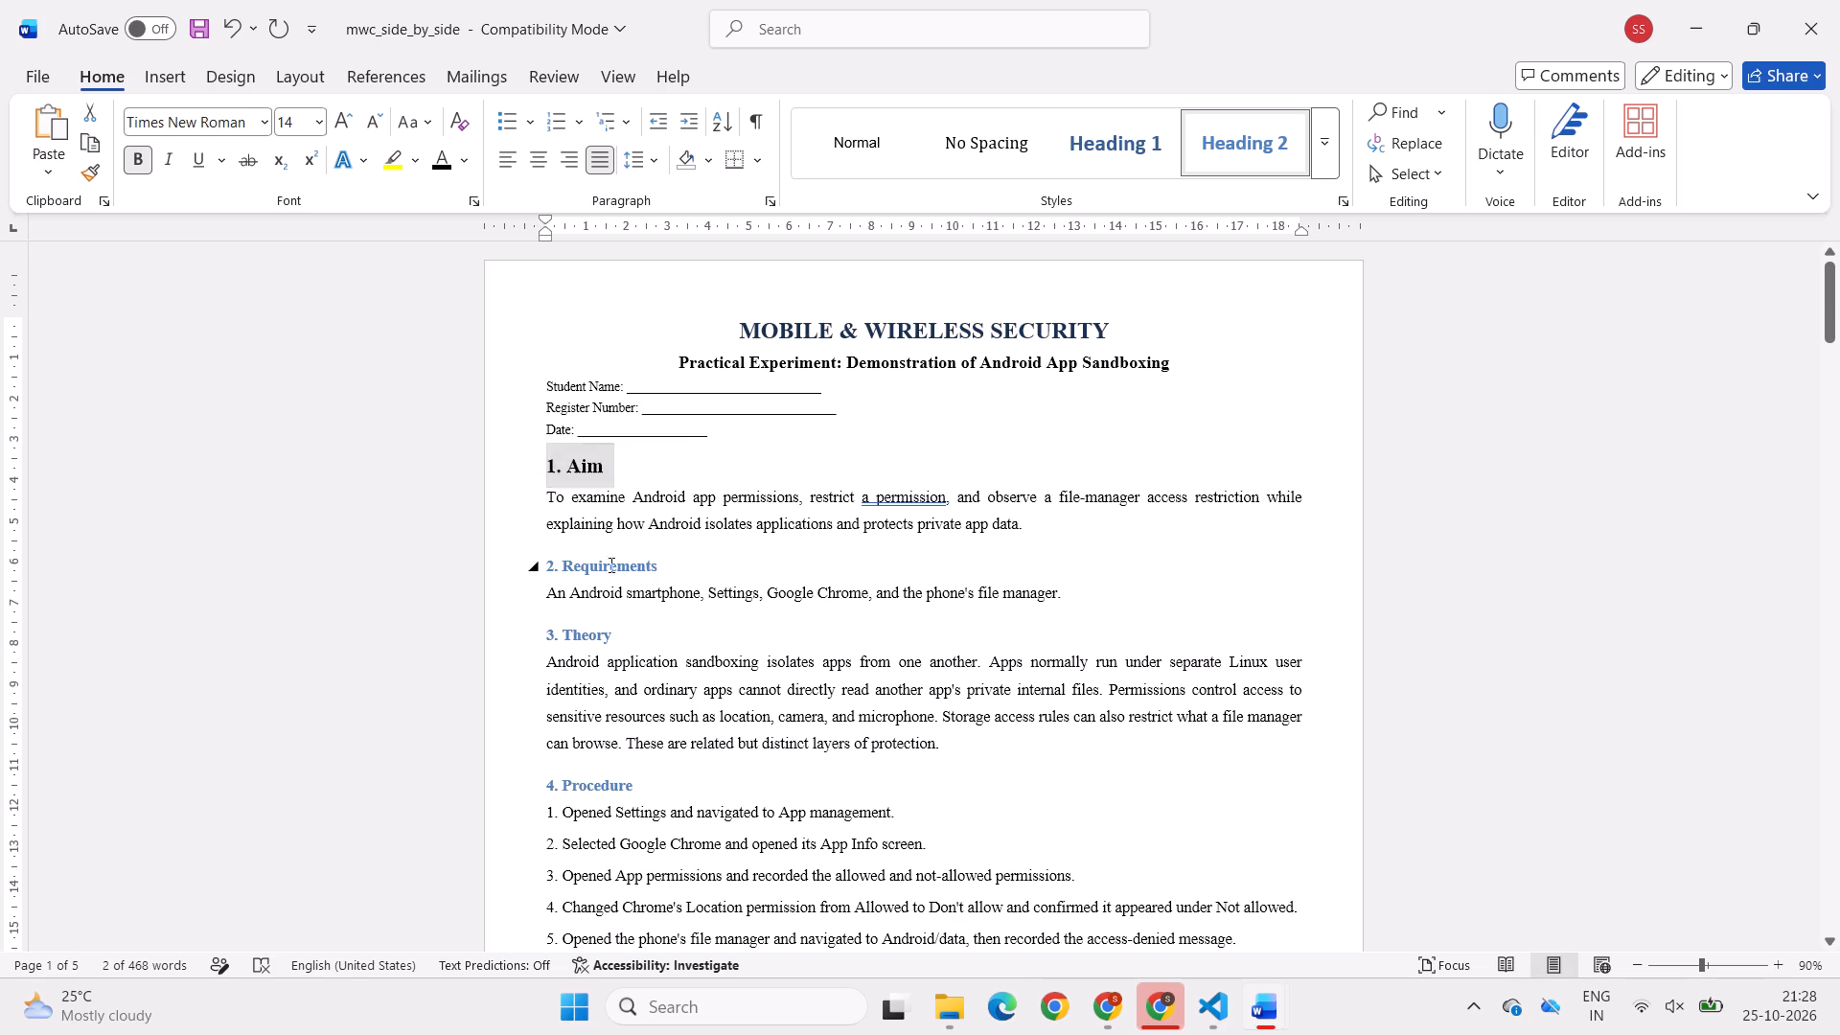
drag(606, 564, 536, 579)
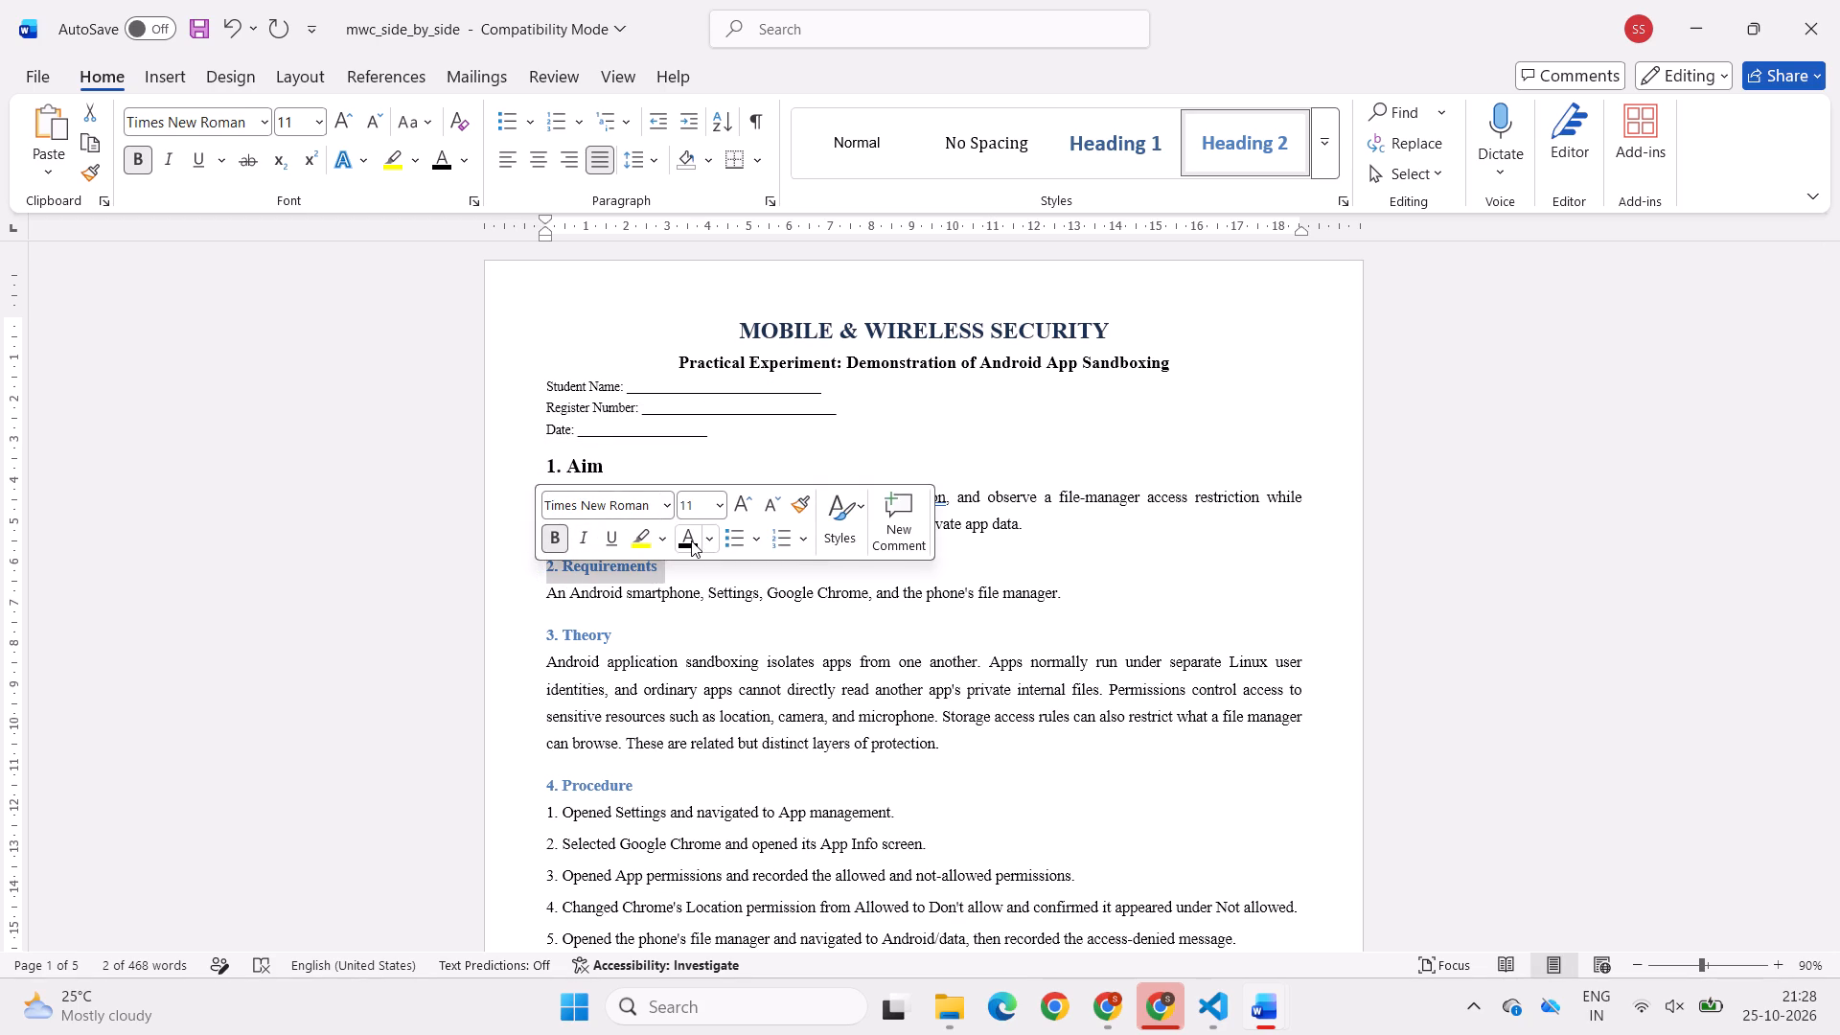
click(691, 540)
click(702, 507)
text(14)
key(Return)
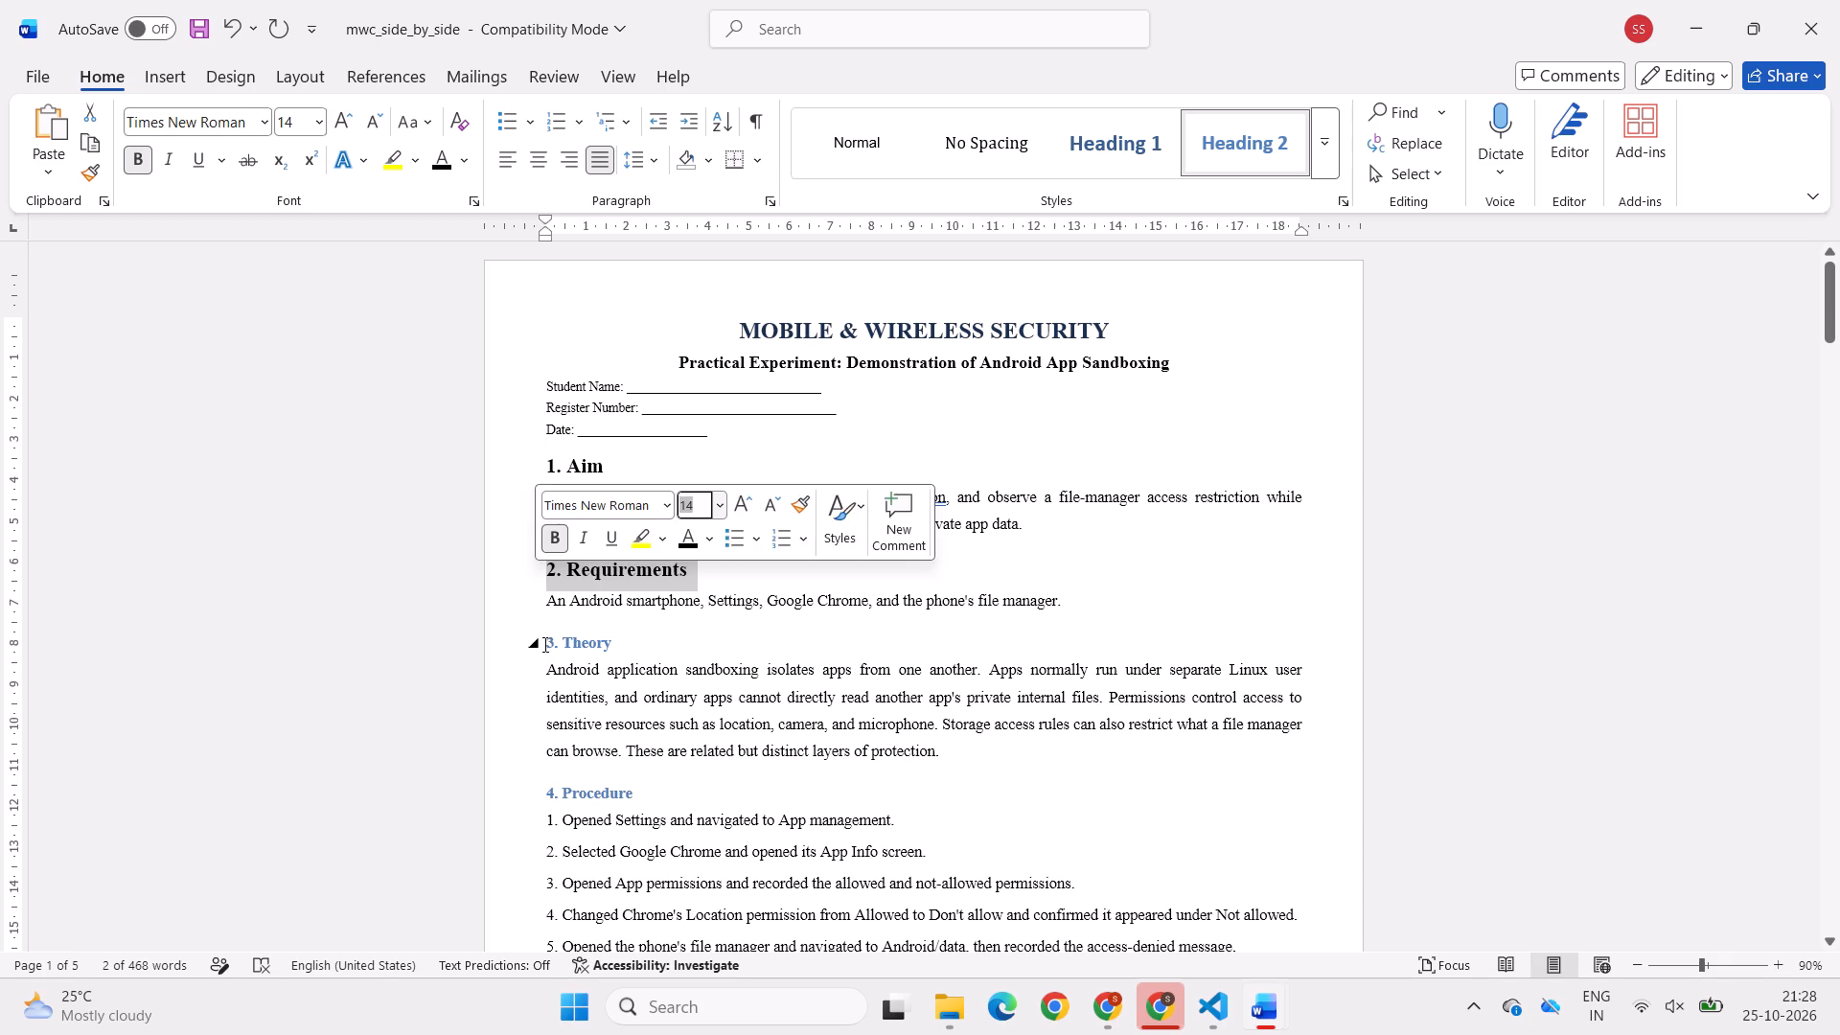
Format the "3. Theory" heading as 14 pt black text.
drag(543, 644, 681, 636)
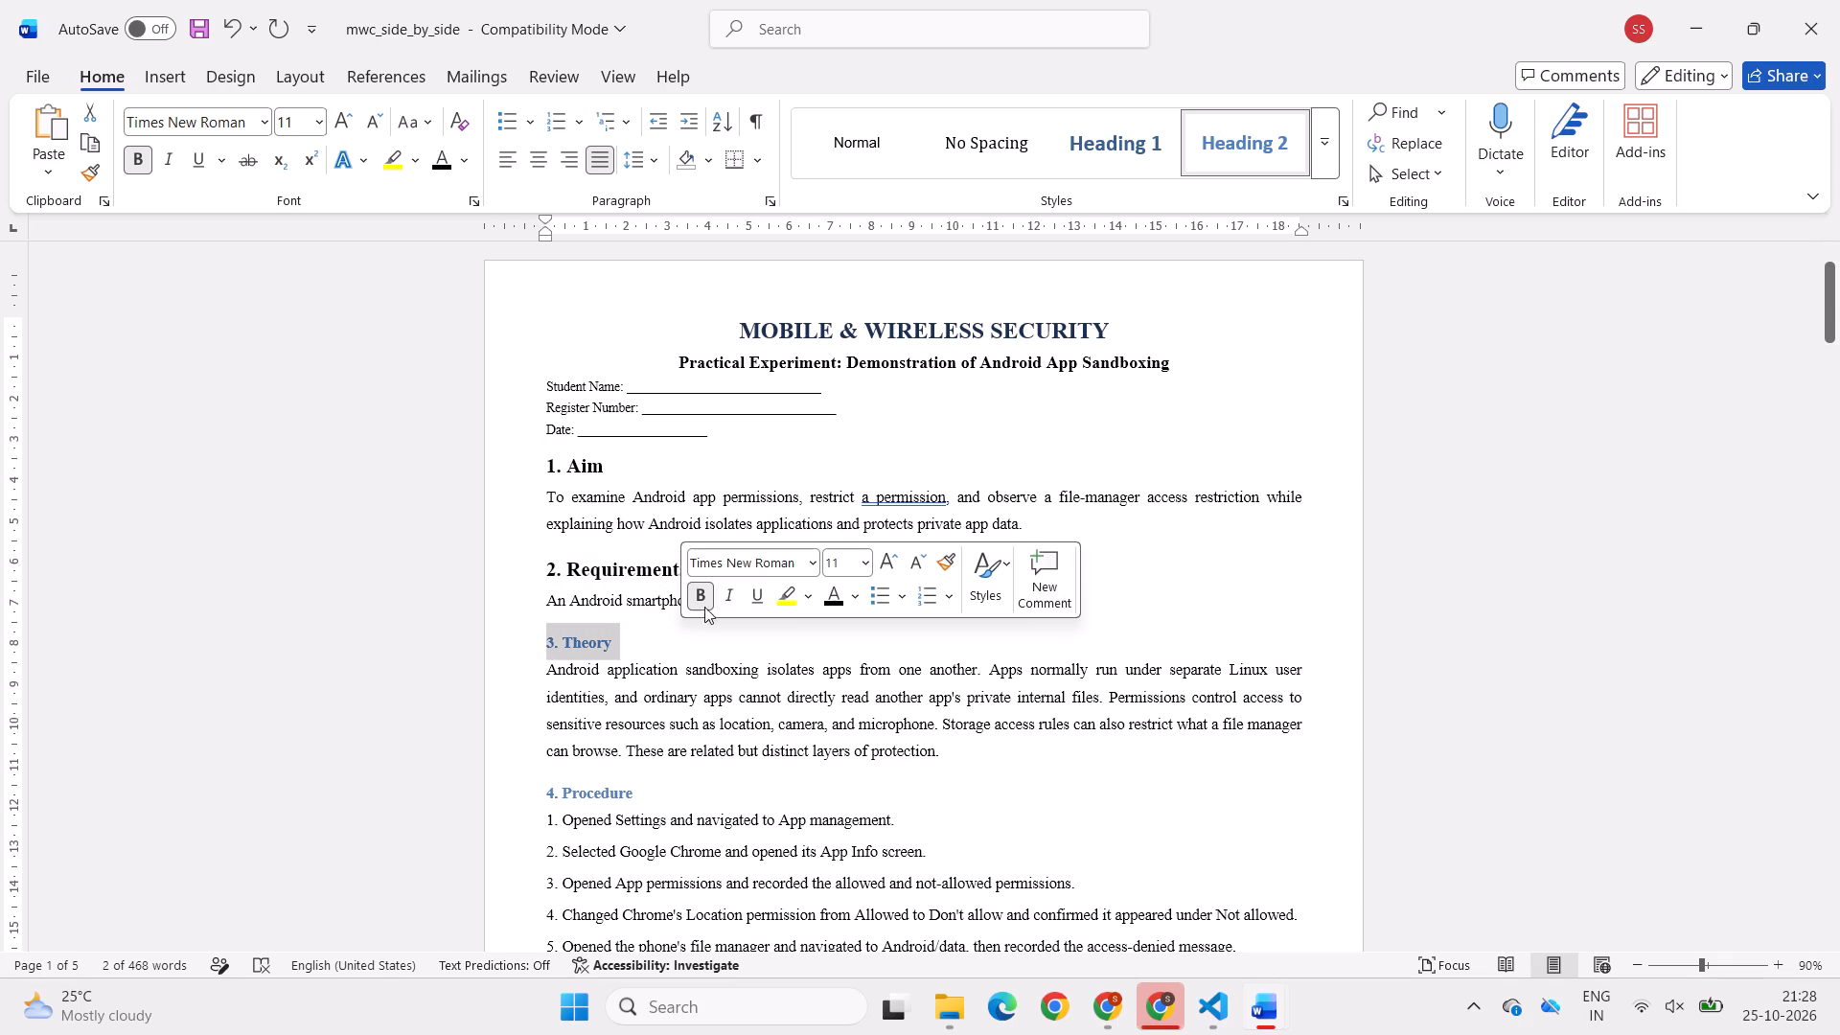
click(852, 557)
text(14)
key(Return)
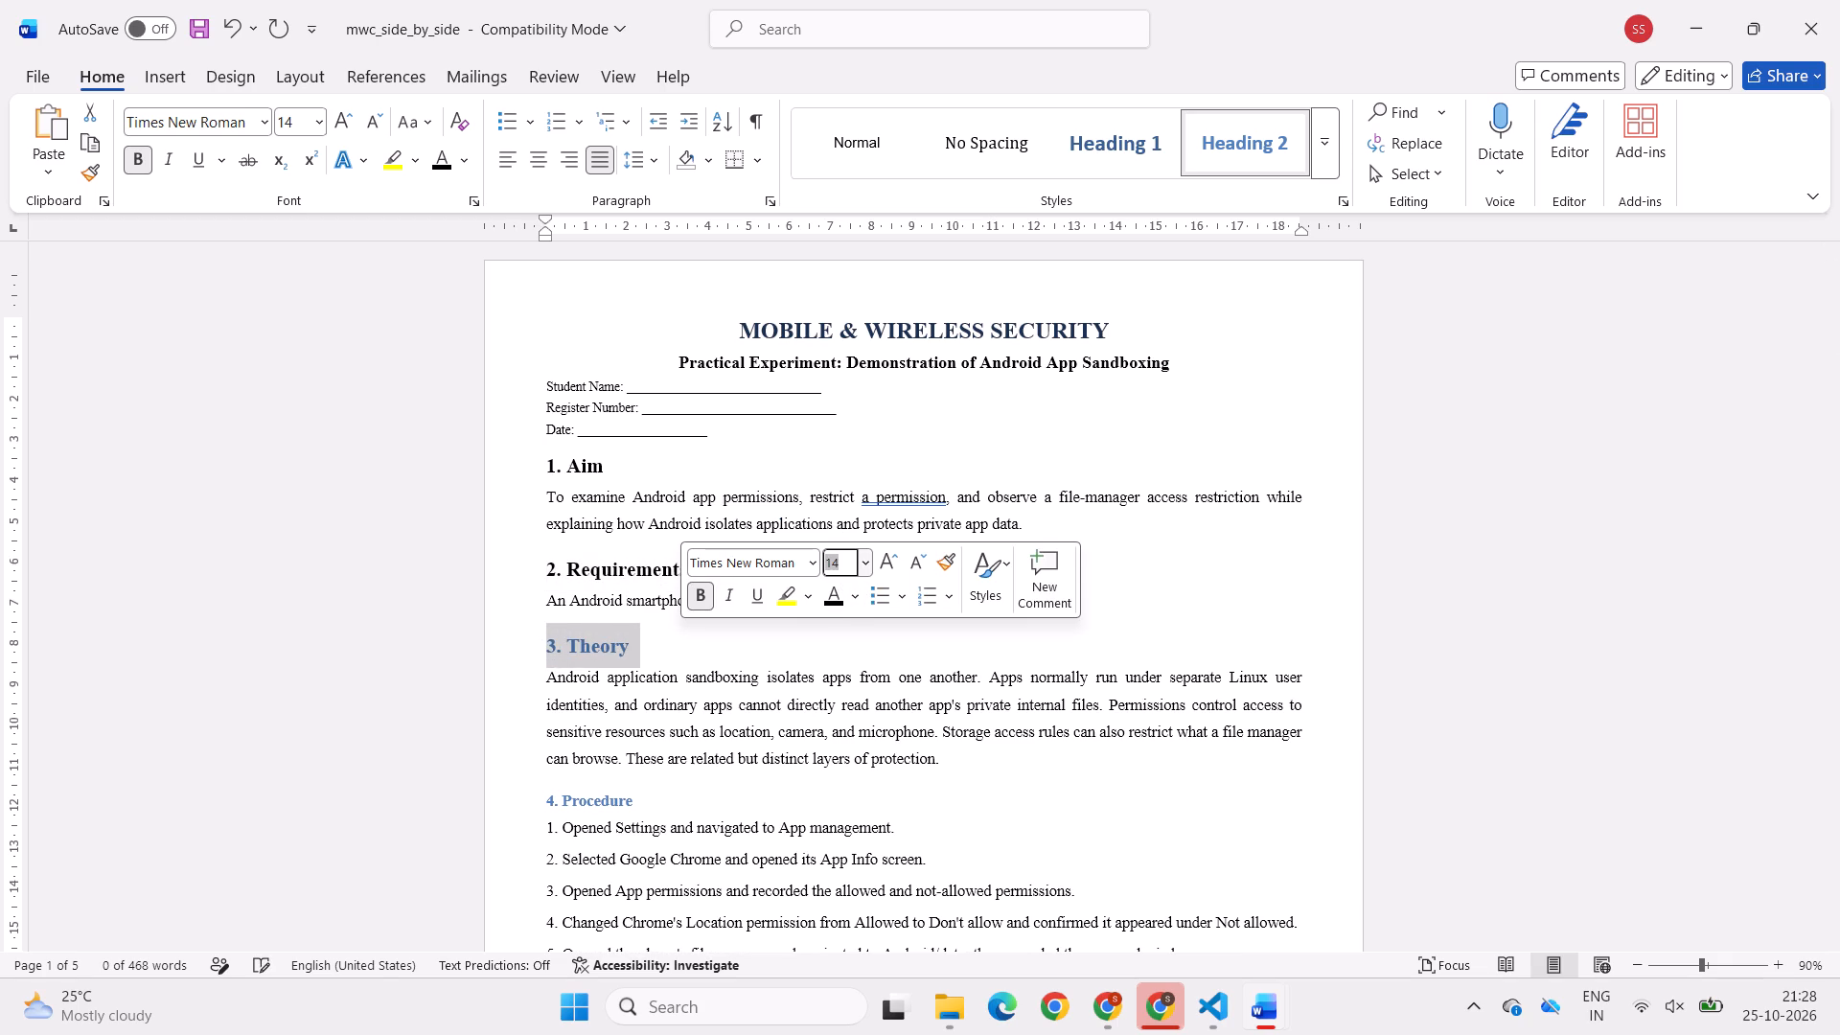
click(845, 595)
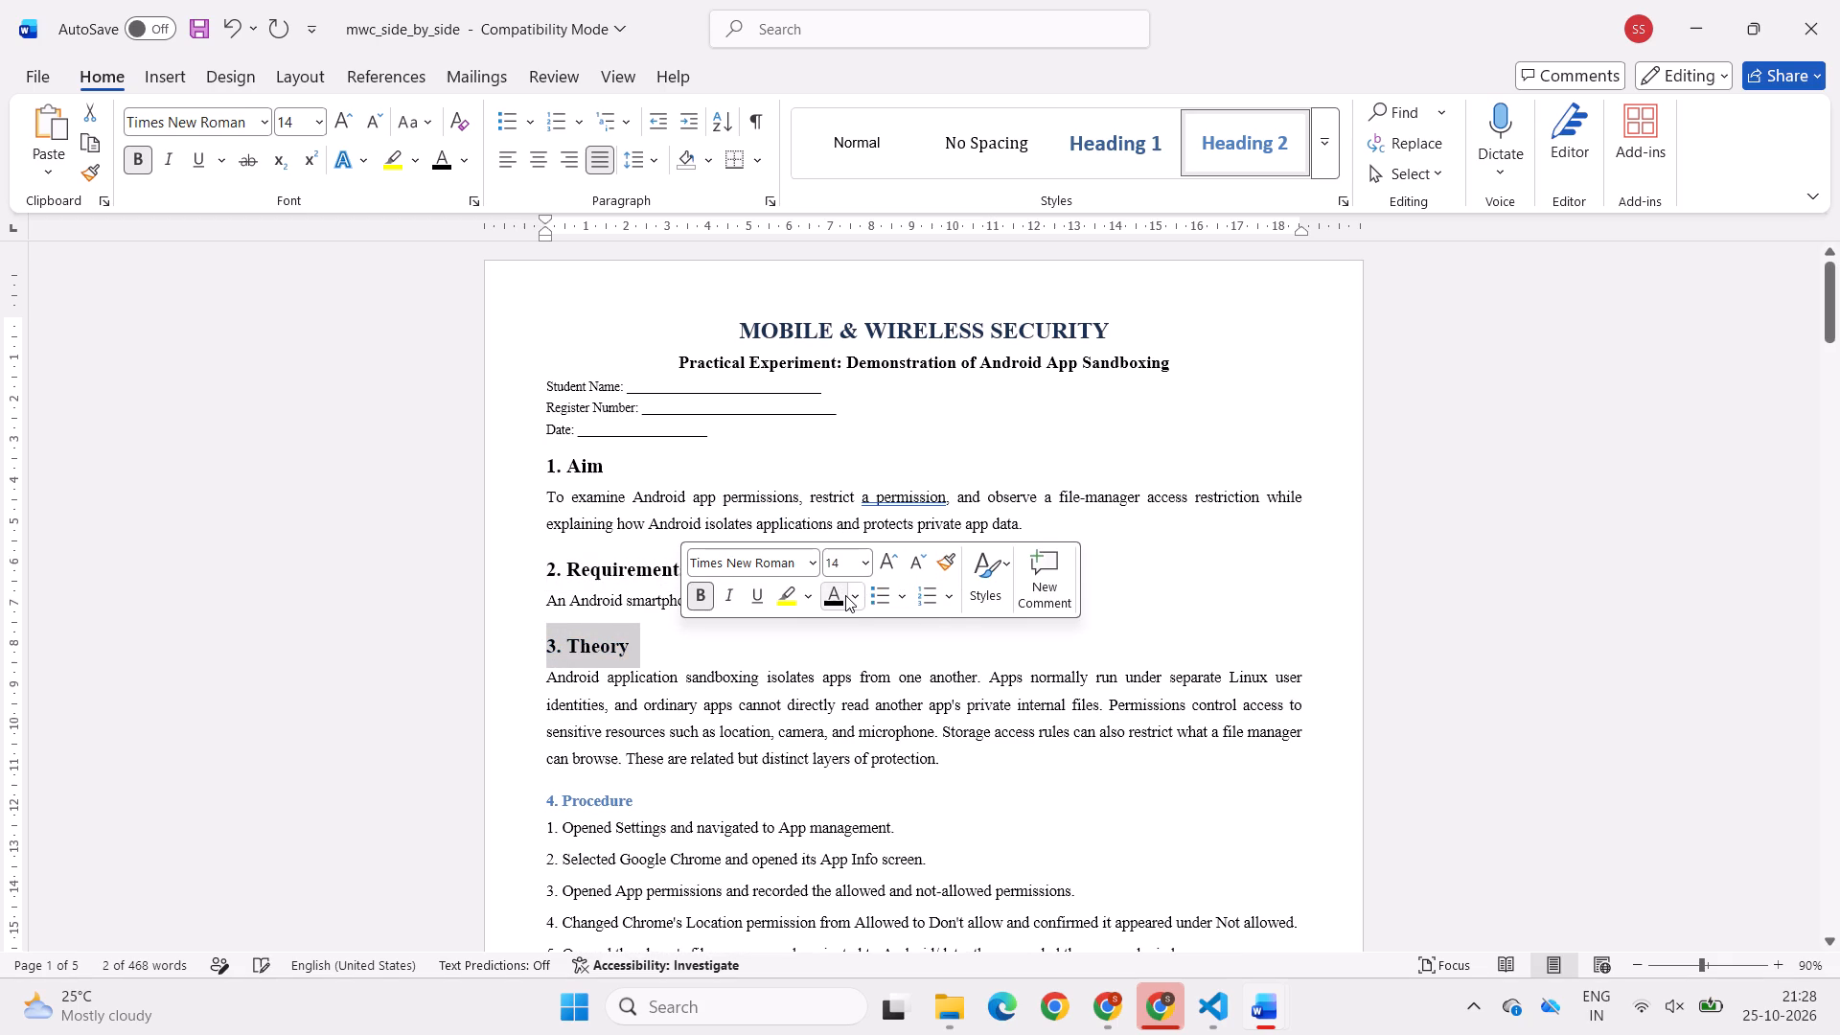
Format the "4. Procedure" heading as 14 pt black text.
drag(652, 800, 543, 804)
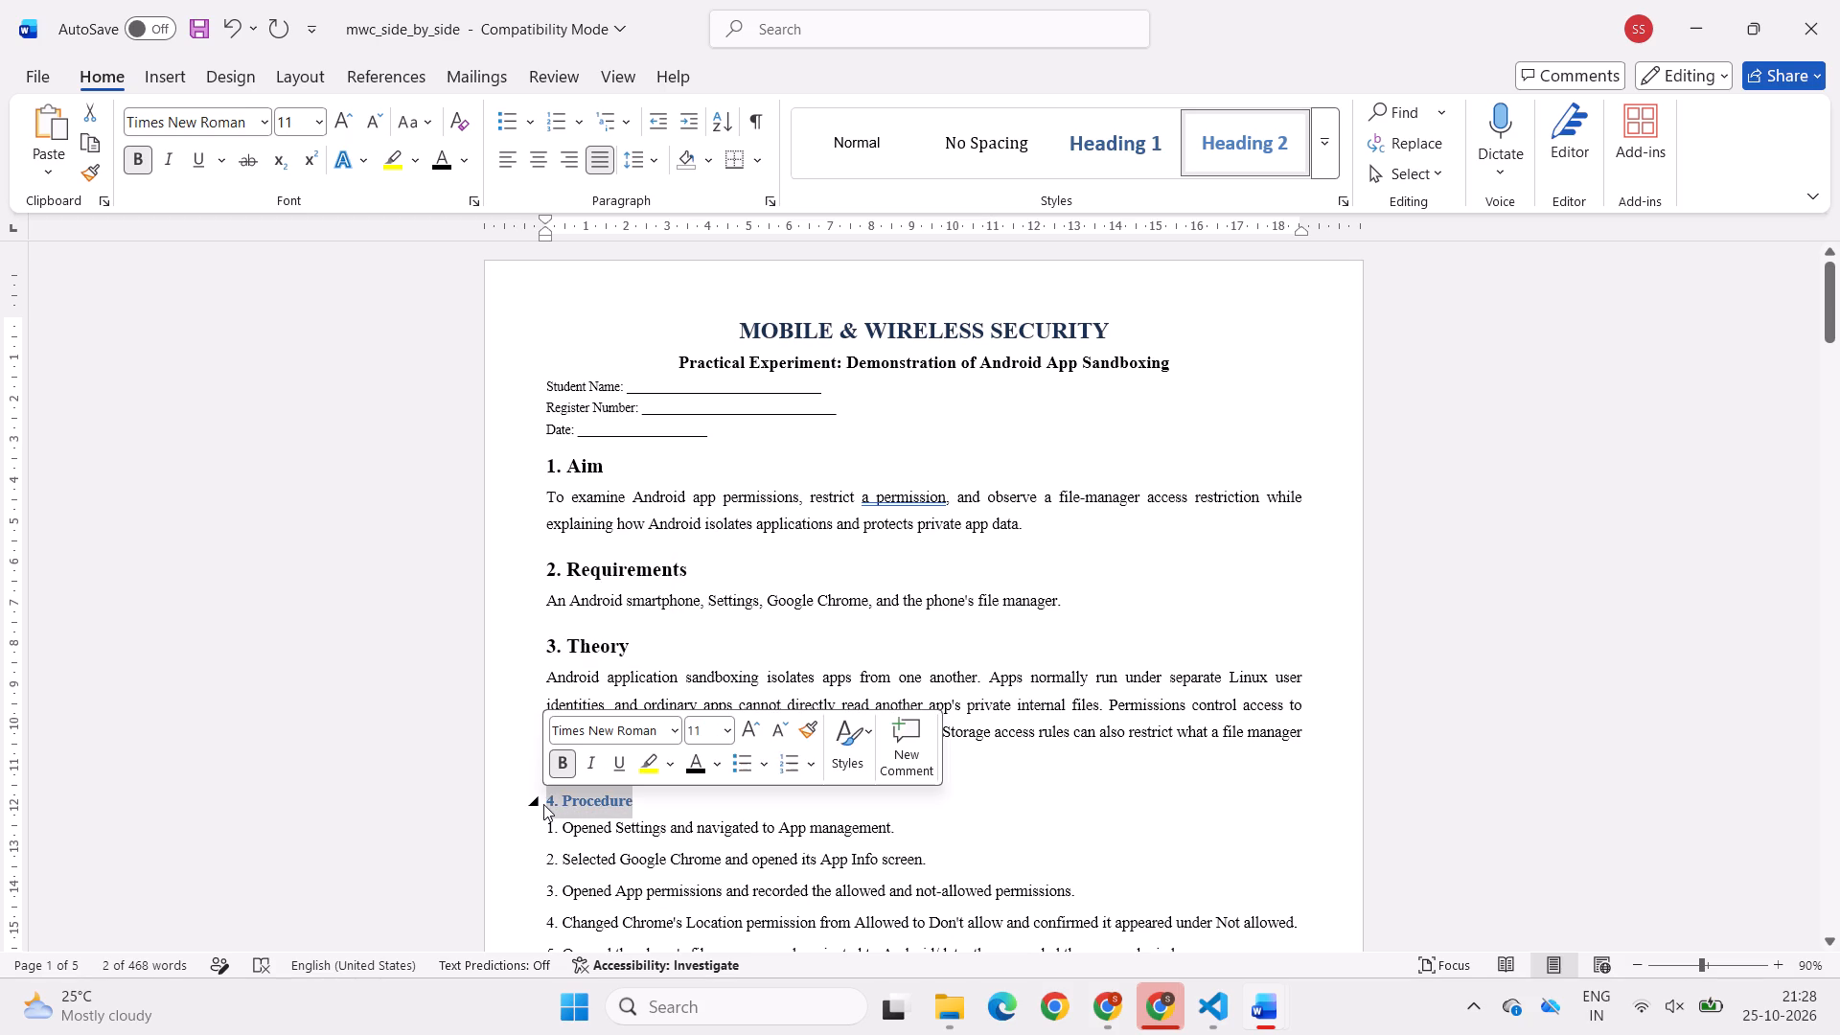
click(701, 730)
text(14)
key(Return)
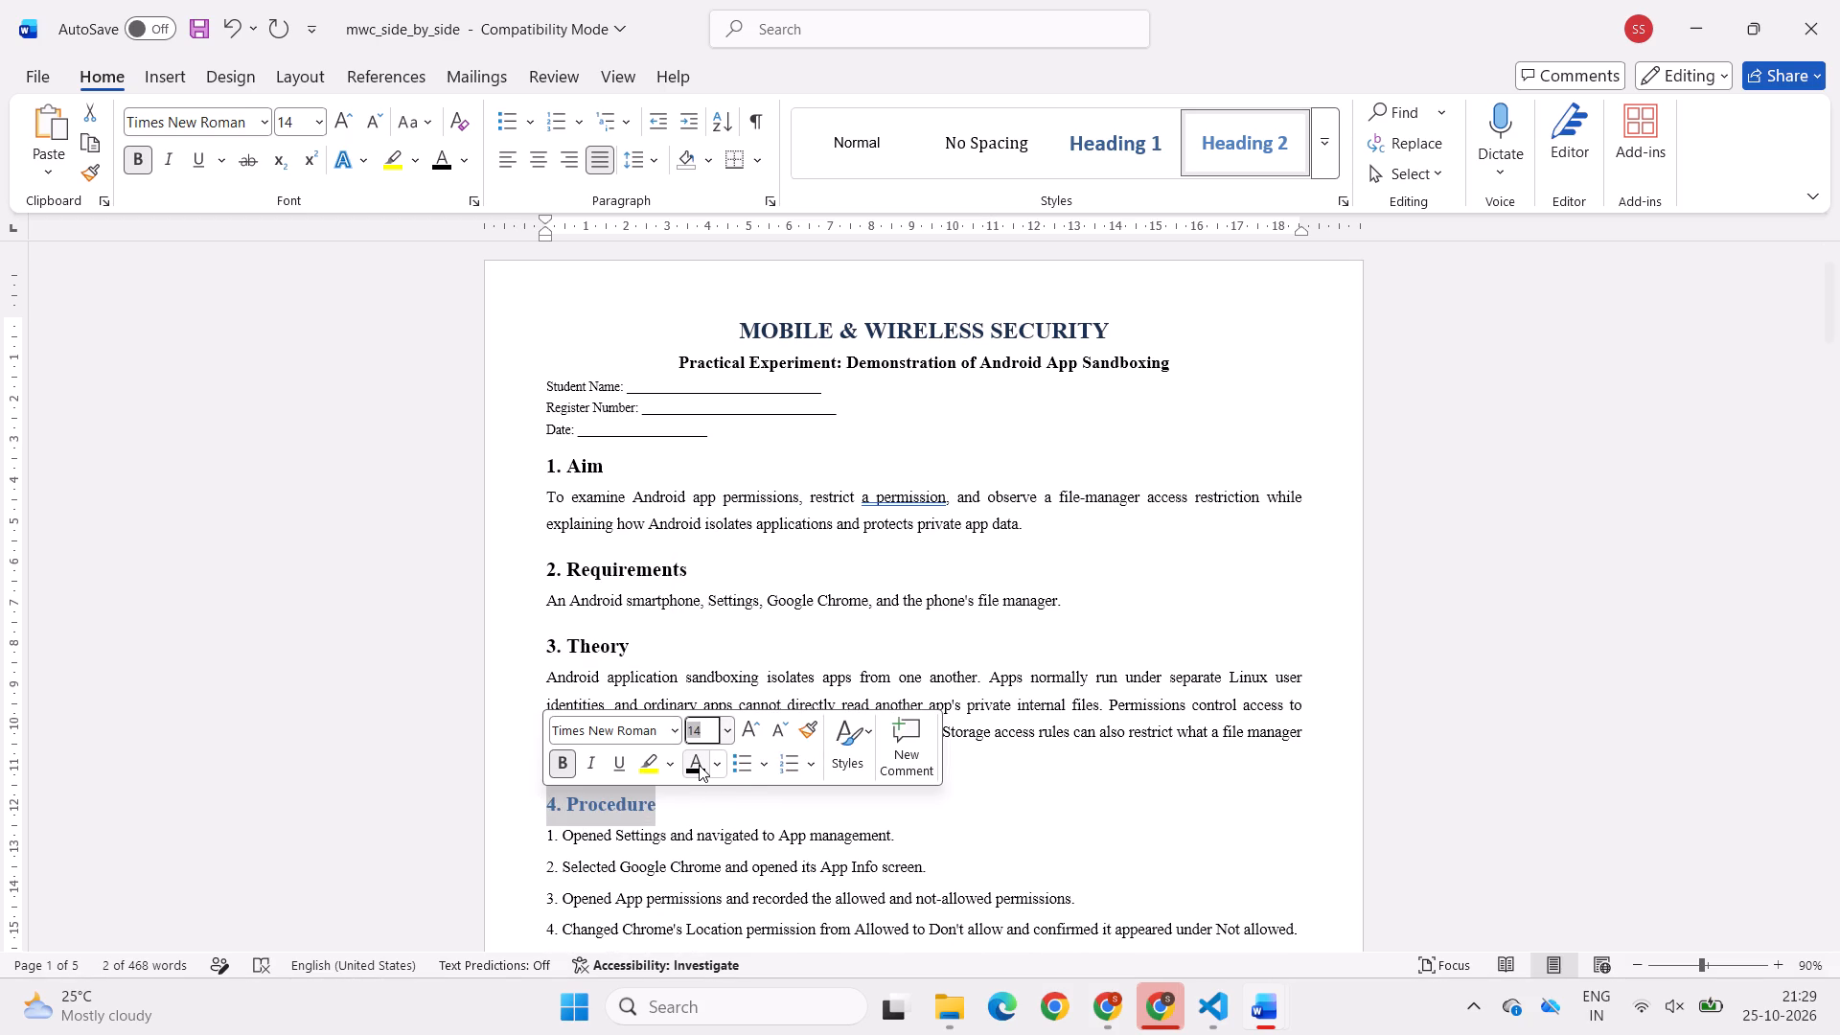
click(699, 765)
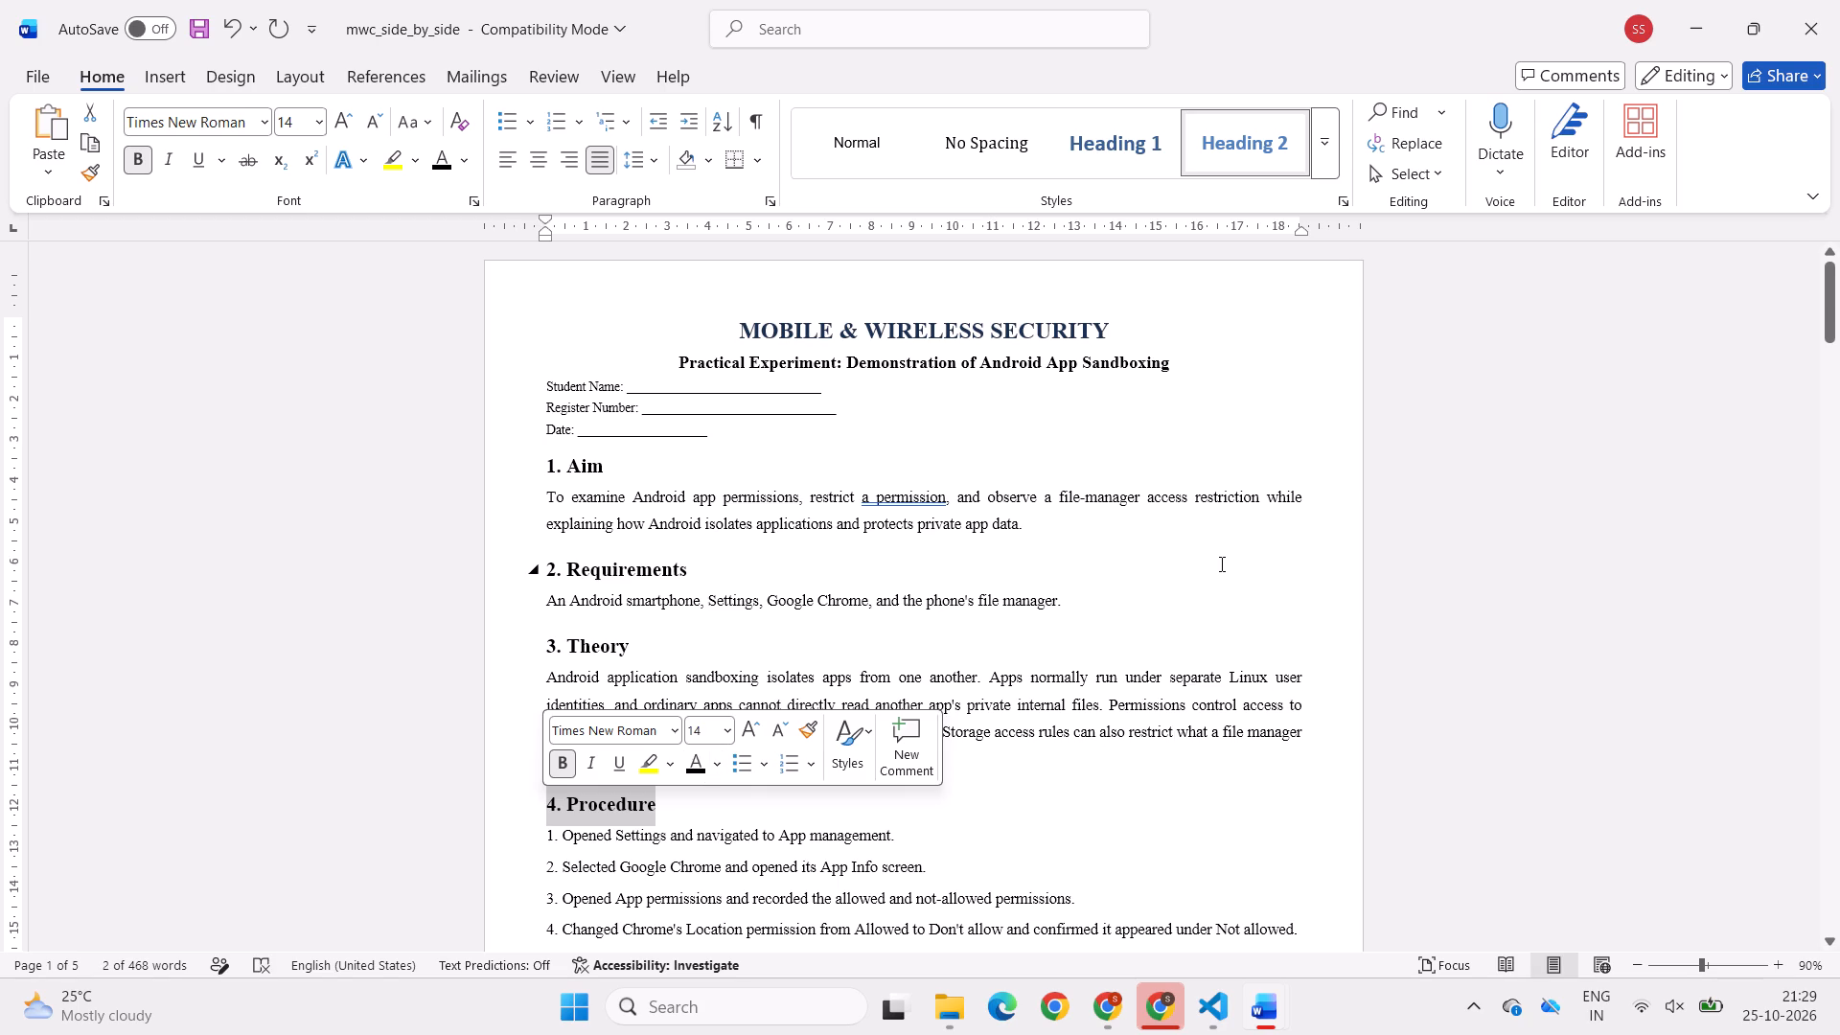
Accept the suggested grammar correction for "a permission" in the Aim paragraph, leaving "permission".
click(875, 494)
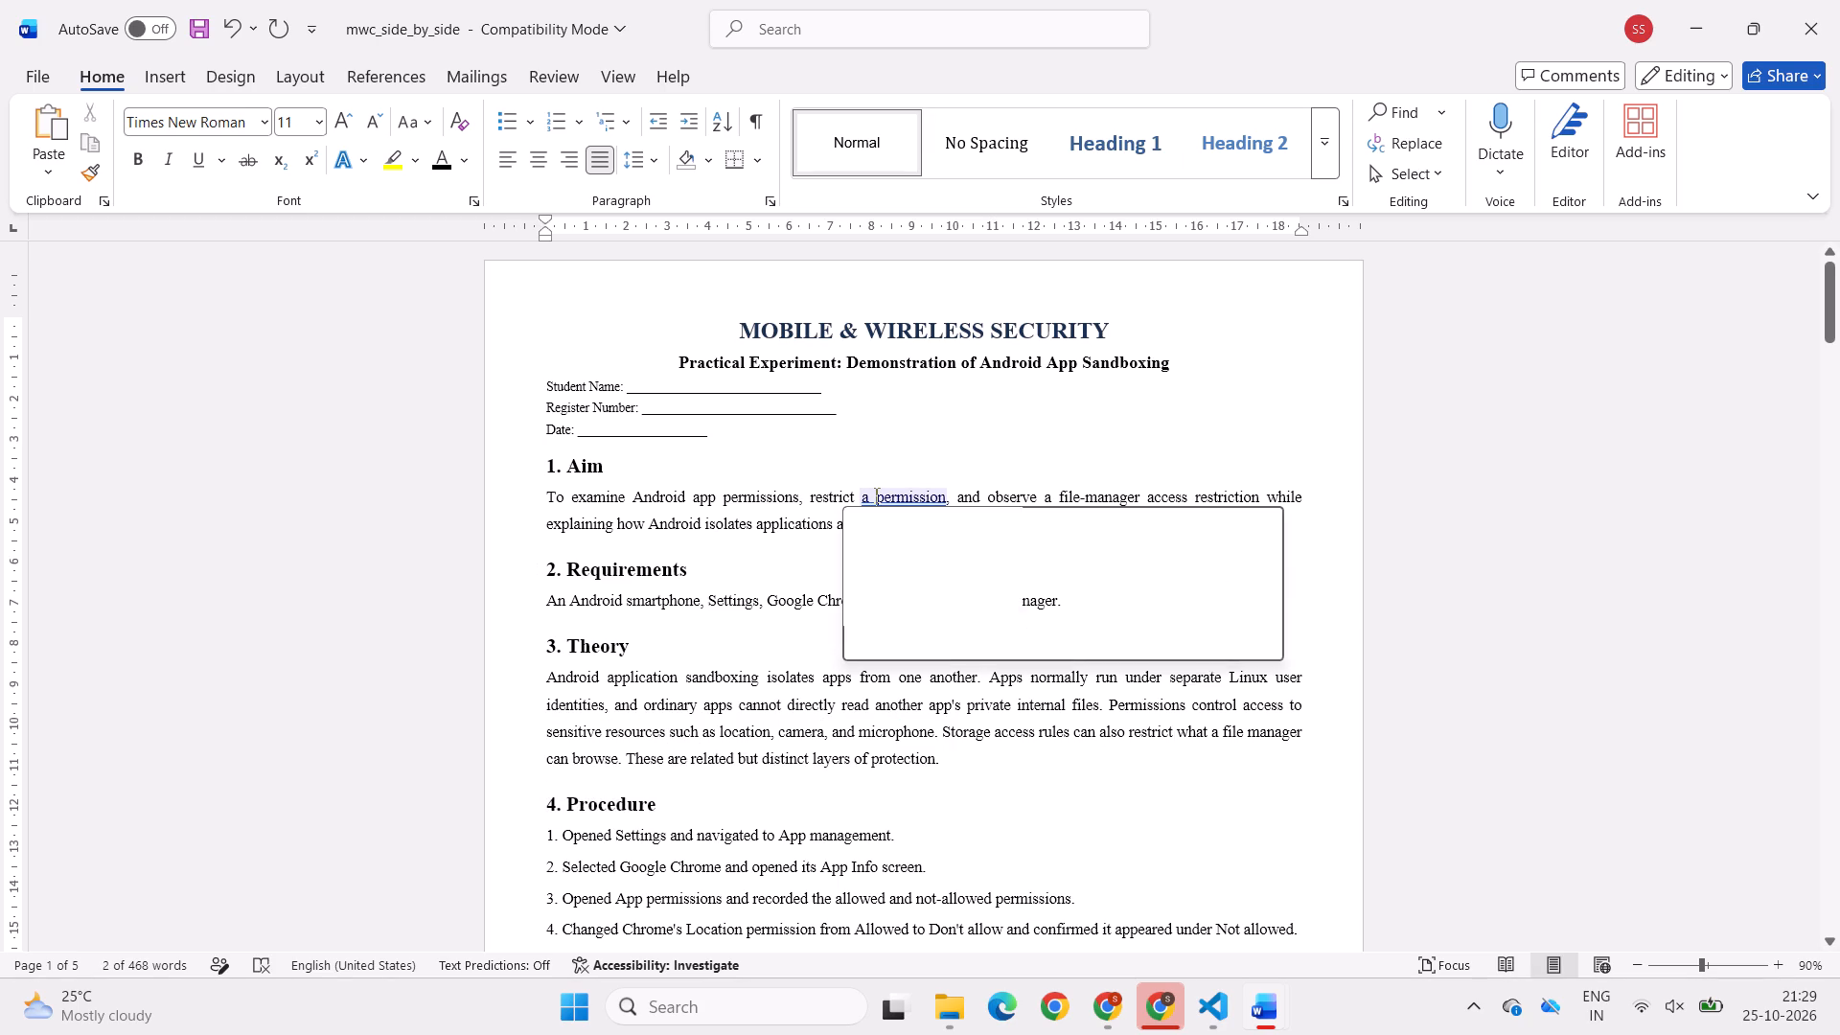
click(943, 586)
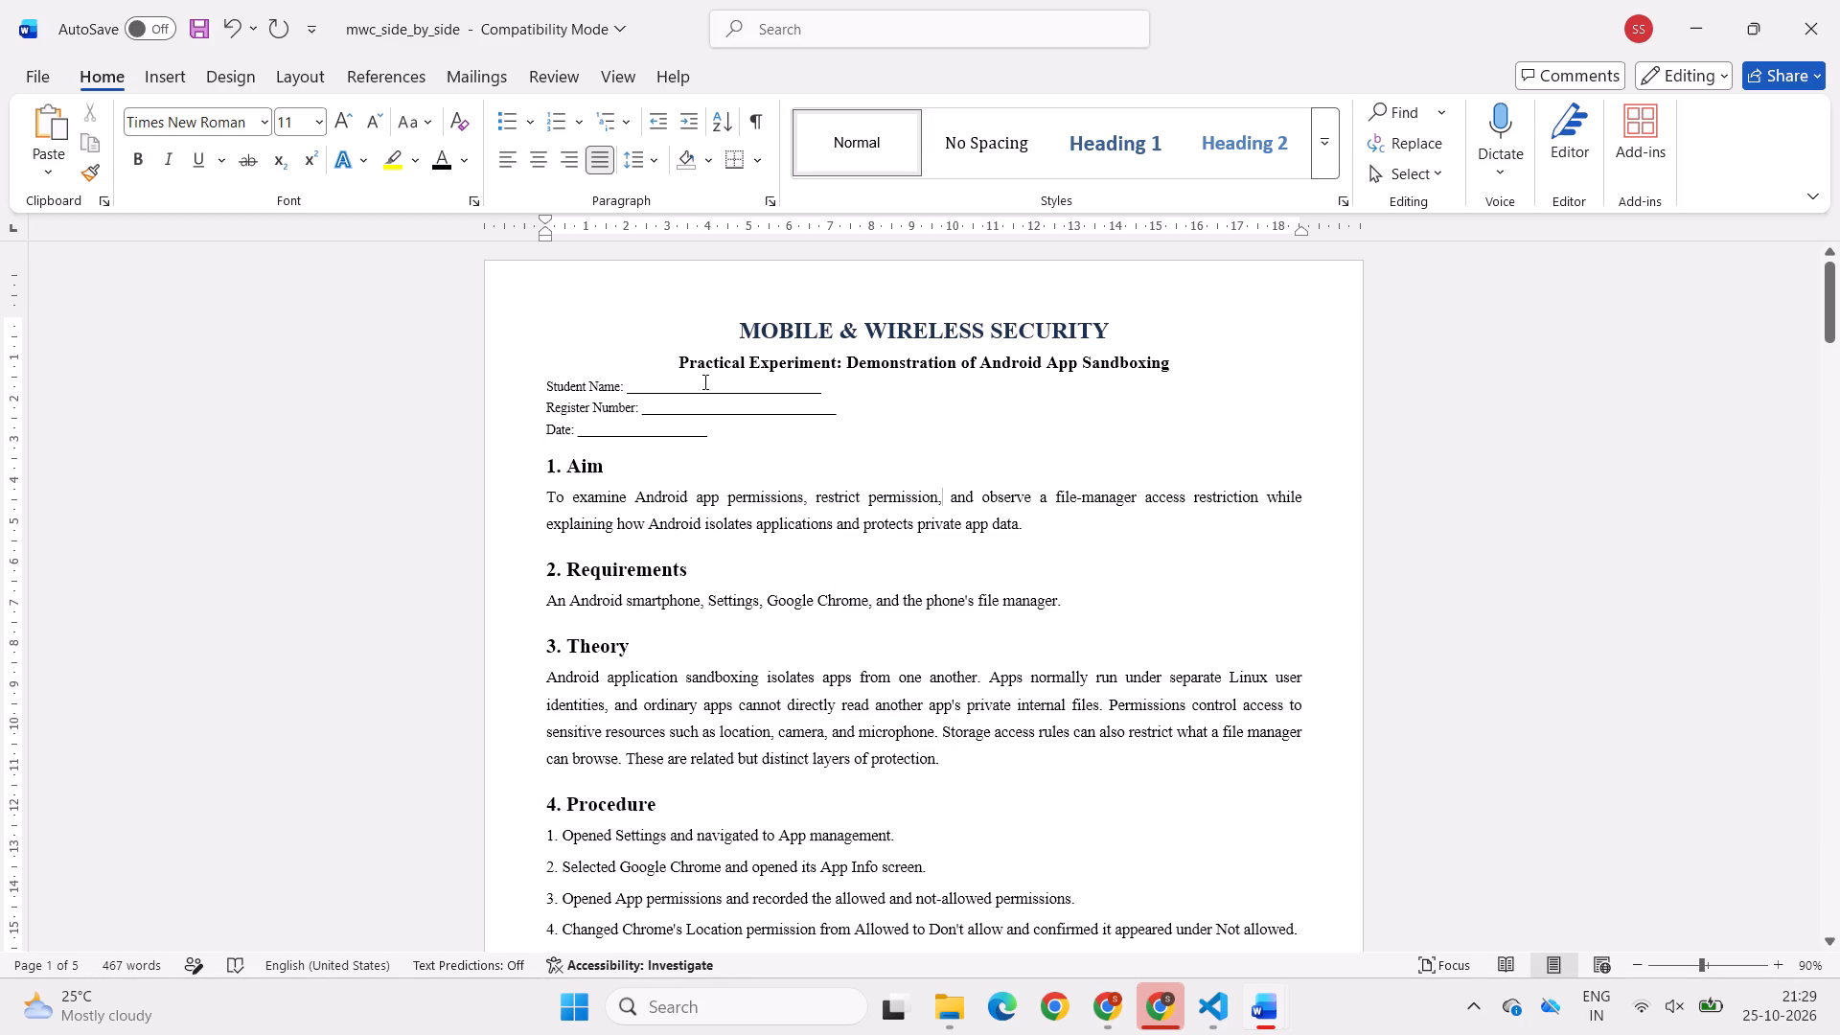
Set the Student Name, Register Number and Date lines under the title to 14 pt.
drag(545, 381, 702, 461)
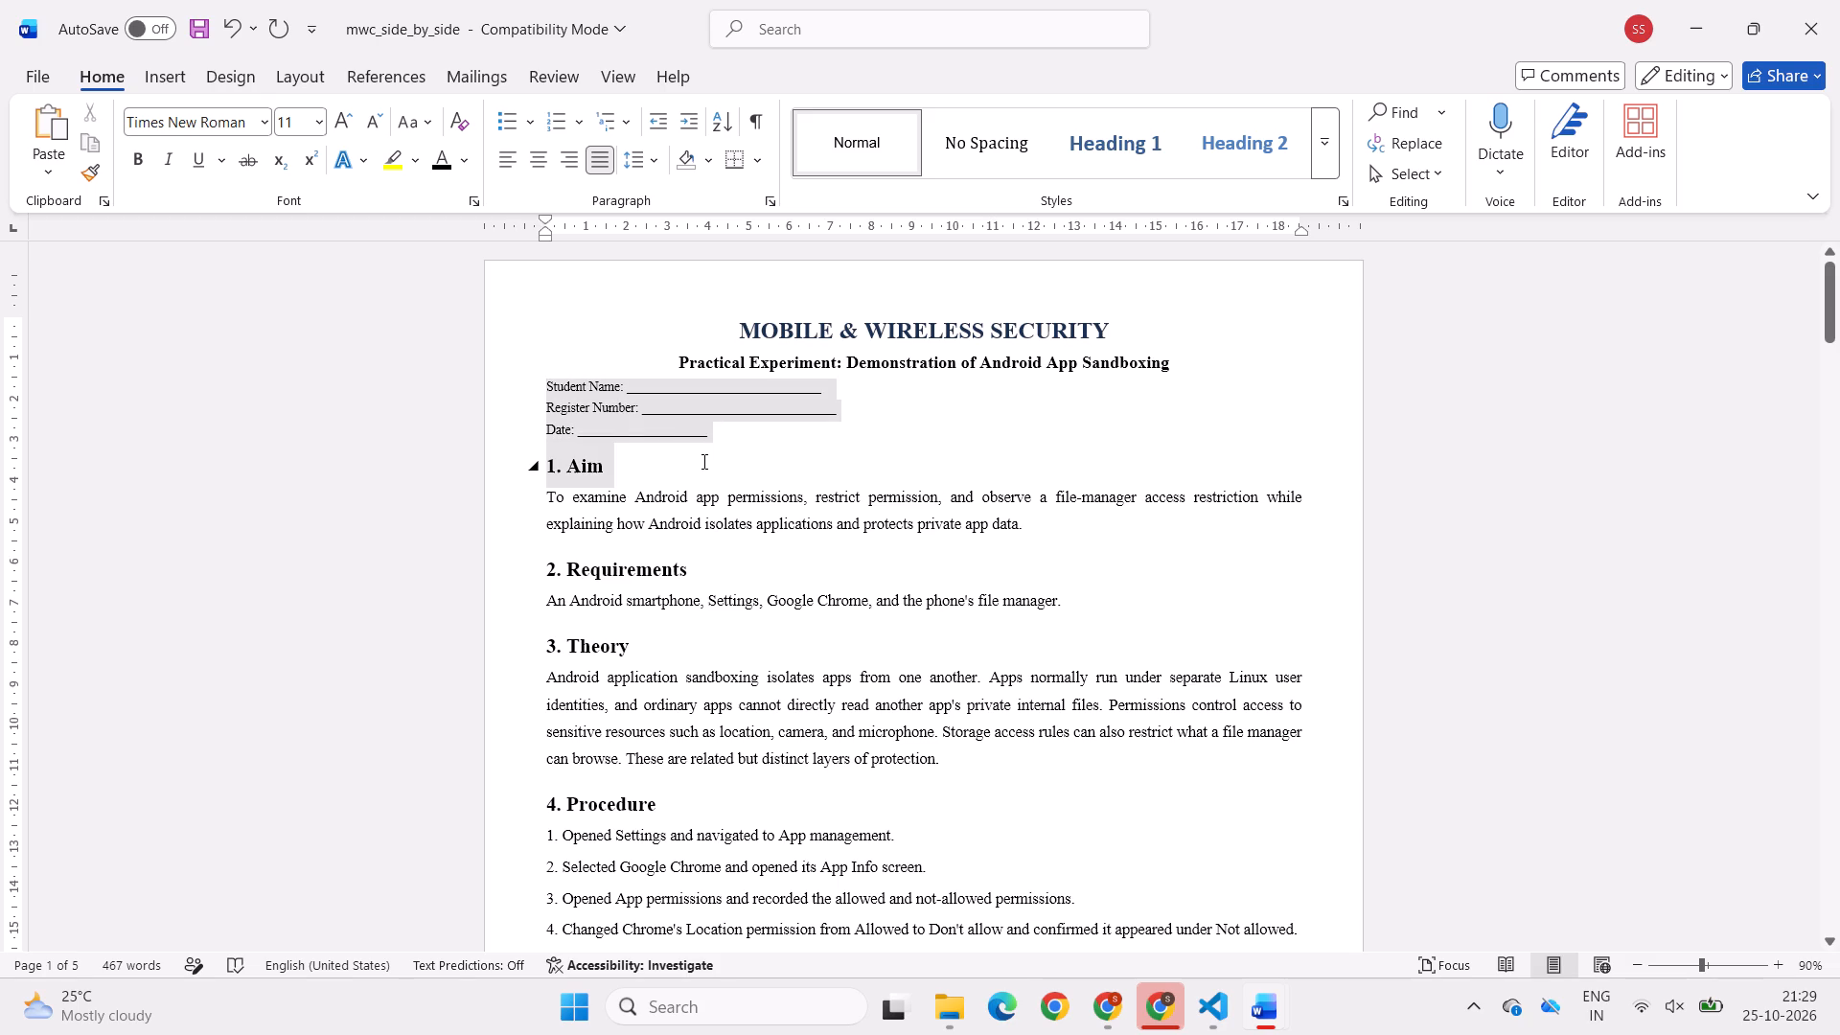
drag(702, 461, 714, 438)
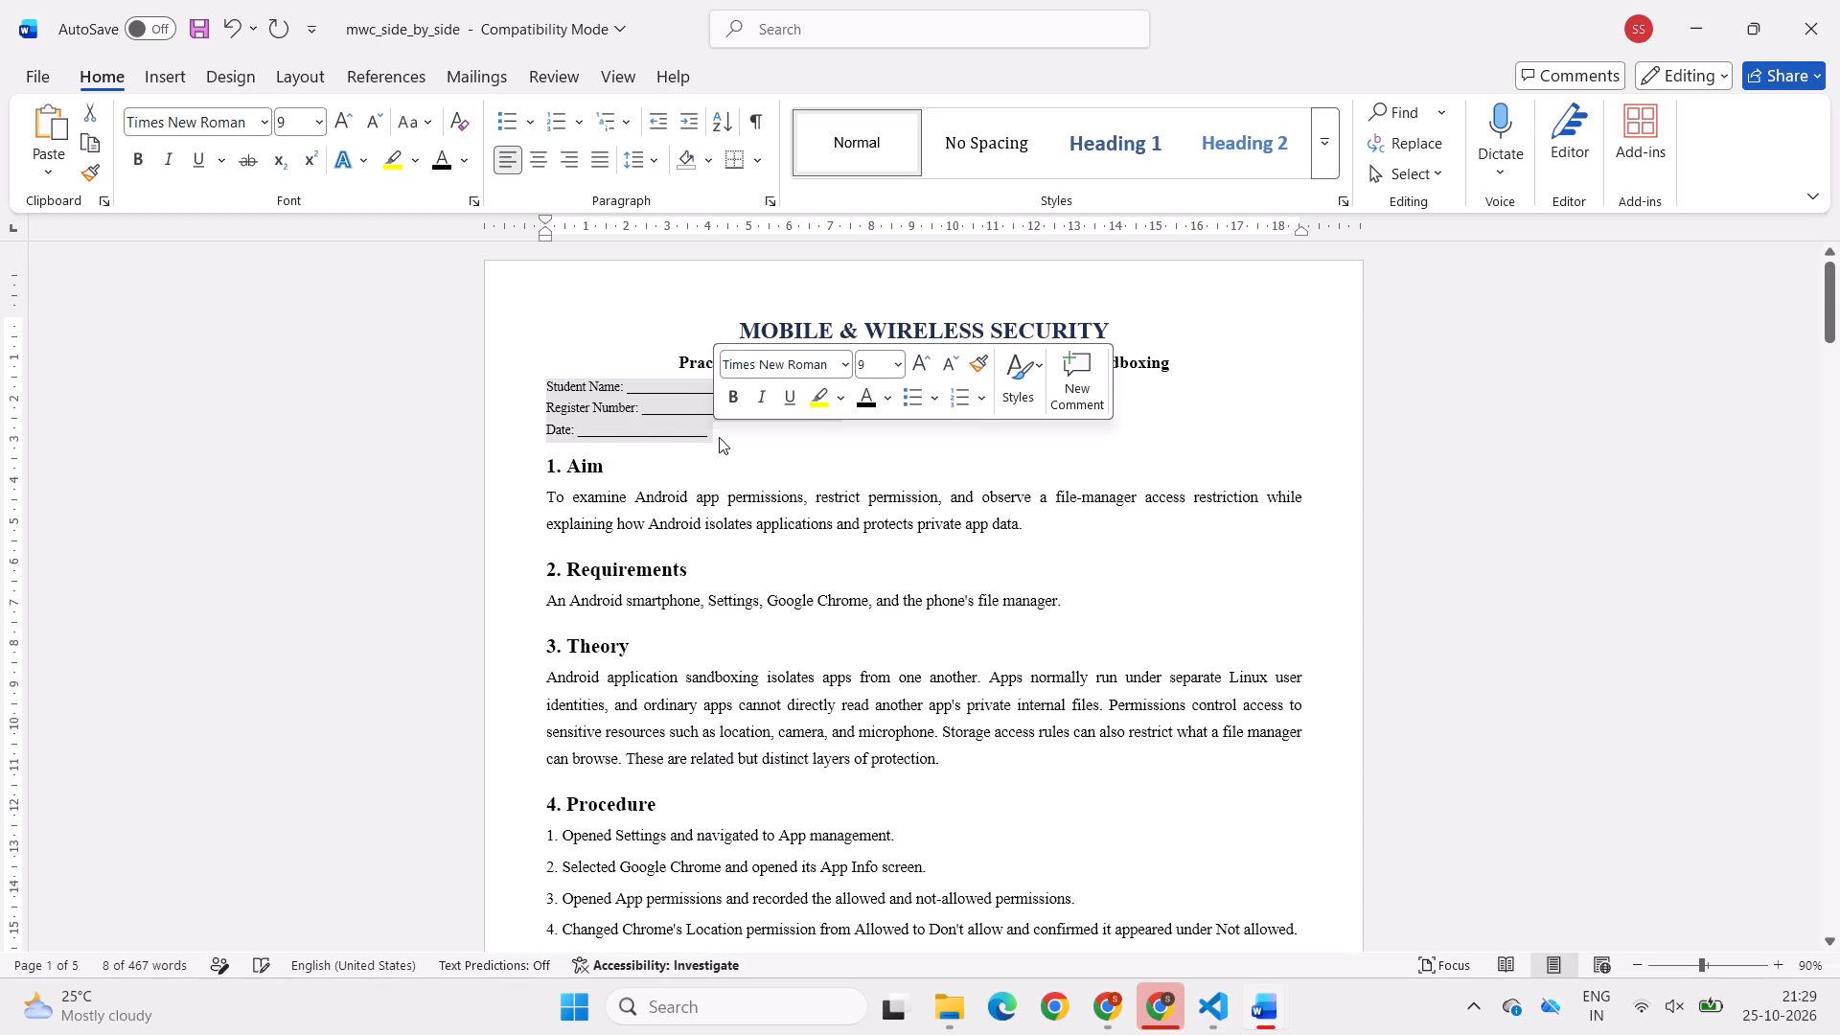
click(876, 364)
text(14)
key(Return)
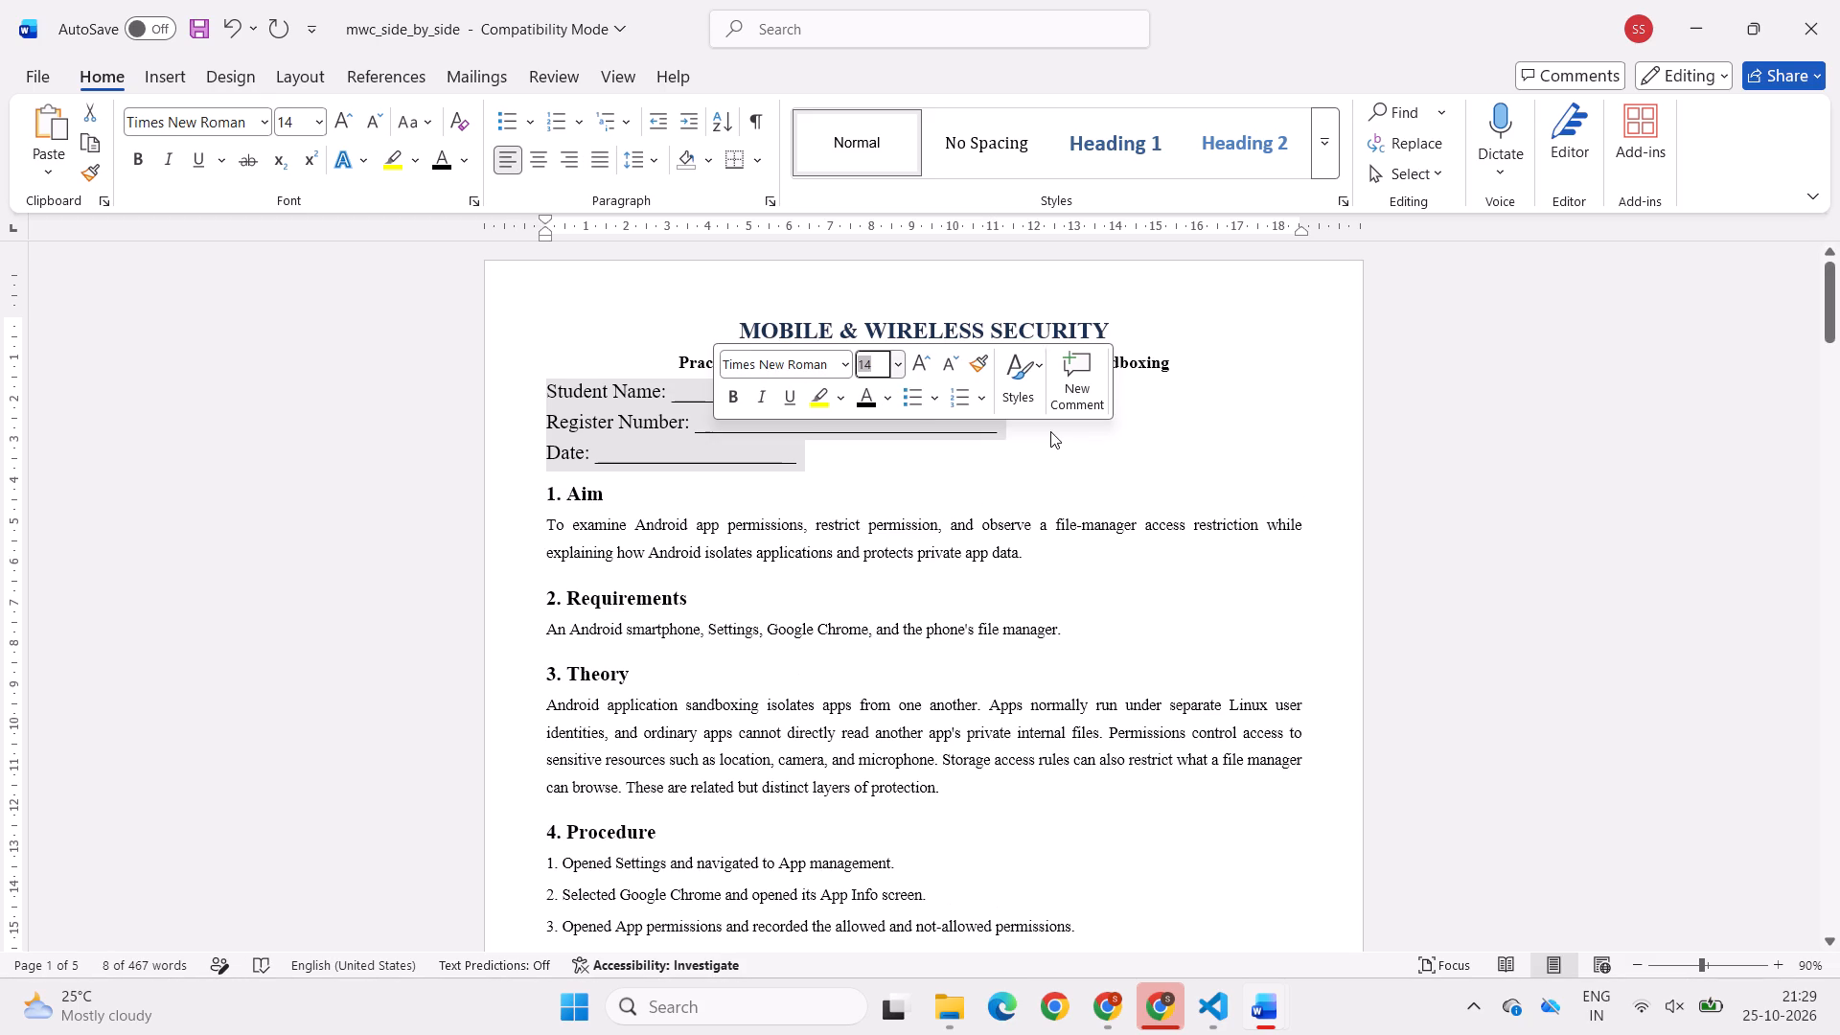
click(1050, 431)
Insert a blank line between the "Practical Experiment" subtitle and the Student Name line.
click(1189, 366)
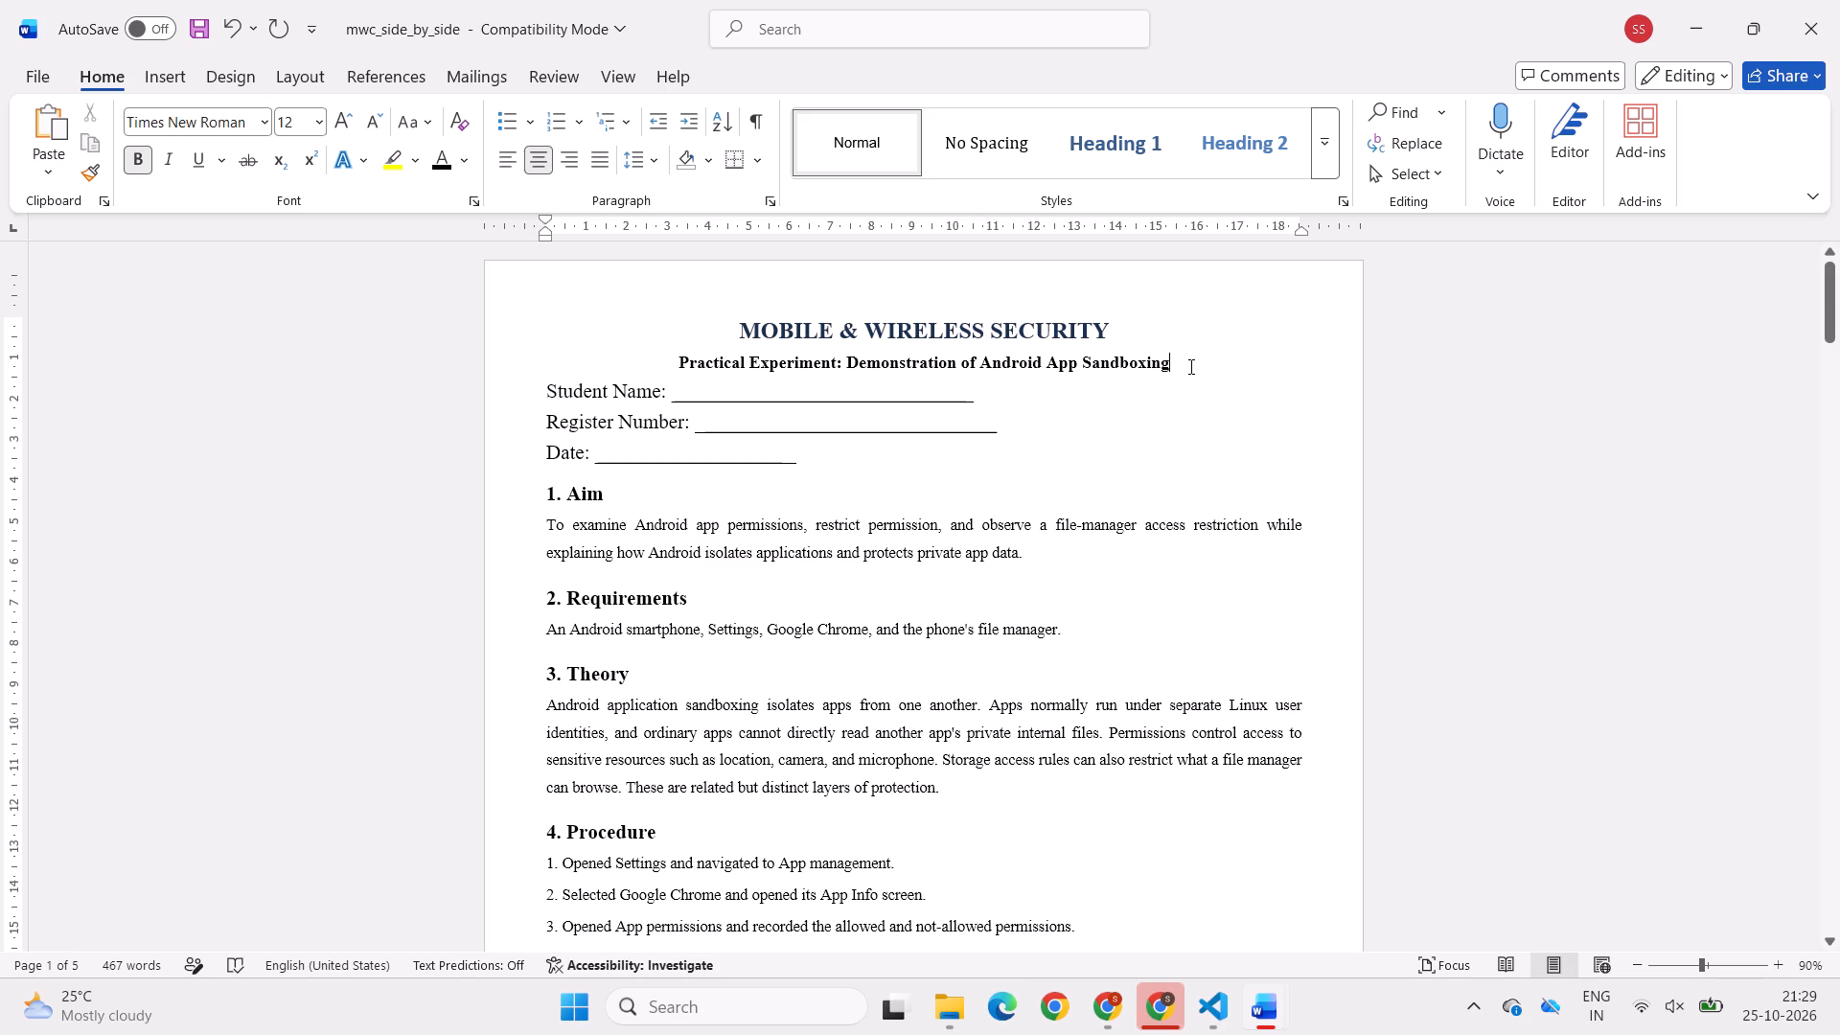
key(Return)
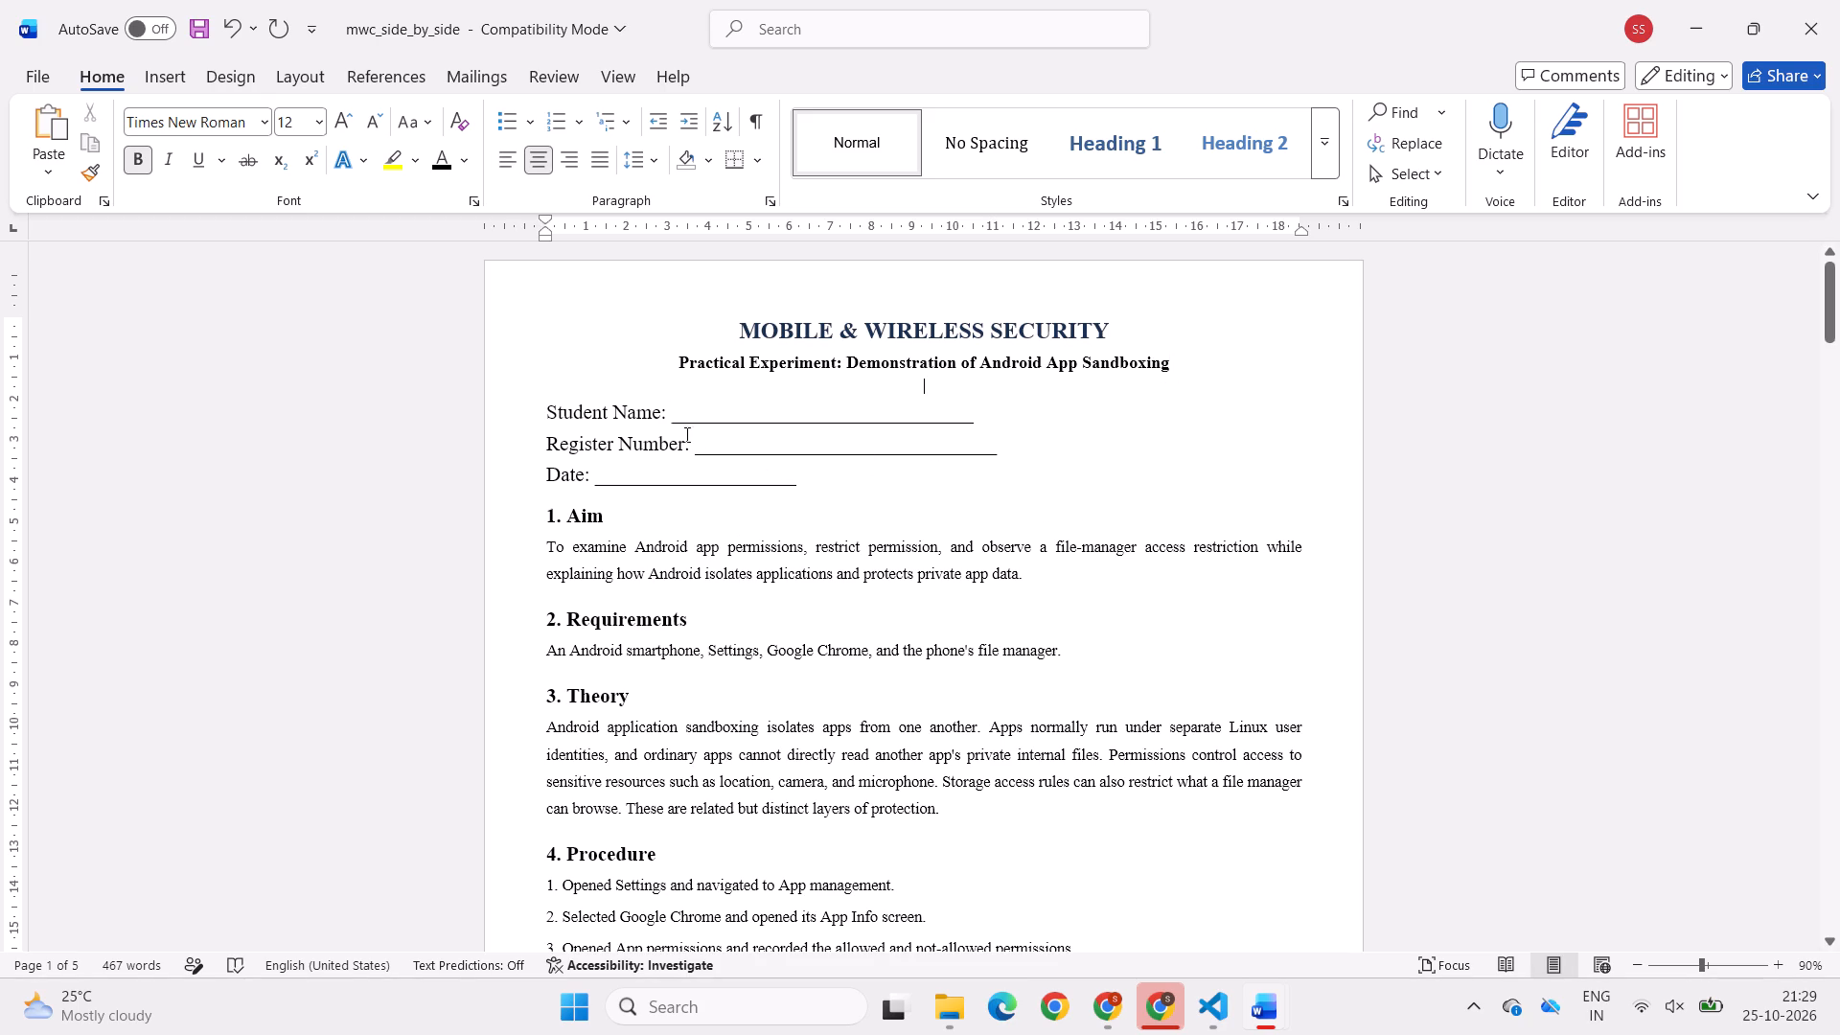
Delete the underscore blanks after the Student Name and Register Number labels.
drag(665, 420, 1032, 423)
key(BackSpace)
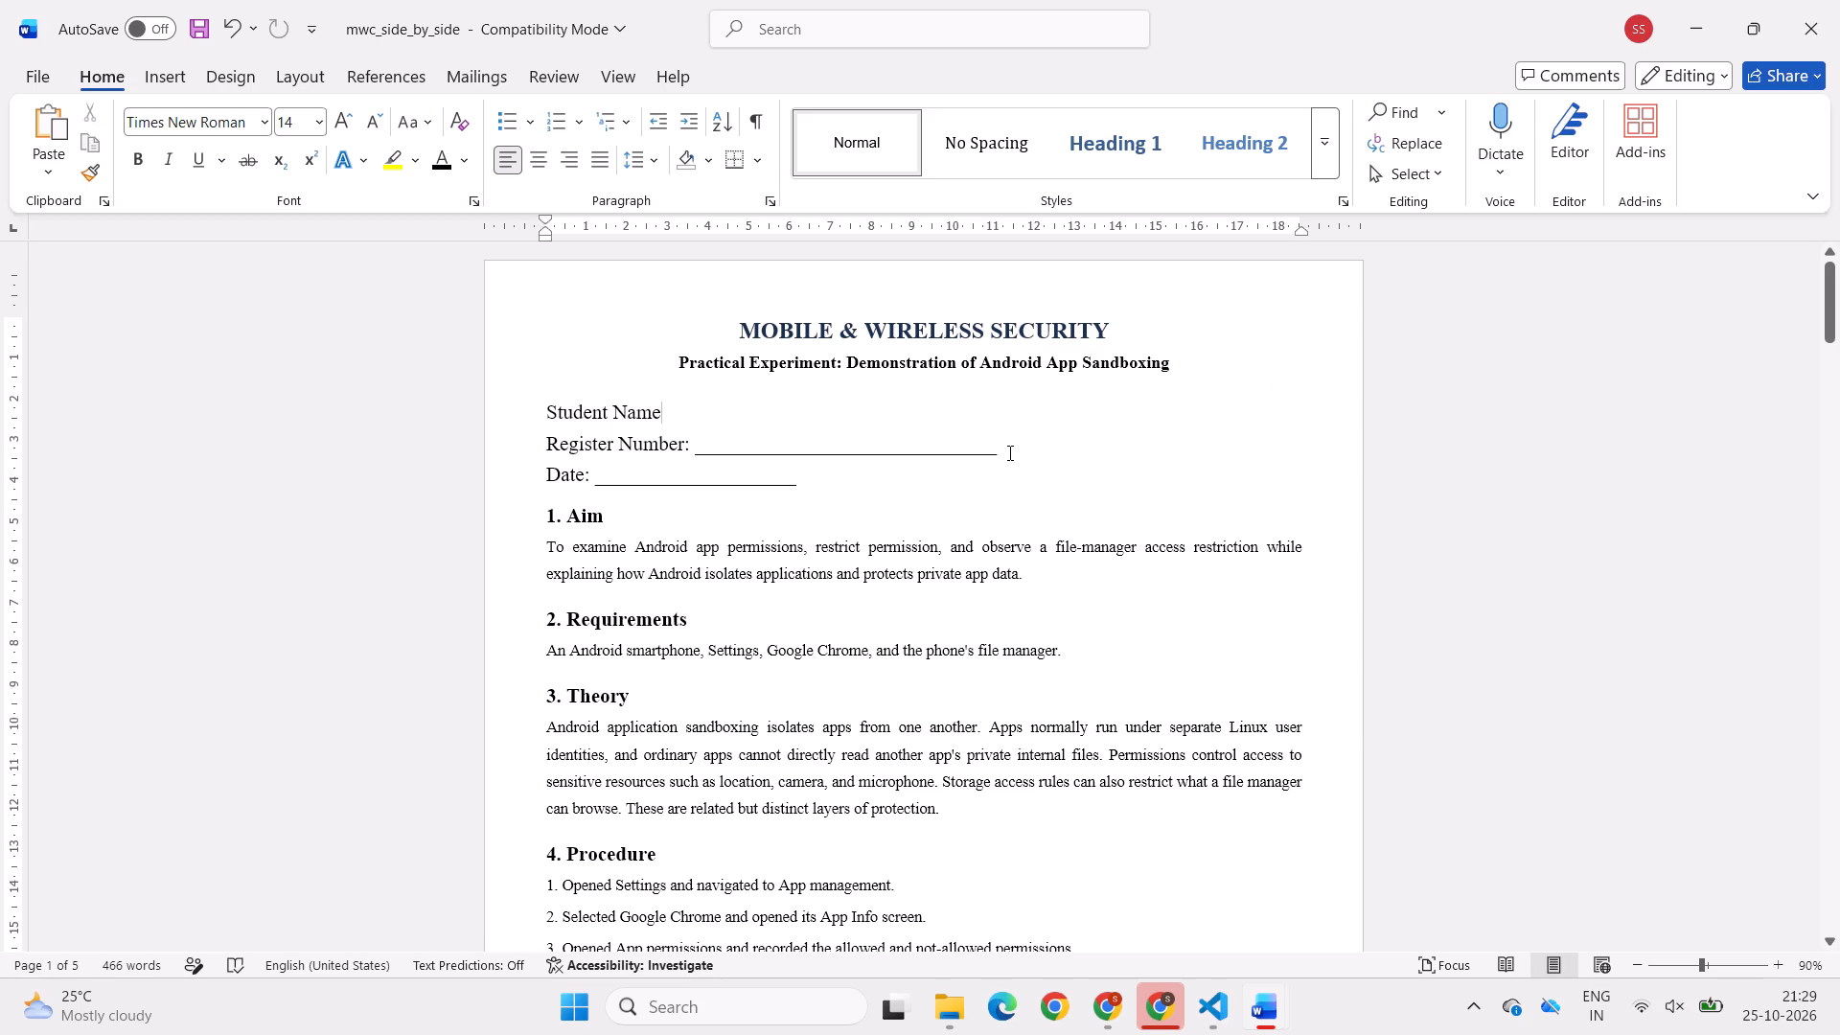
drag(1008, 452, 699, 455)
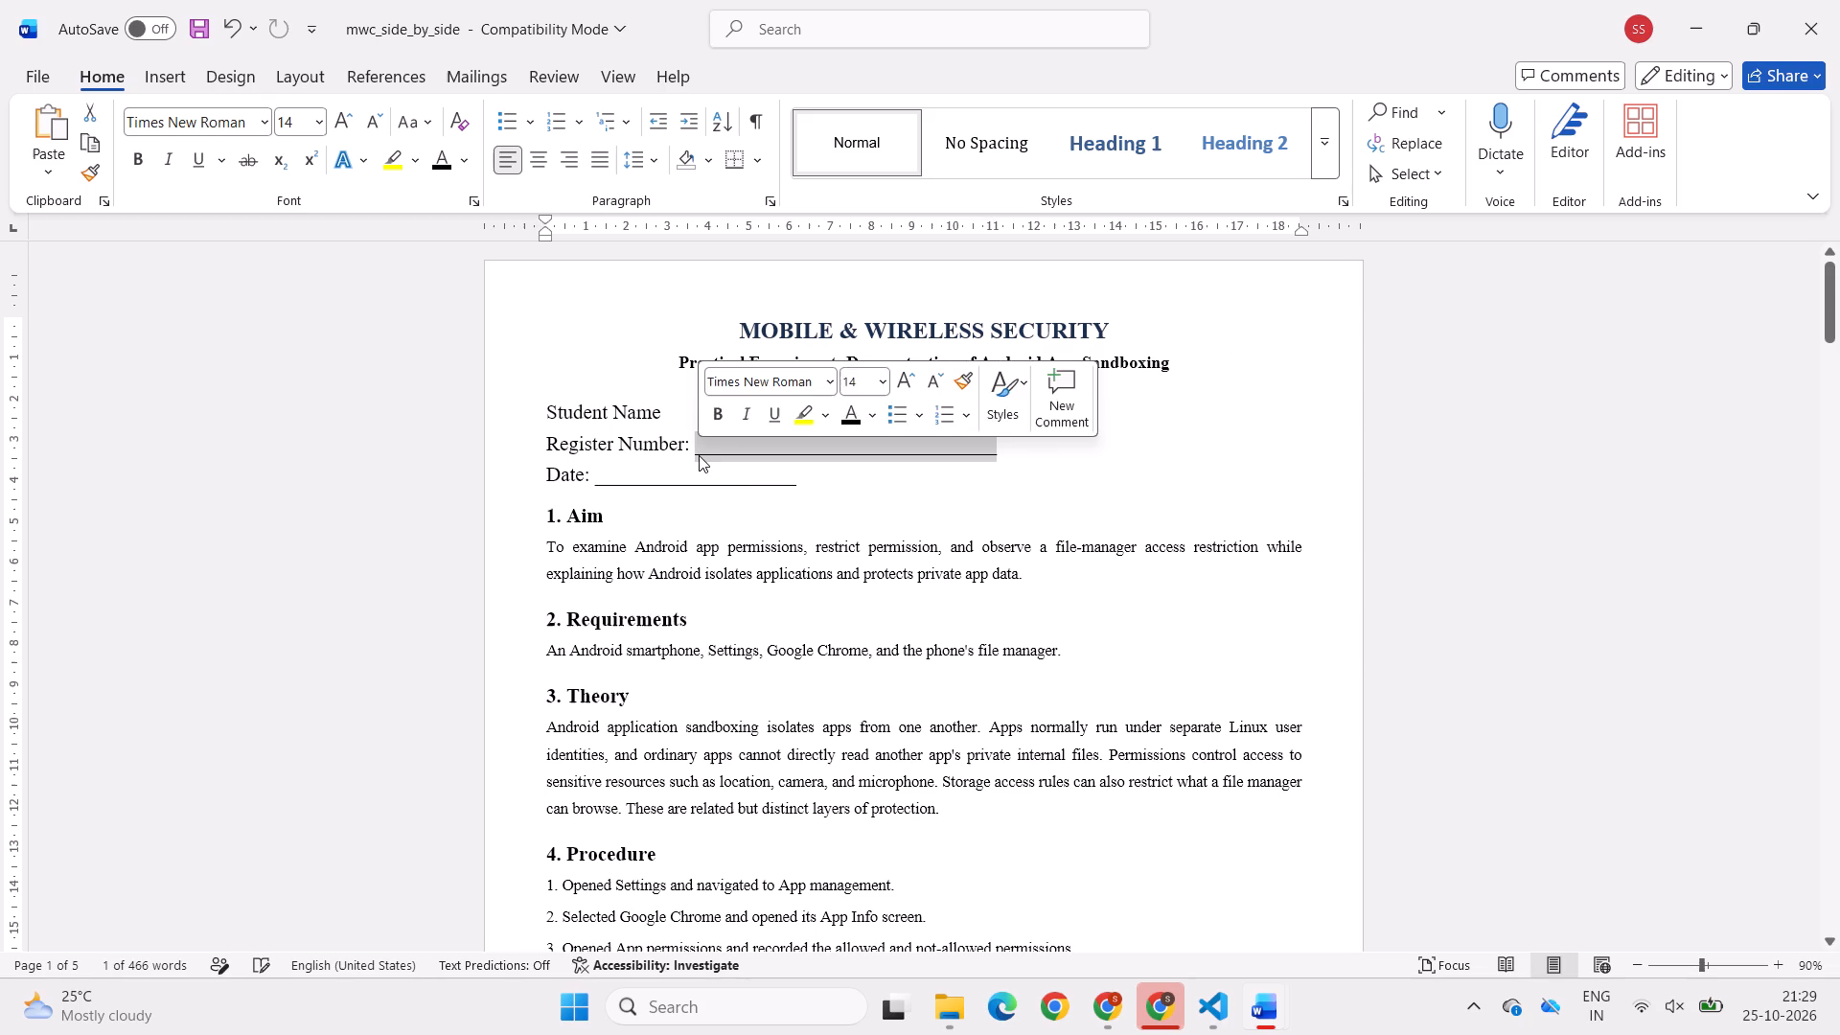
key(BackSpace)
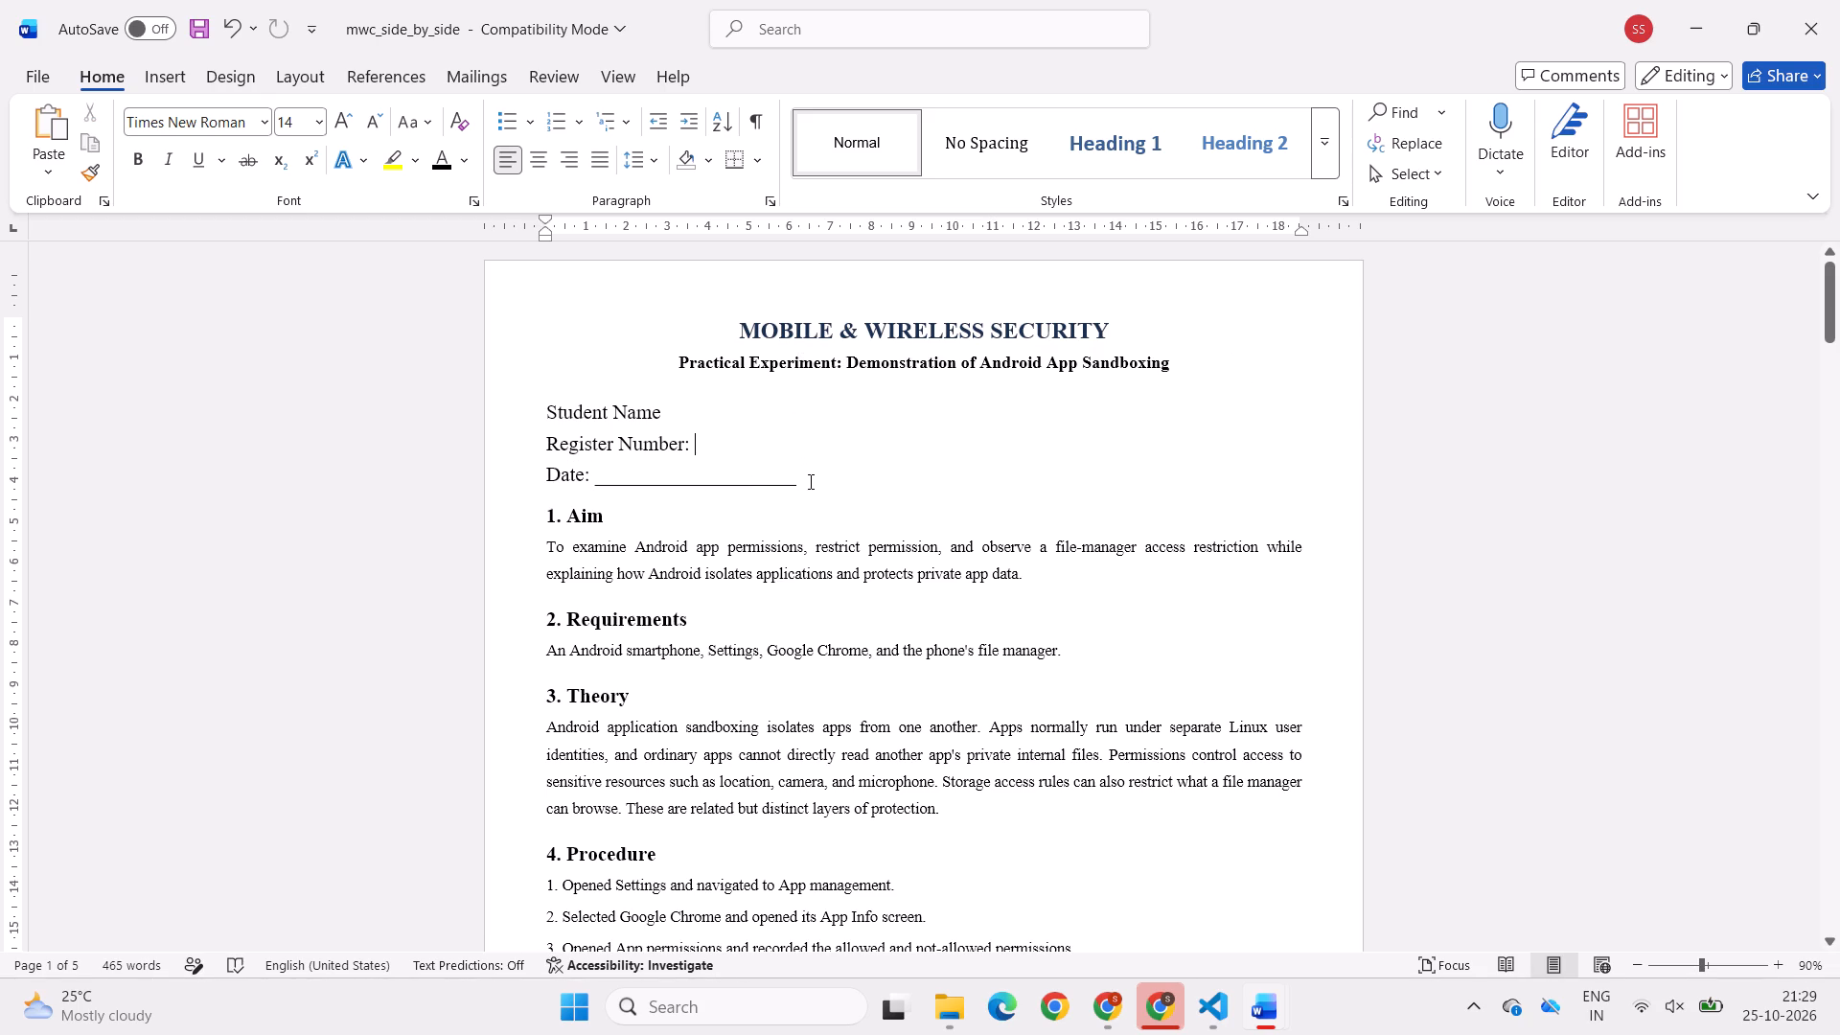
Replace the Date label and its underscore blank with the label "Section:".
drag(809, 482, 593, 493)
click(589, 484)
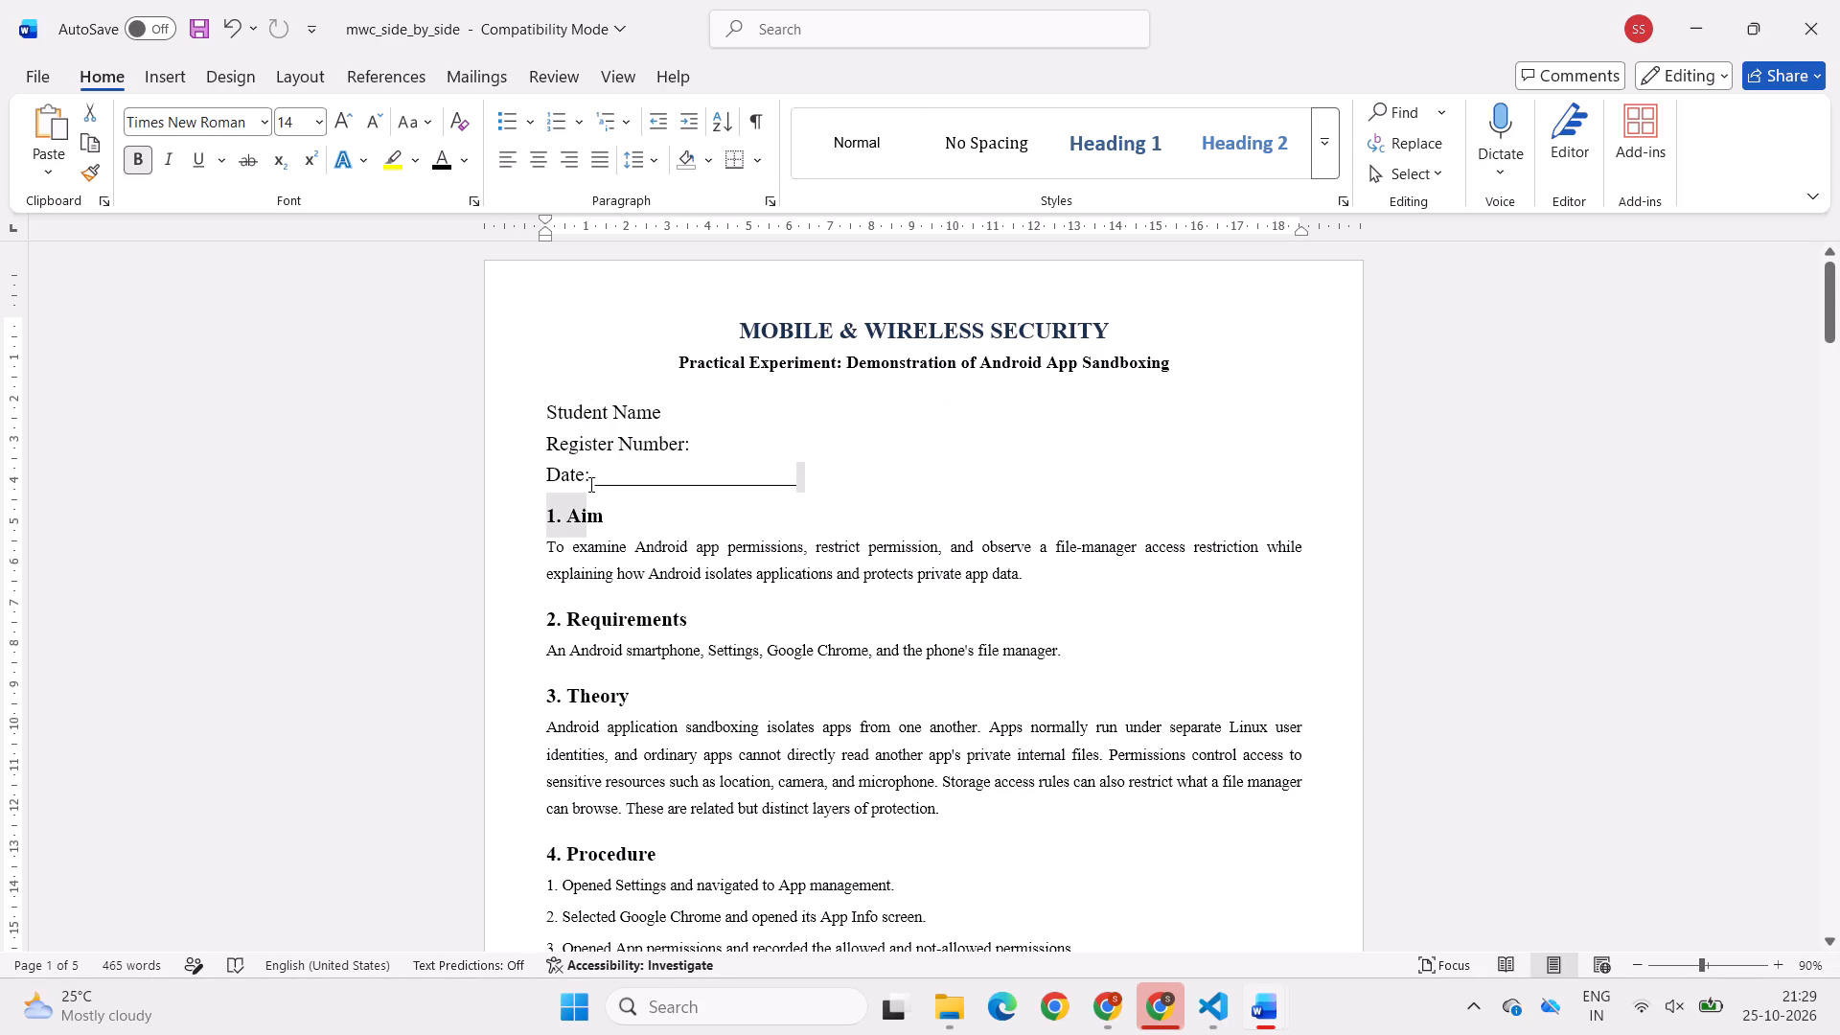
drag(589, 484, 868, 462)
click(868, 462)
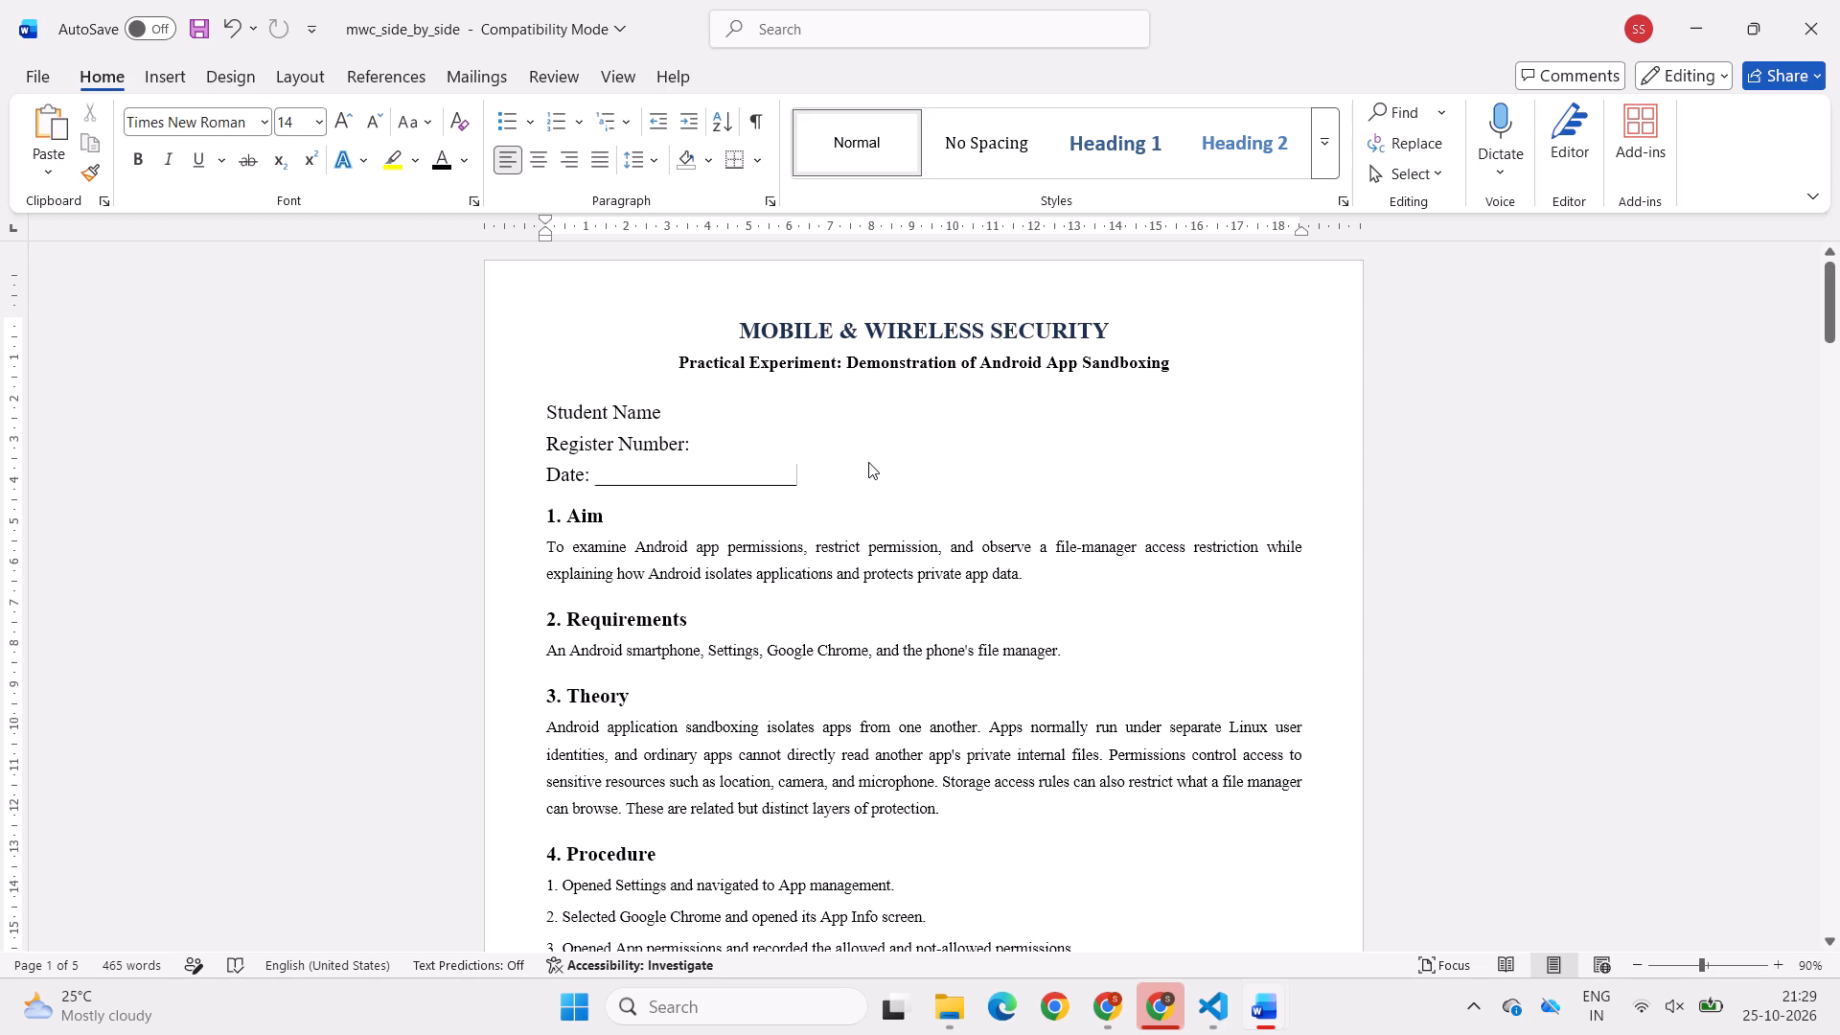
key(BackSpace)
key(BackSpace)
key(BackSpace)
key(BackSpace)
key(BackSpace)
key(BackSpace)
key(BackSpace)
key(BackSpace)
key(BackSpace)
key(BackSpace)
key(BackSpace)
key(BackSpace)
key(BackSpace)
key(BackSpace)
key(BackSpace)
key(BackSpace)
key(BackSpace)
key(BackSpace)
key(BackSpace)
key(BackSpace)
key(BackSpace)
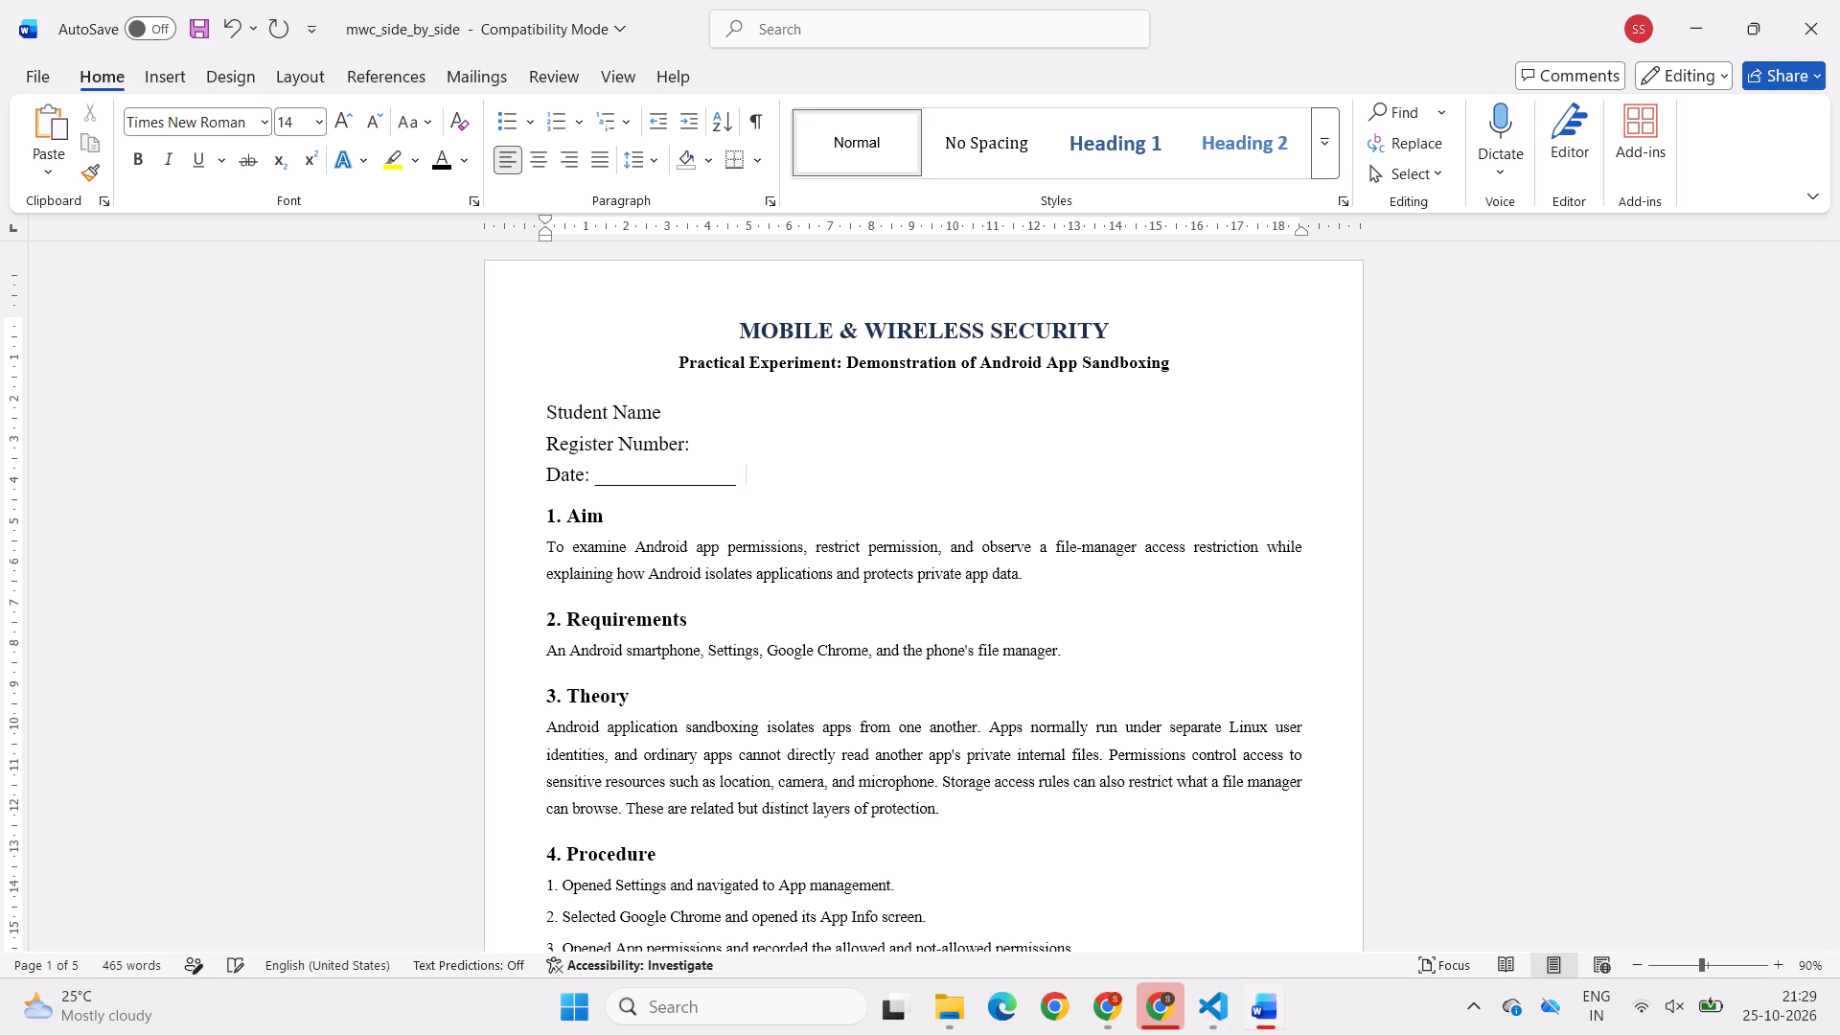
key(BackSpace)
key(BackSpace)
key(BackSpace)
key(BackSpace)
key(BackSpace)
key(Return)
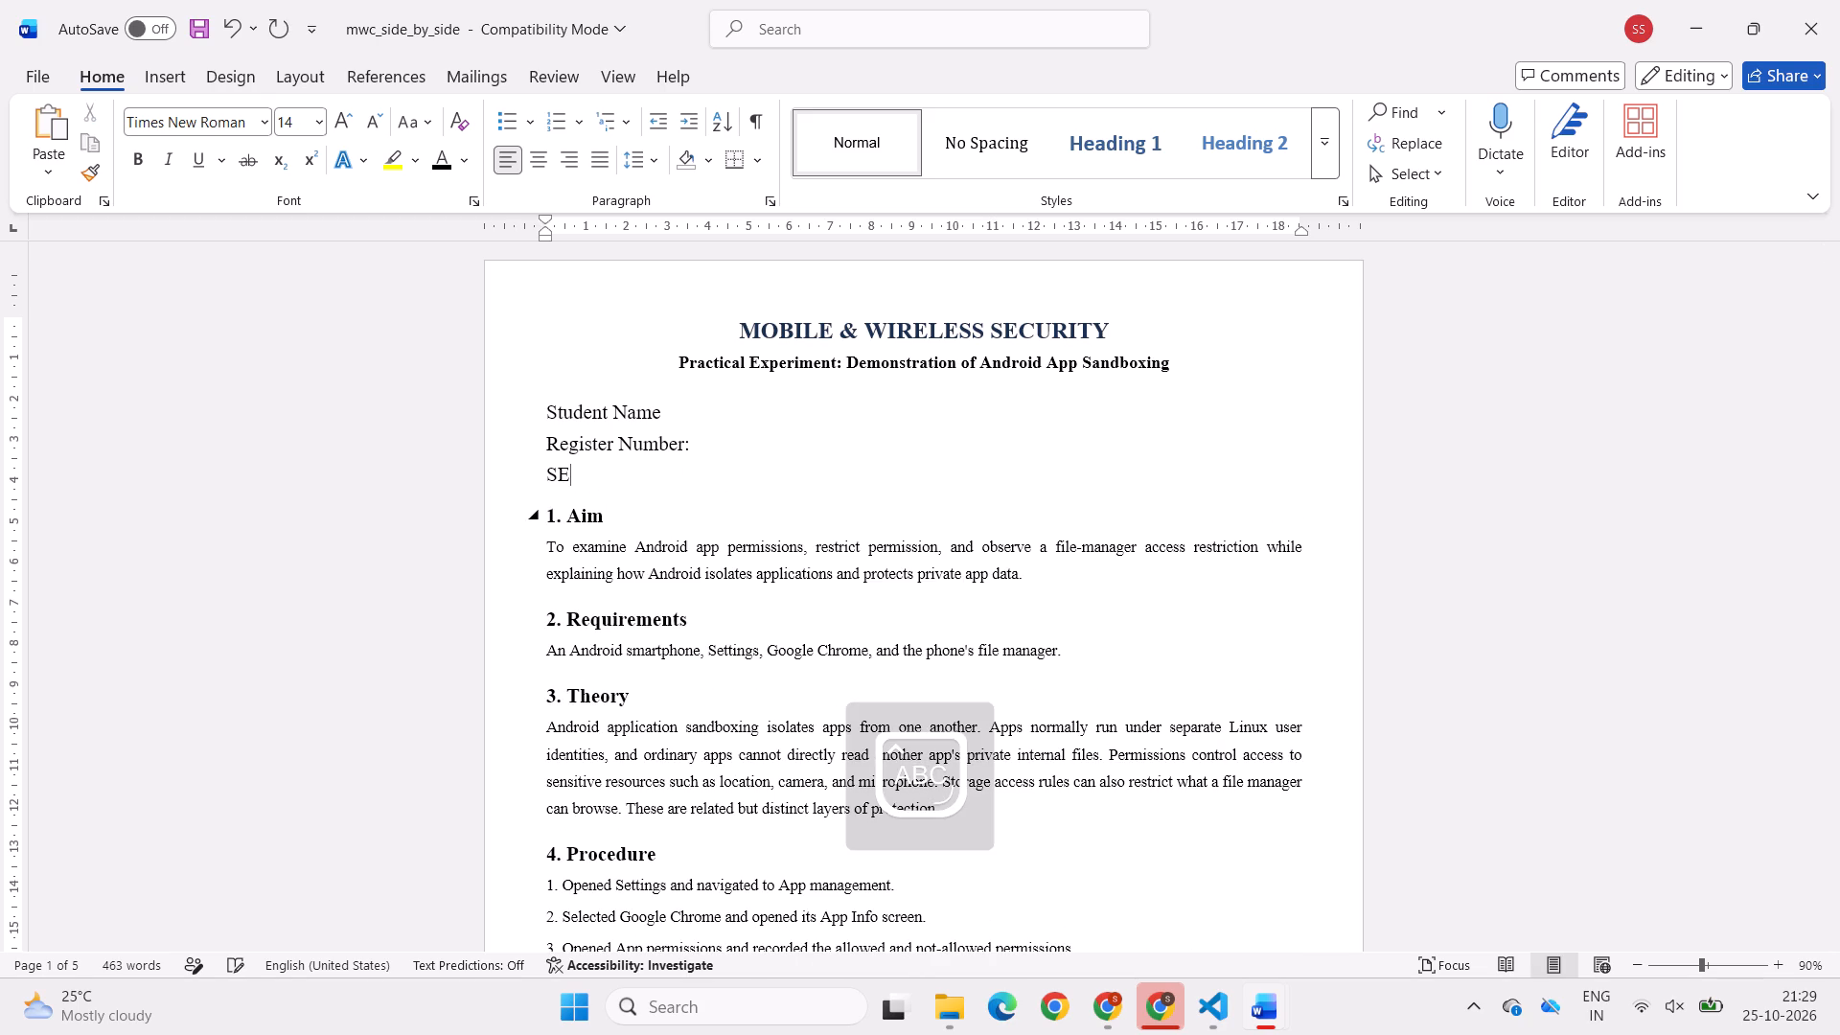
key(Tab)
key(BackSpace)
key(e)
key(BackSpace)
key(BackSpace)
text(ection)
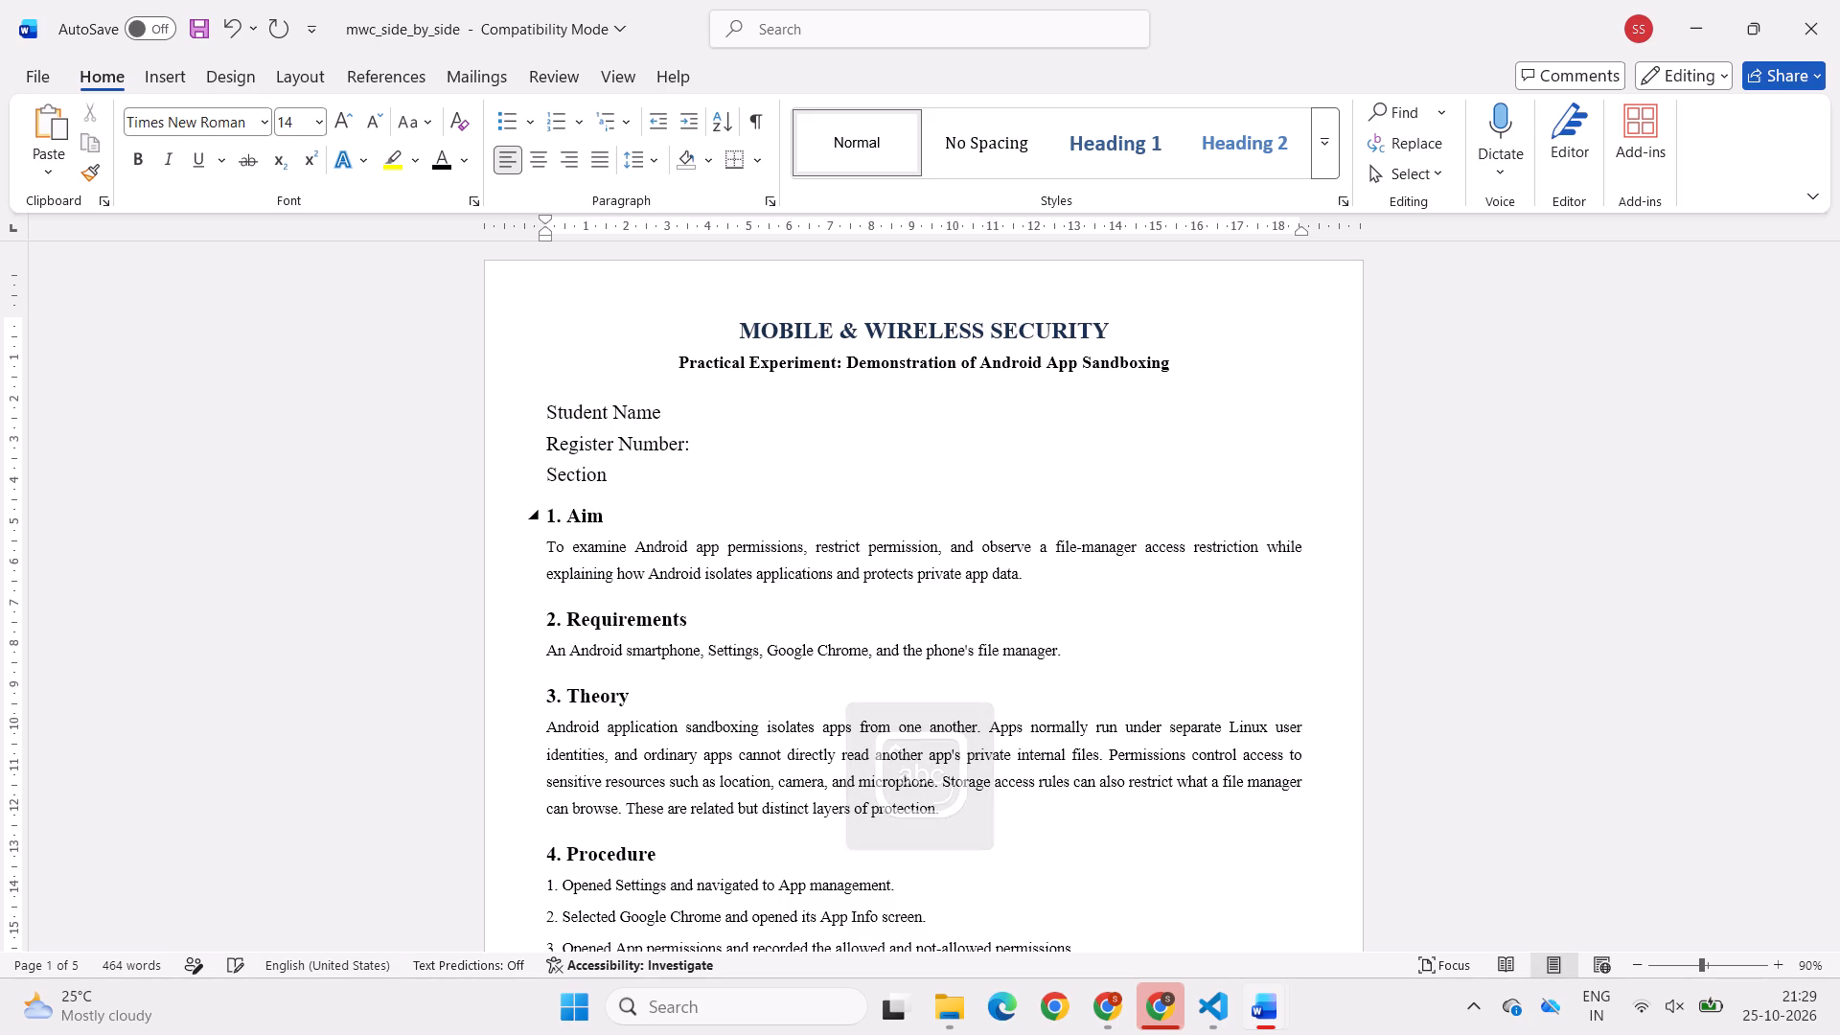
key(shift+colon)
Restore the colon after the Student Name label and enter the student's name.
scroll(868, 462, down, 5)
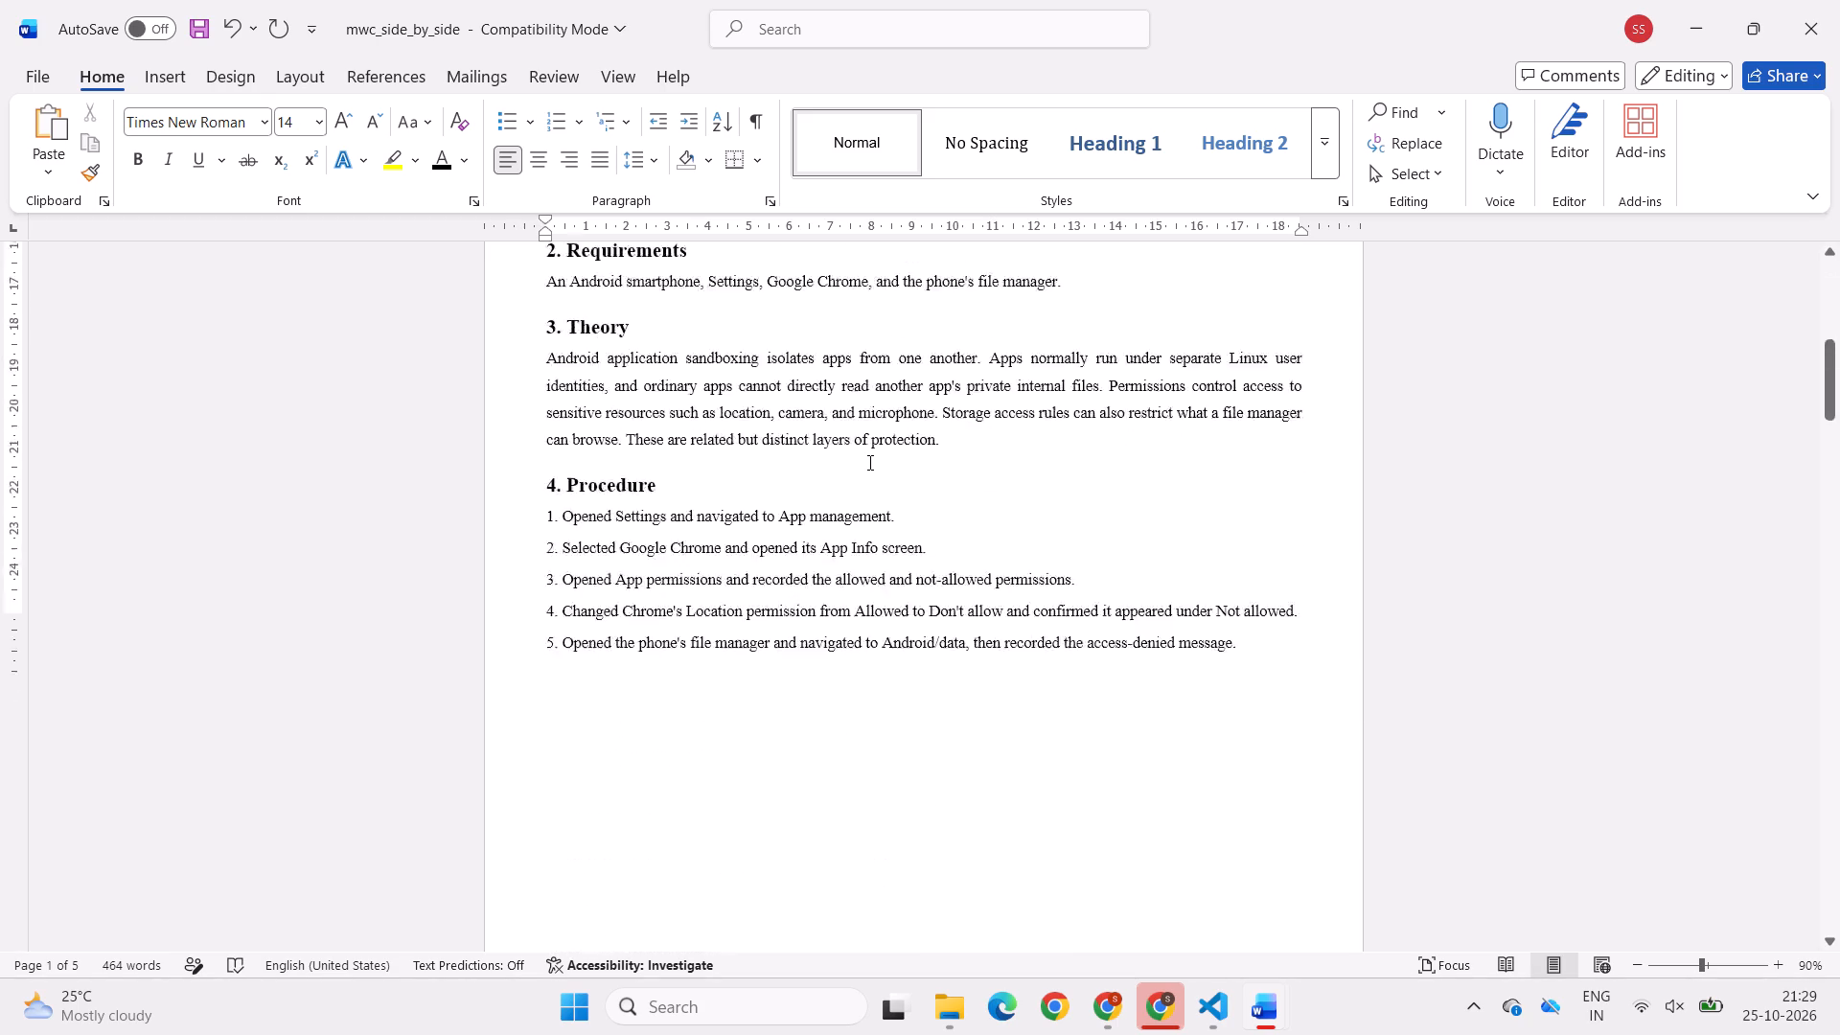
scroll(868, 462, up, 8)
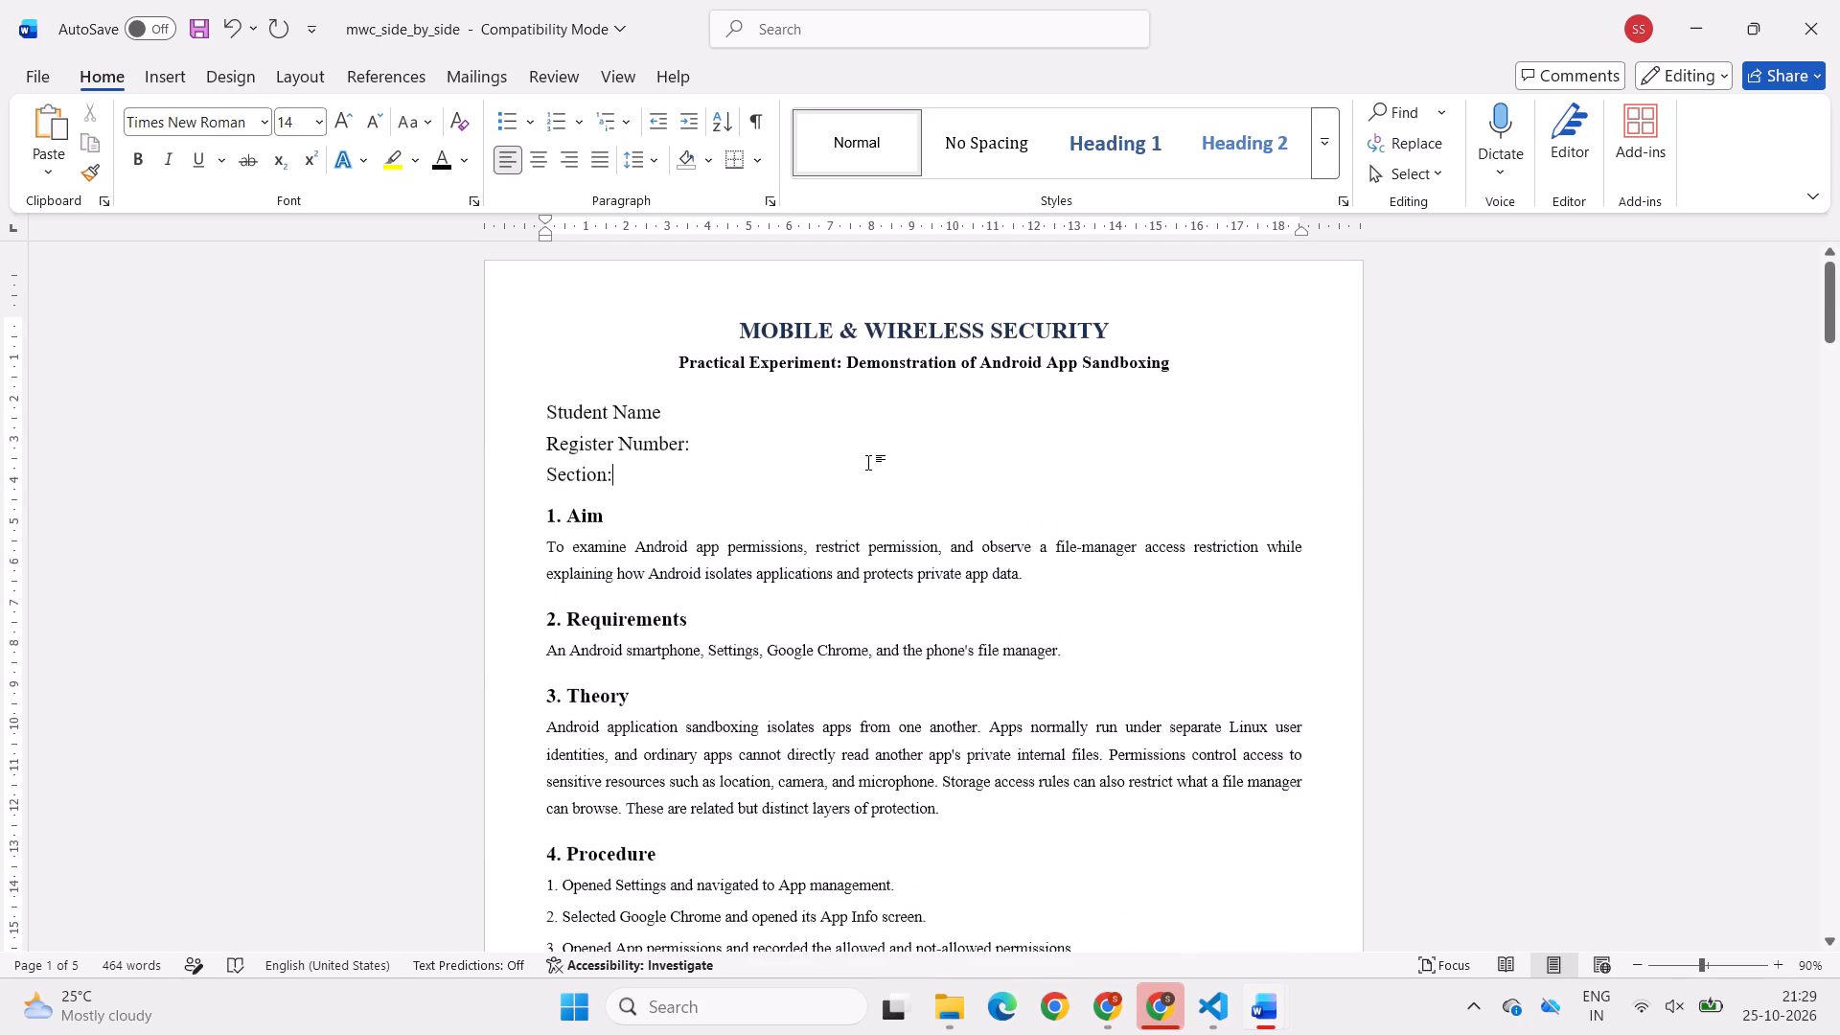
click(676, 413)
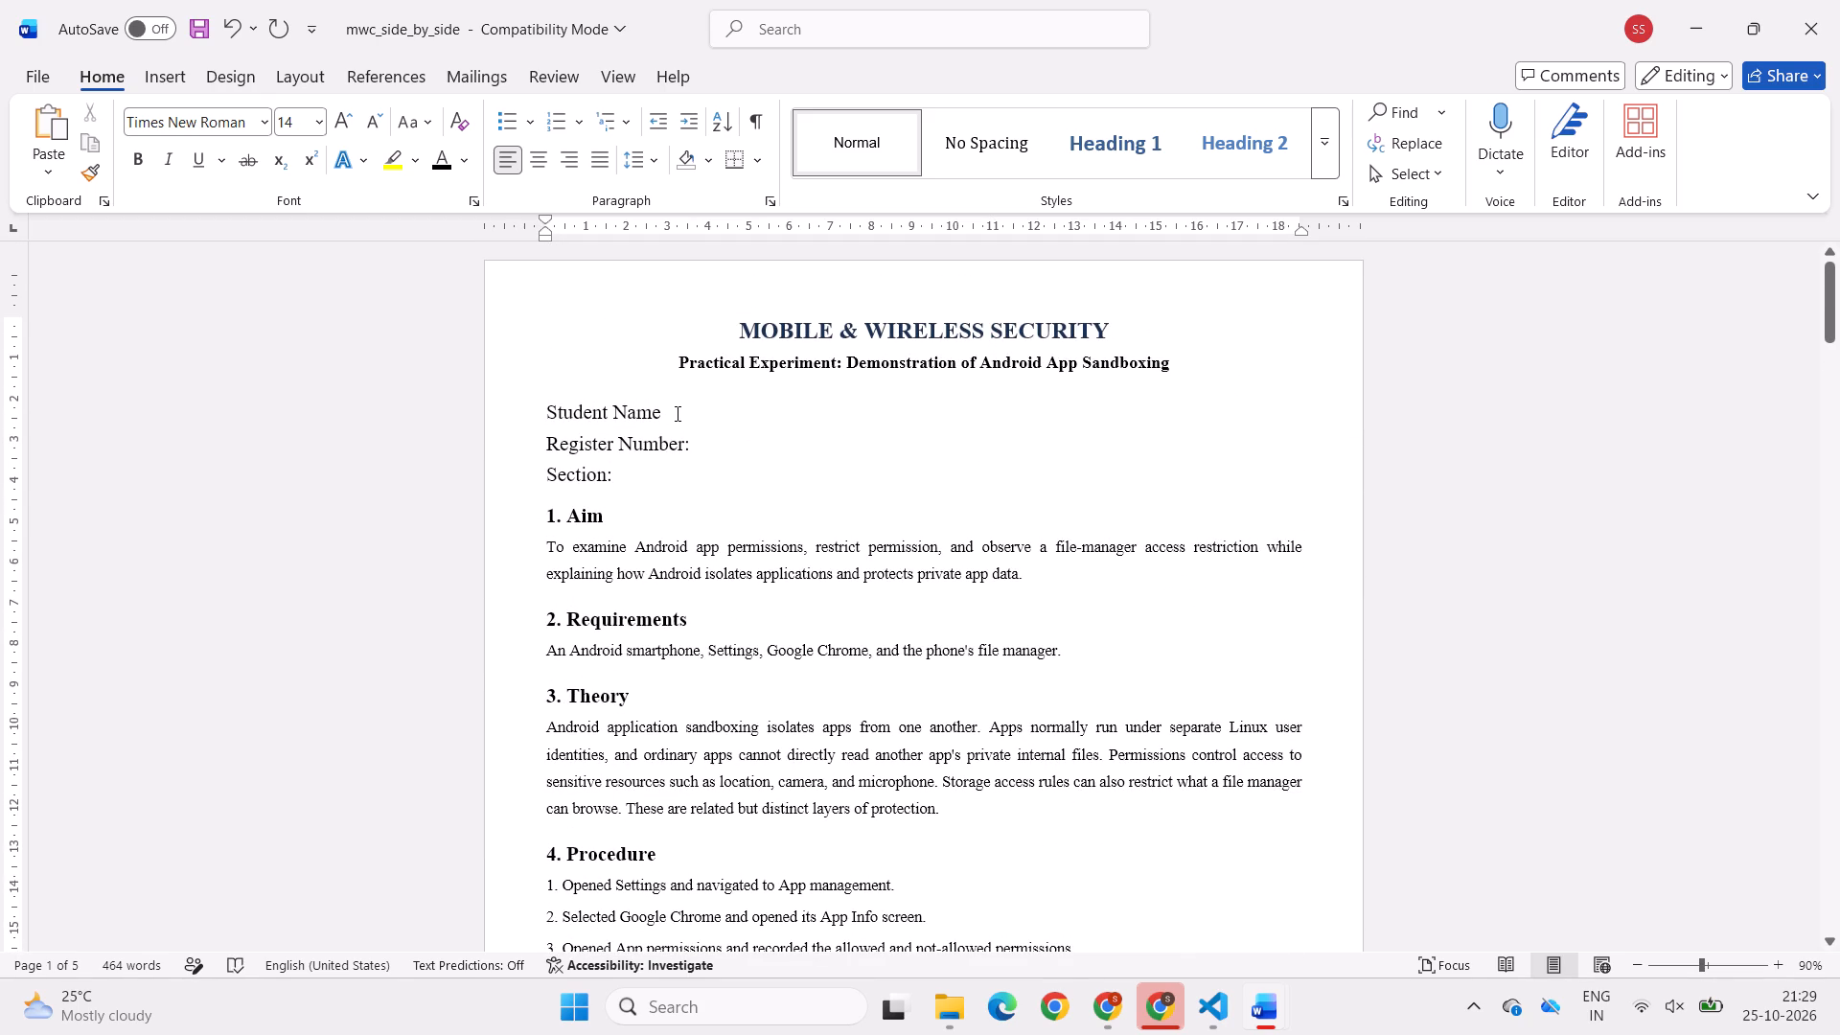
key(BackSpace)
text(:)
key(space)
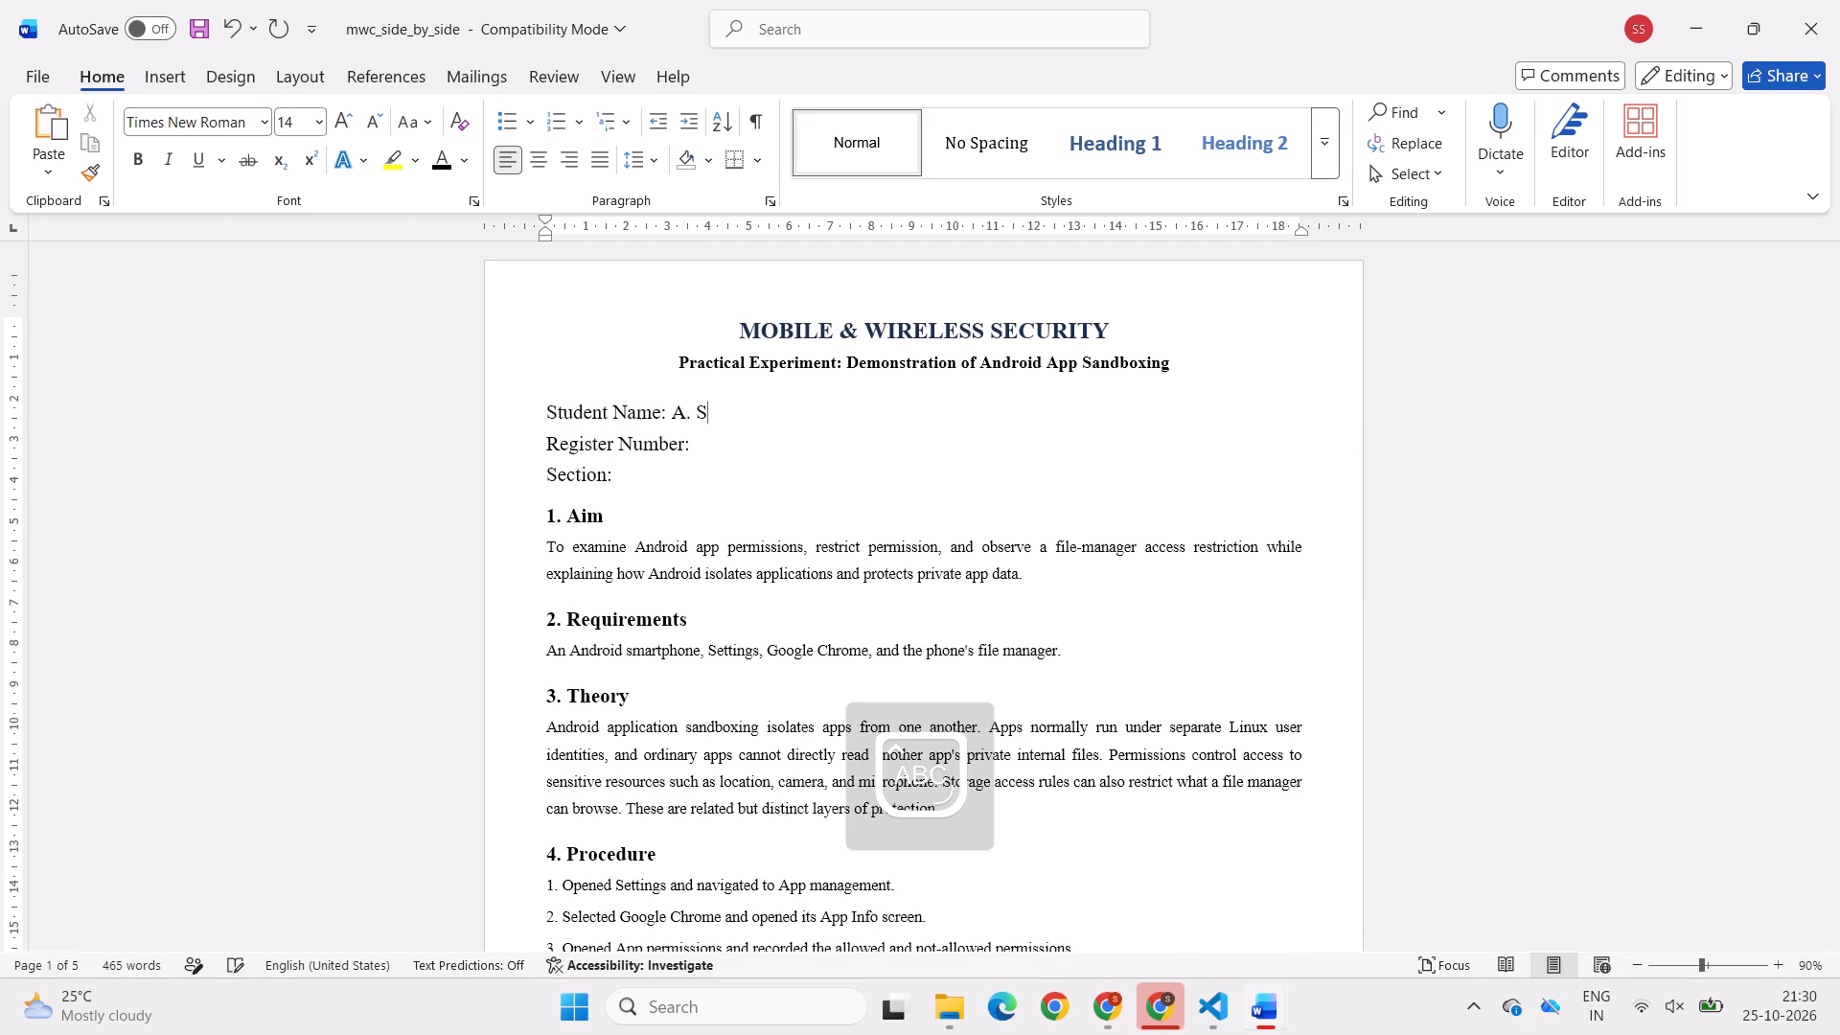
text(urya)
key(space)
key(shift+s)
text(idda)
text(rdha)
Enter the student's register number after its label and fill in the section as X1.
click(763, 451)
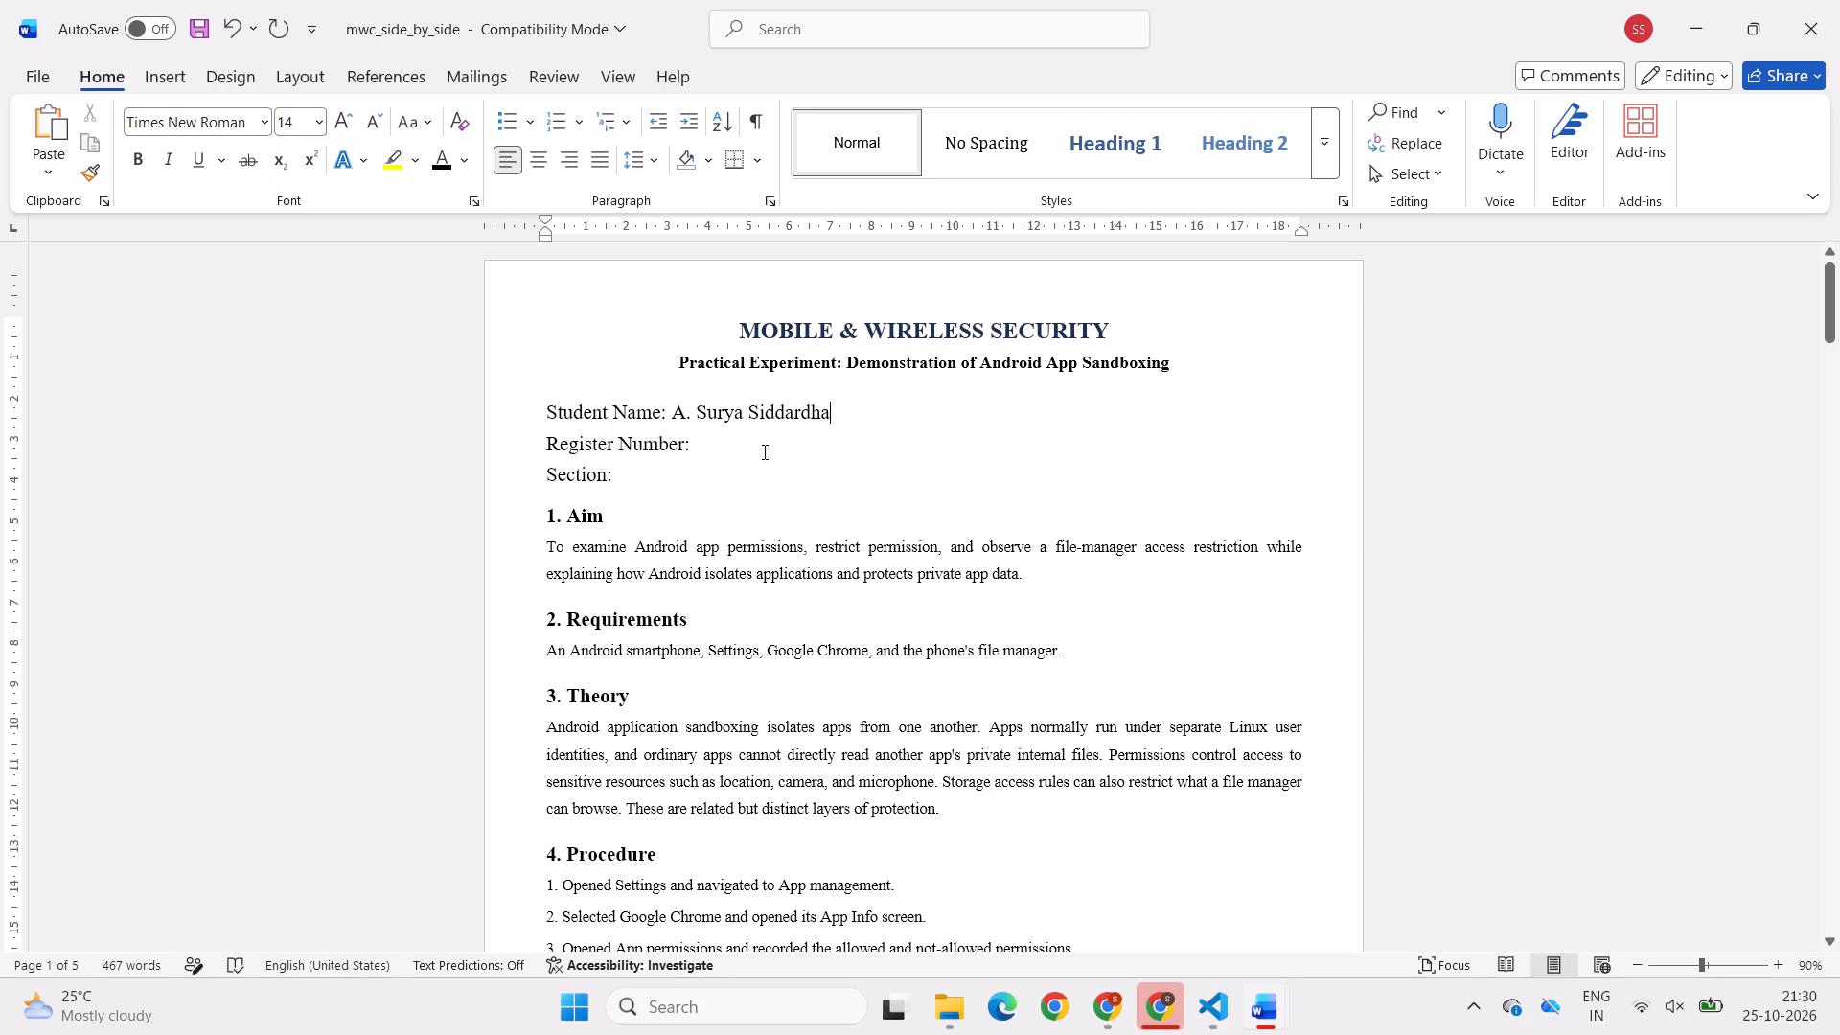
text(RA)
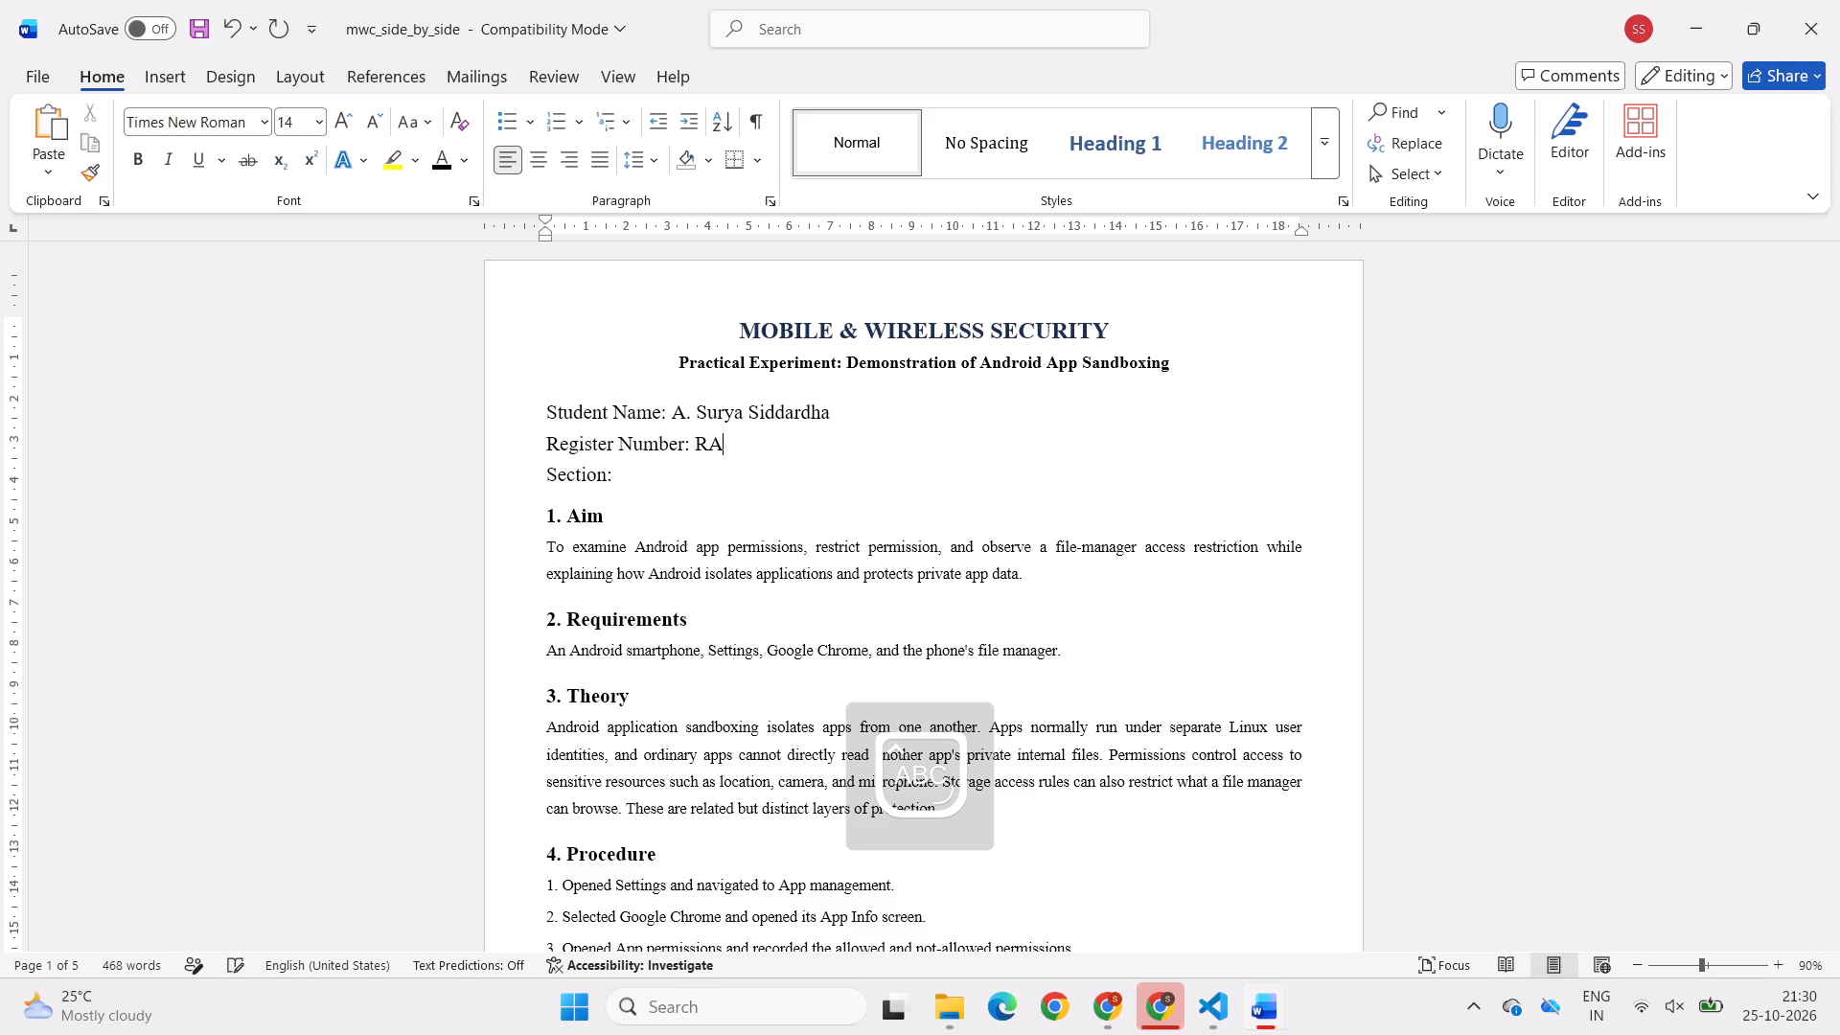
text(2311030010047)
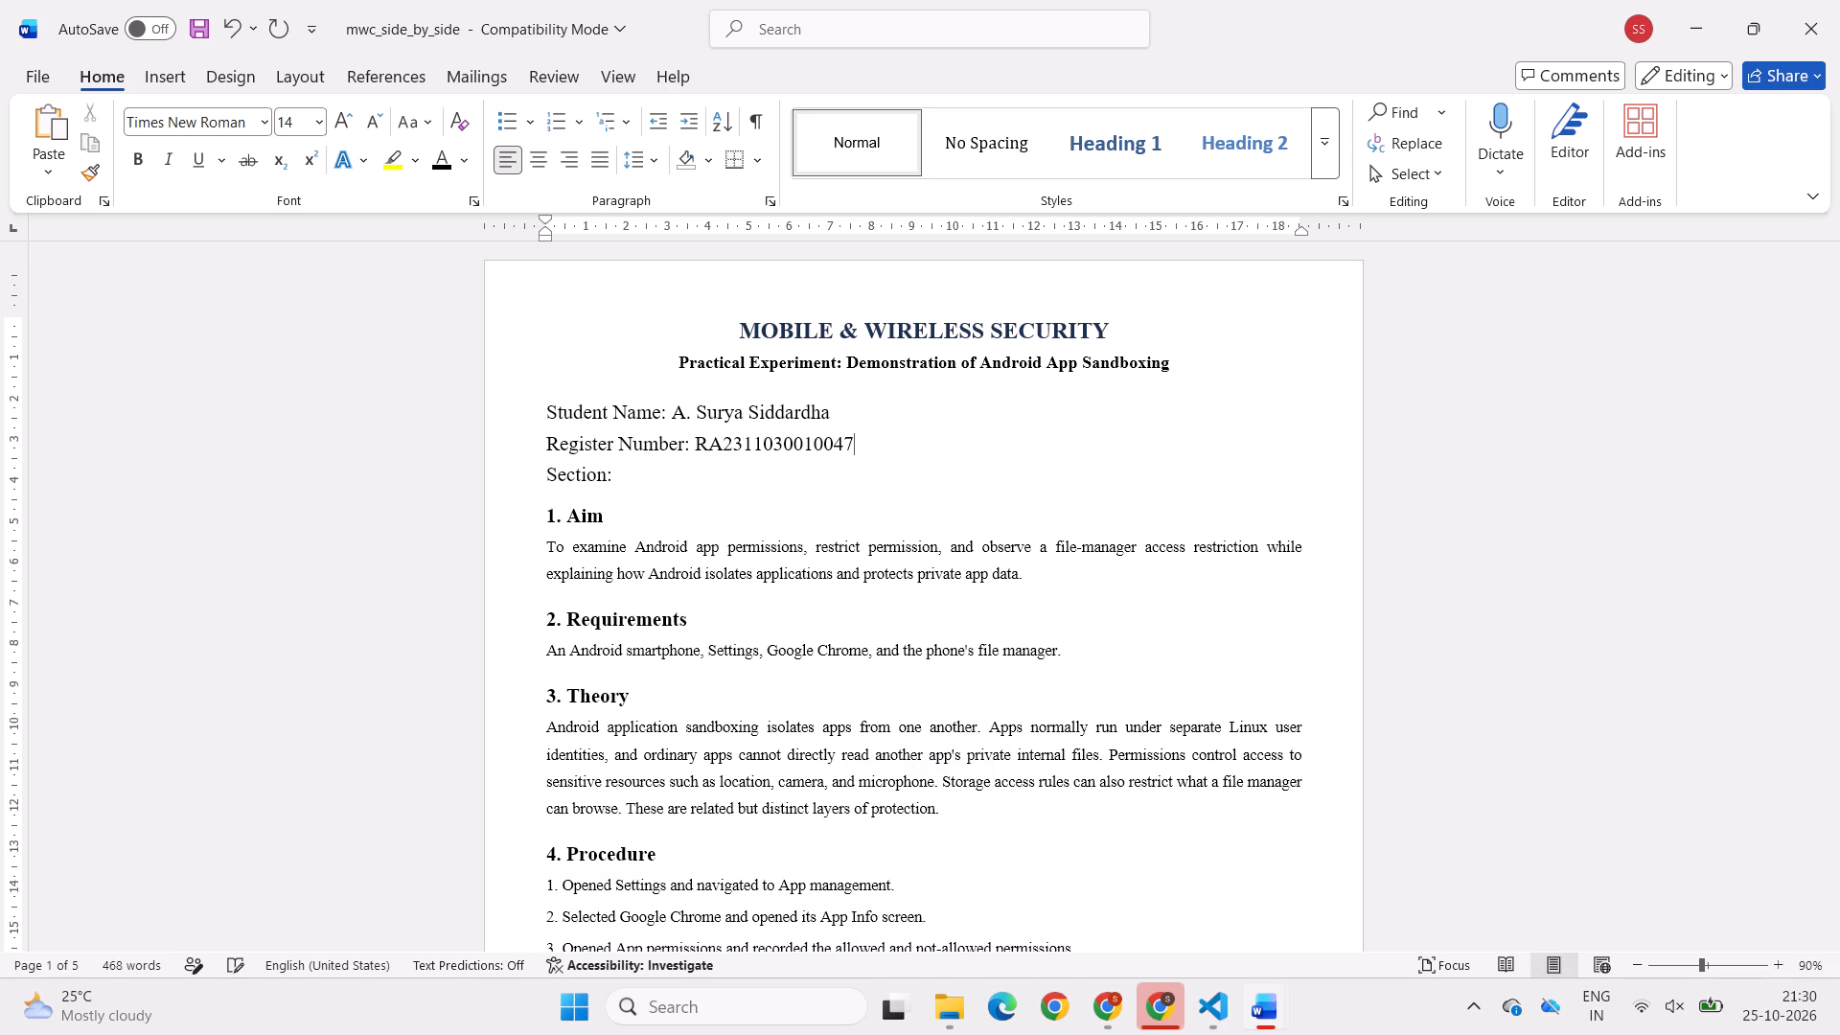
click(669, 481)
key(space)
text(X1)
Look over the document's pages and examine its layout in the print preview through to the last page.
scroll(669, 481, down, 3)
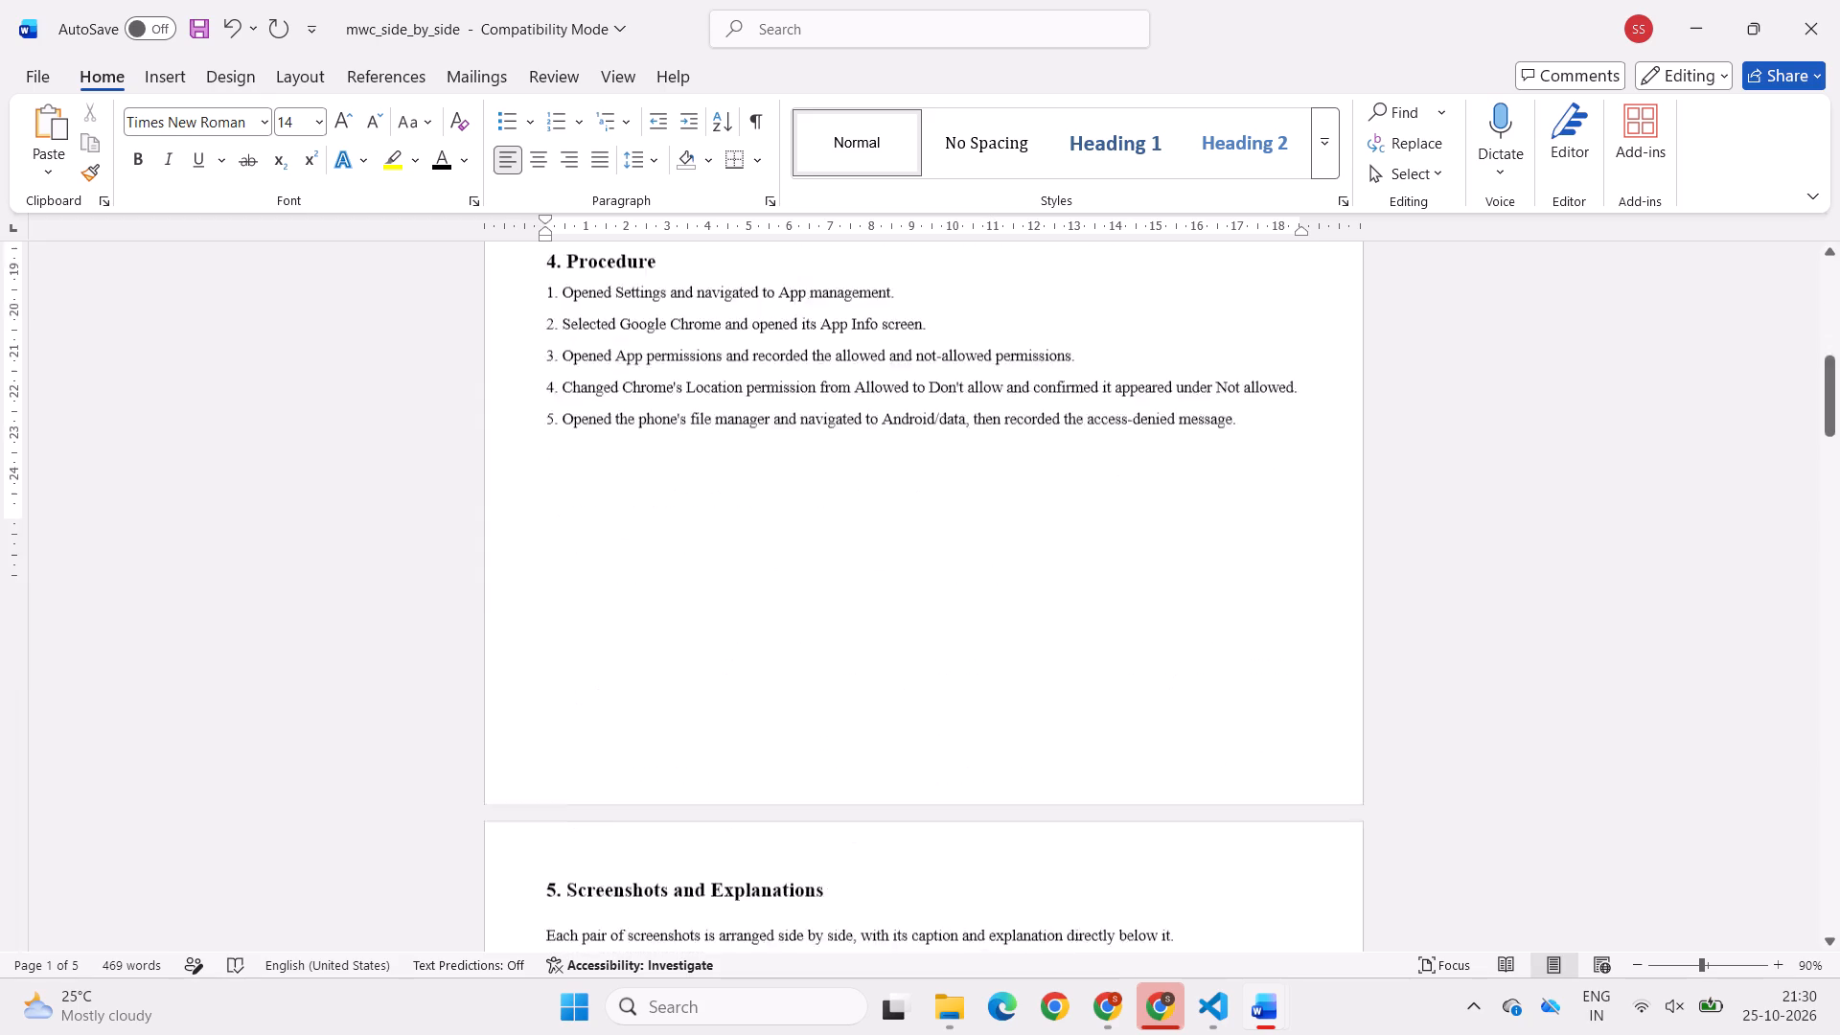
scroll(669, 481, down, 15)
scroll(669, 481, up, 5)
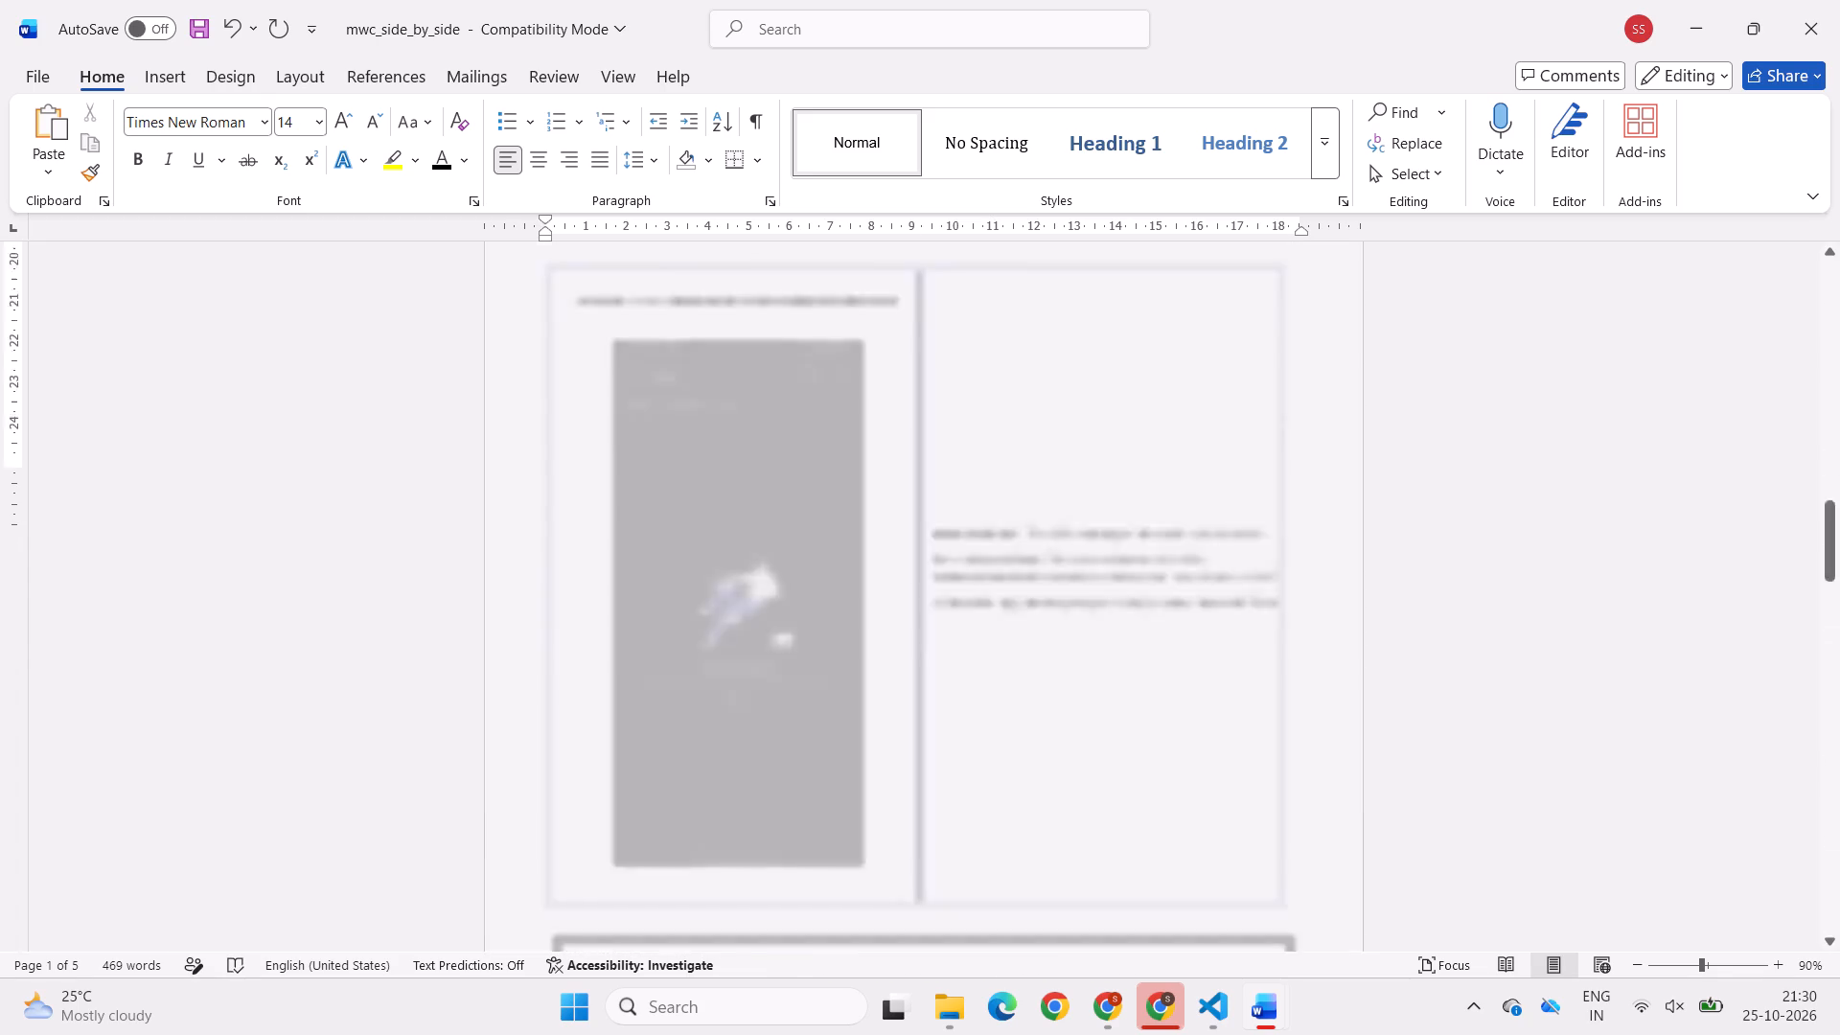
scroll(669, 481, up, 8)
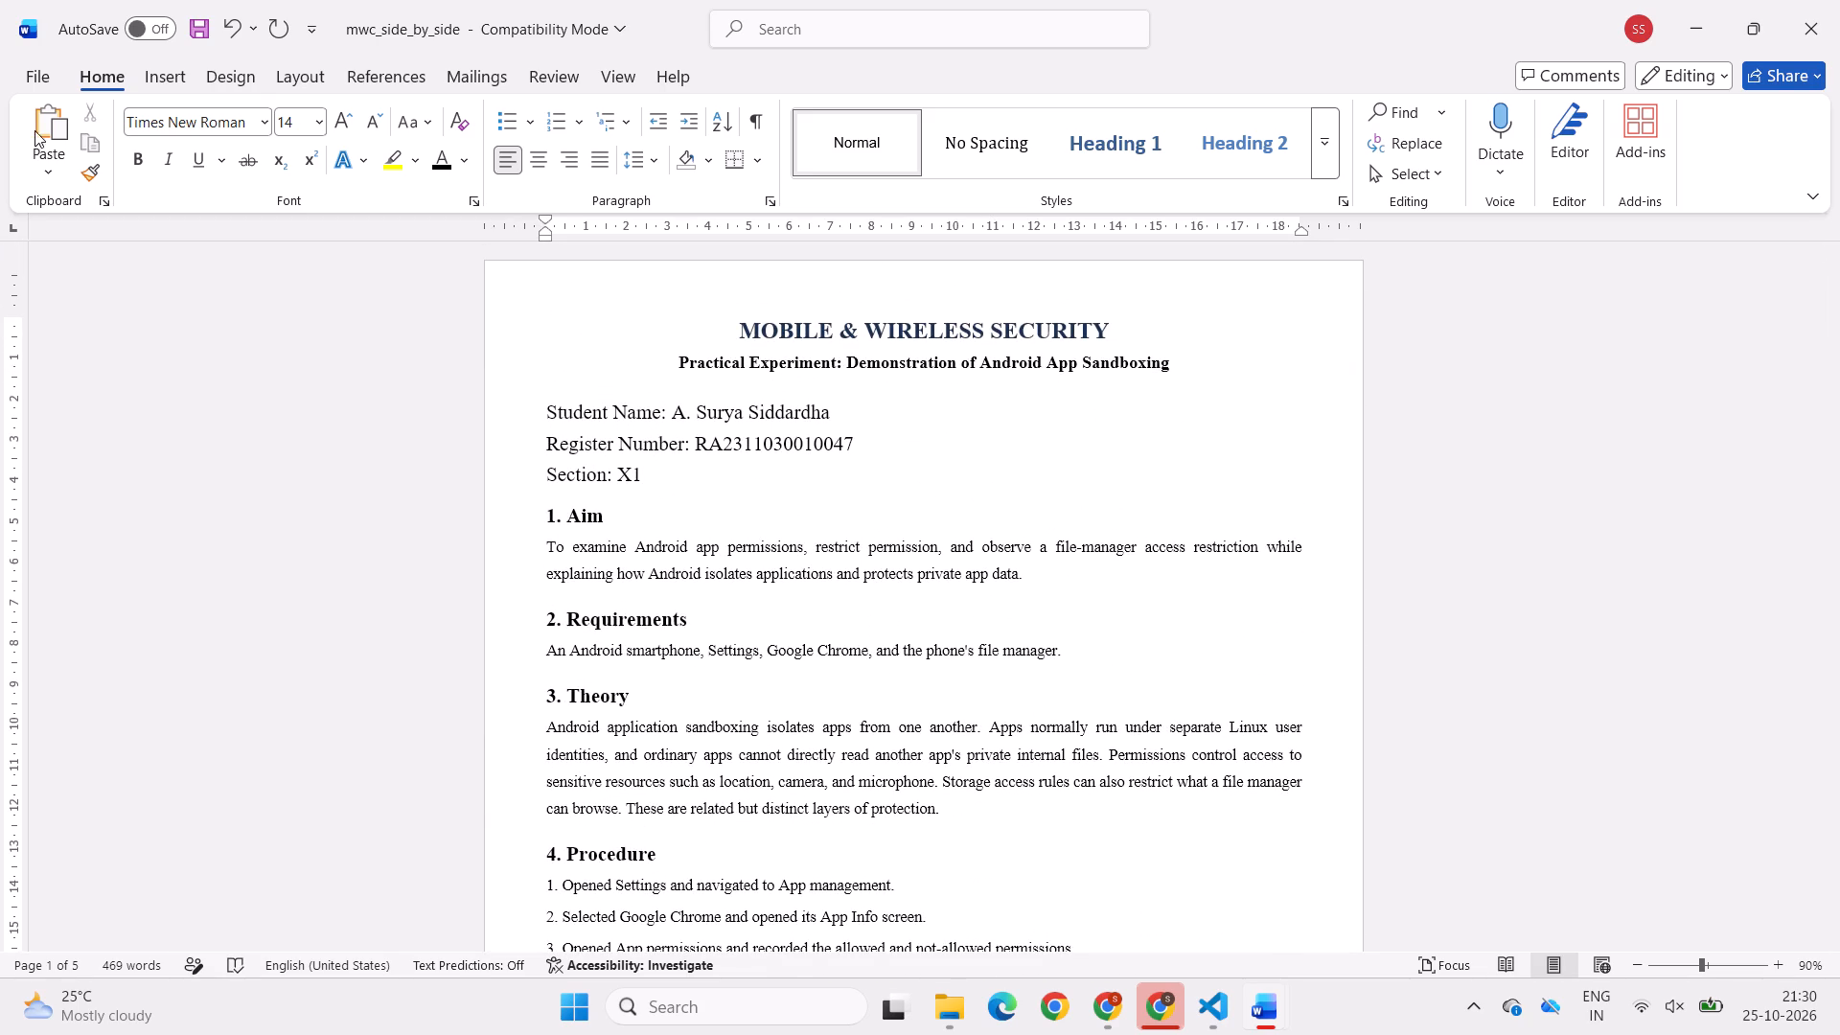
click(51, 69)
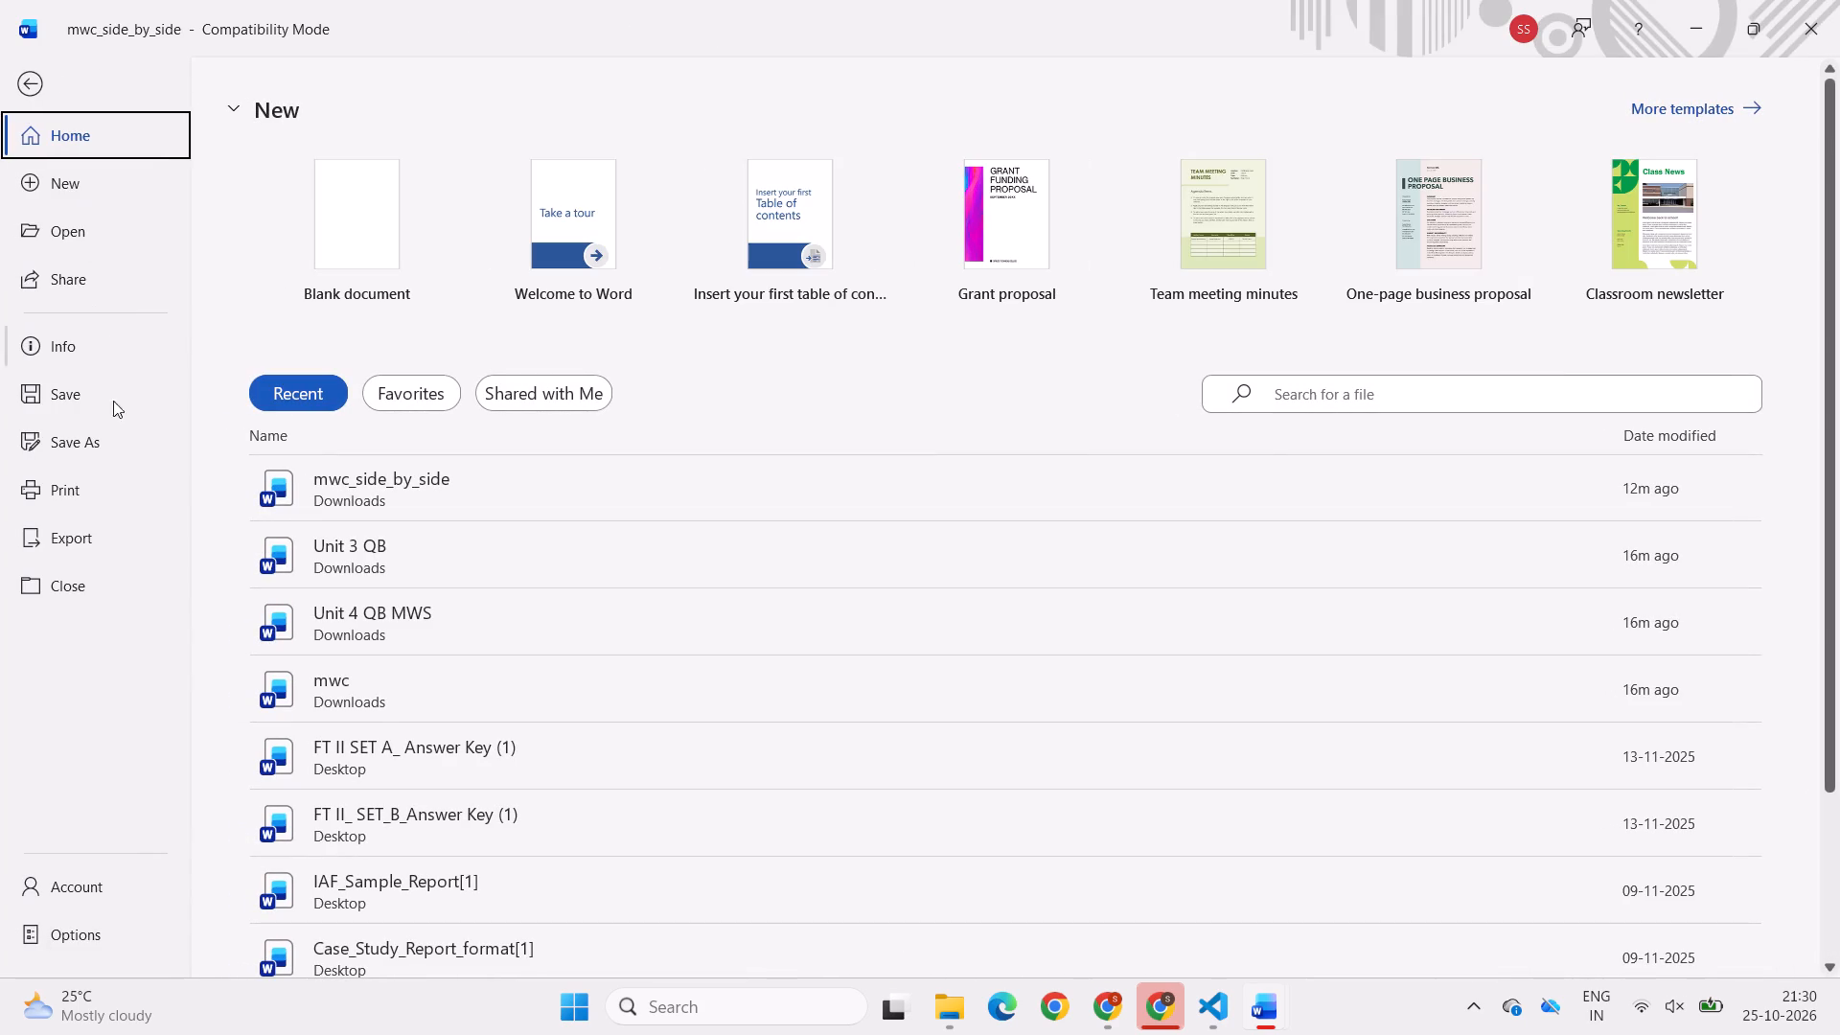
click(73, 486)
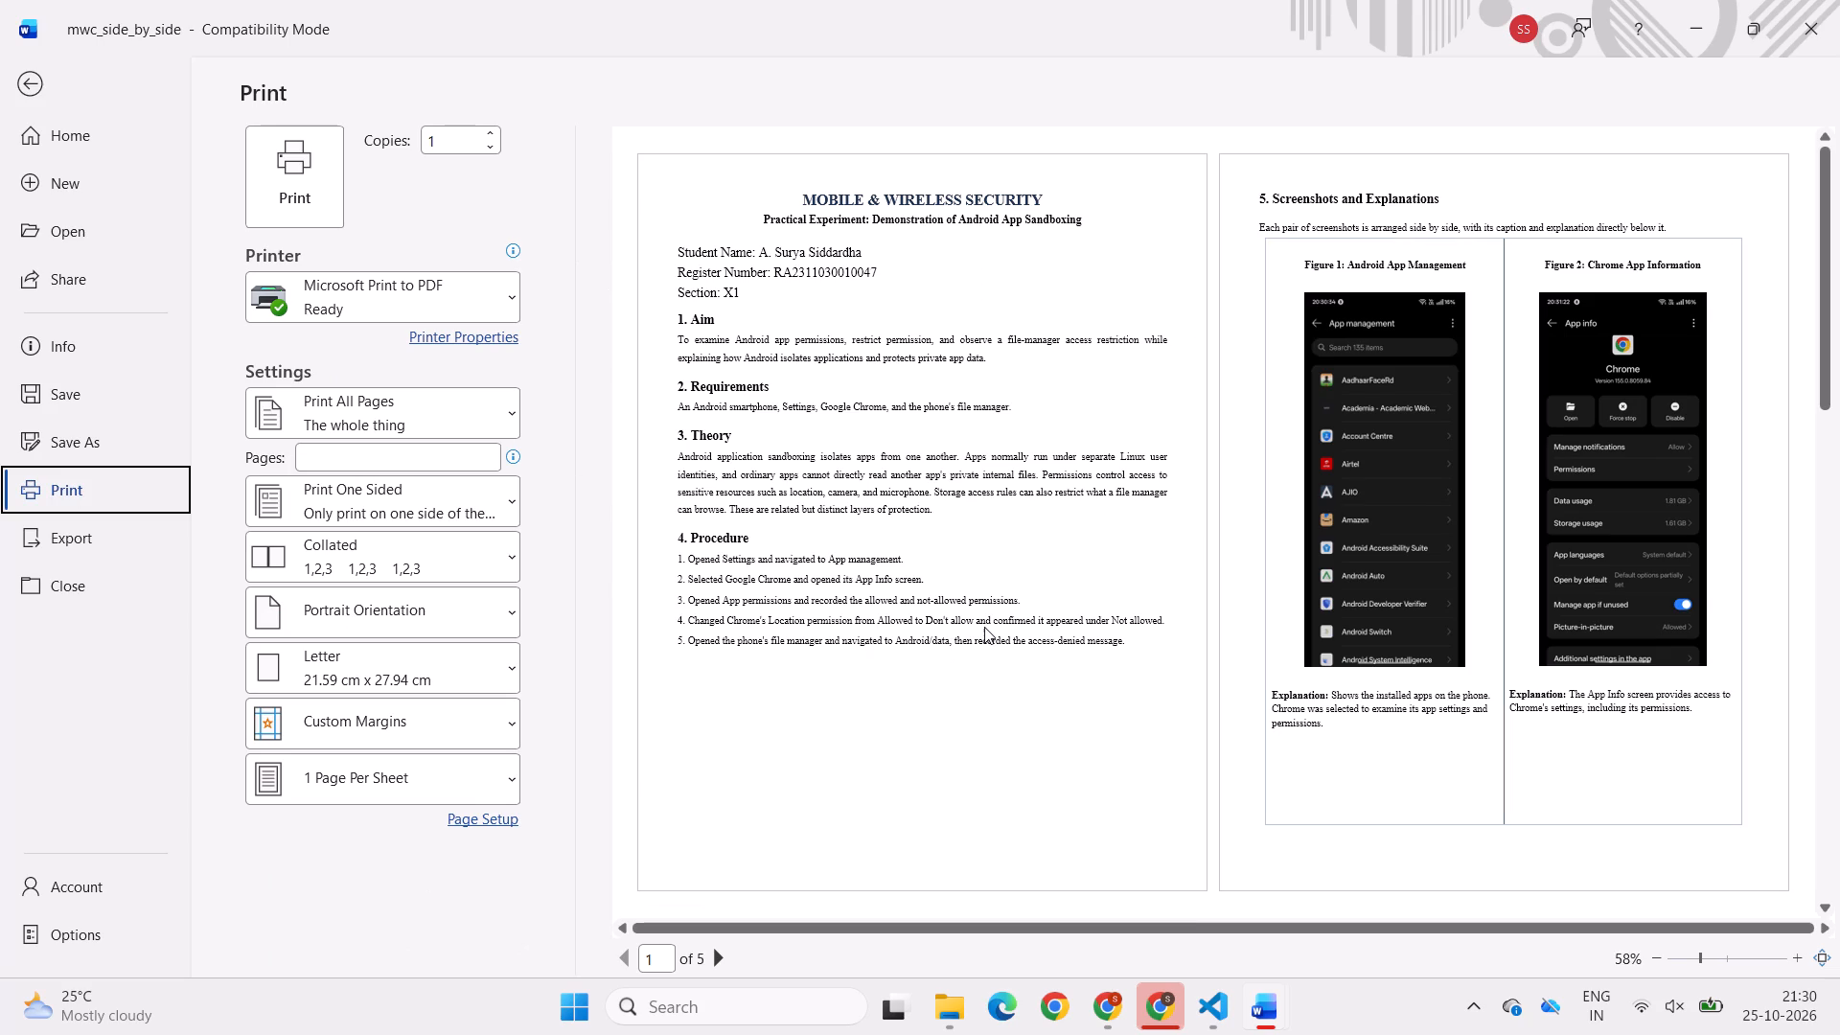
click(1072, 695)
key(Down)
key(Down)
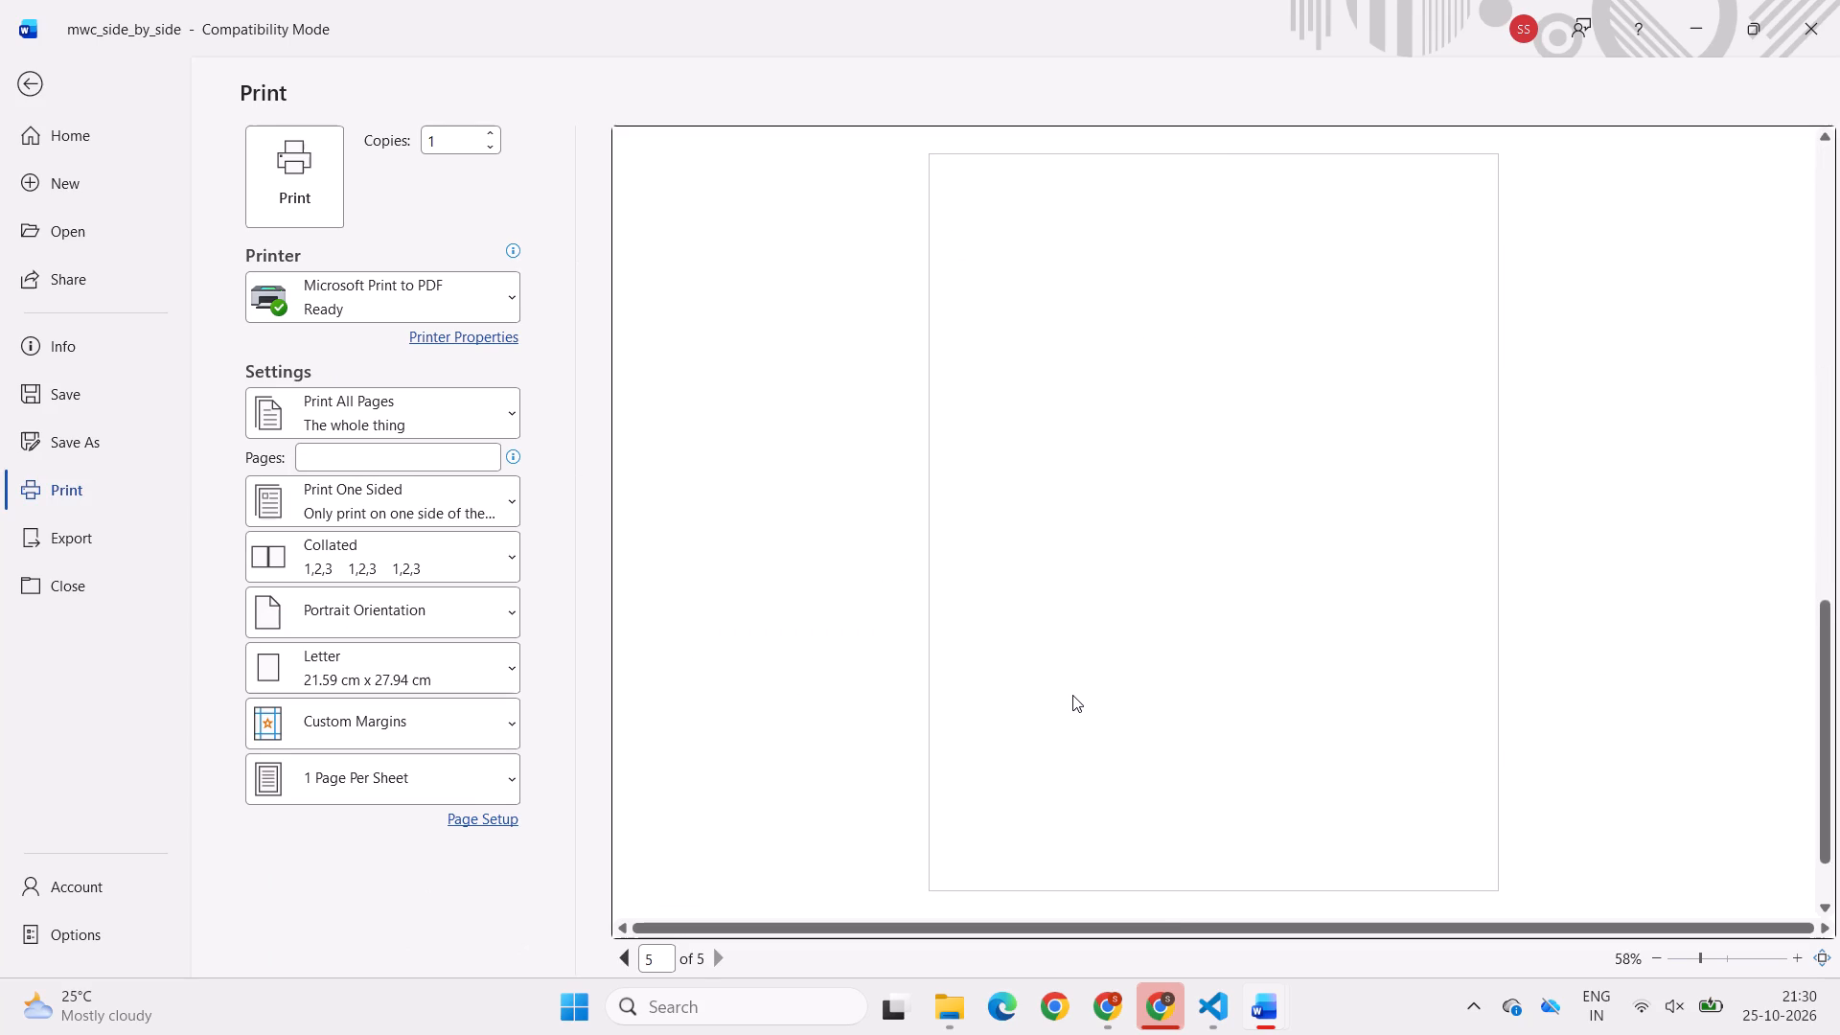
Set the print range to a custom selection covering pages 1-4 of the report.
key(Up)
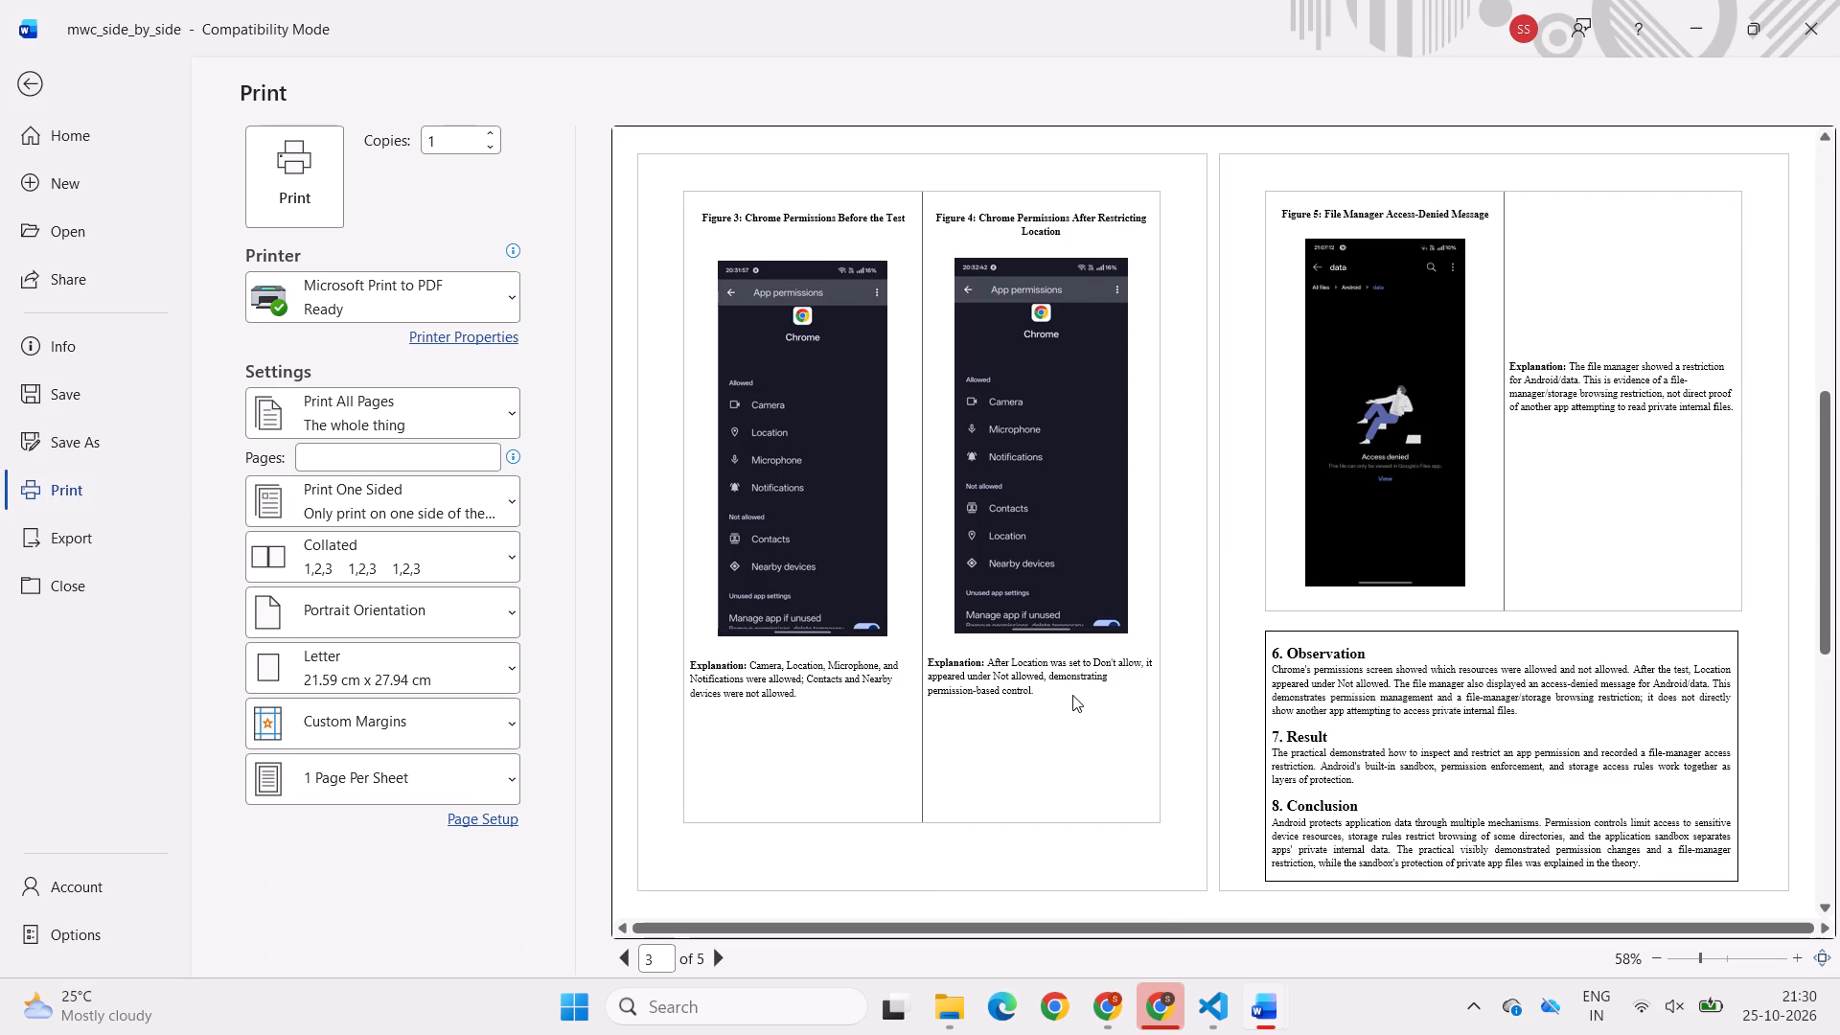
click(509, 428)
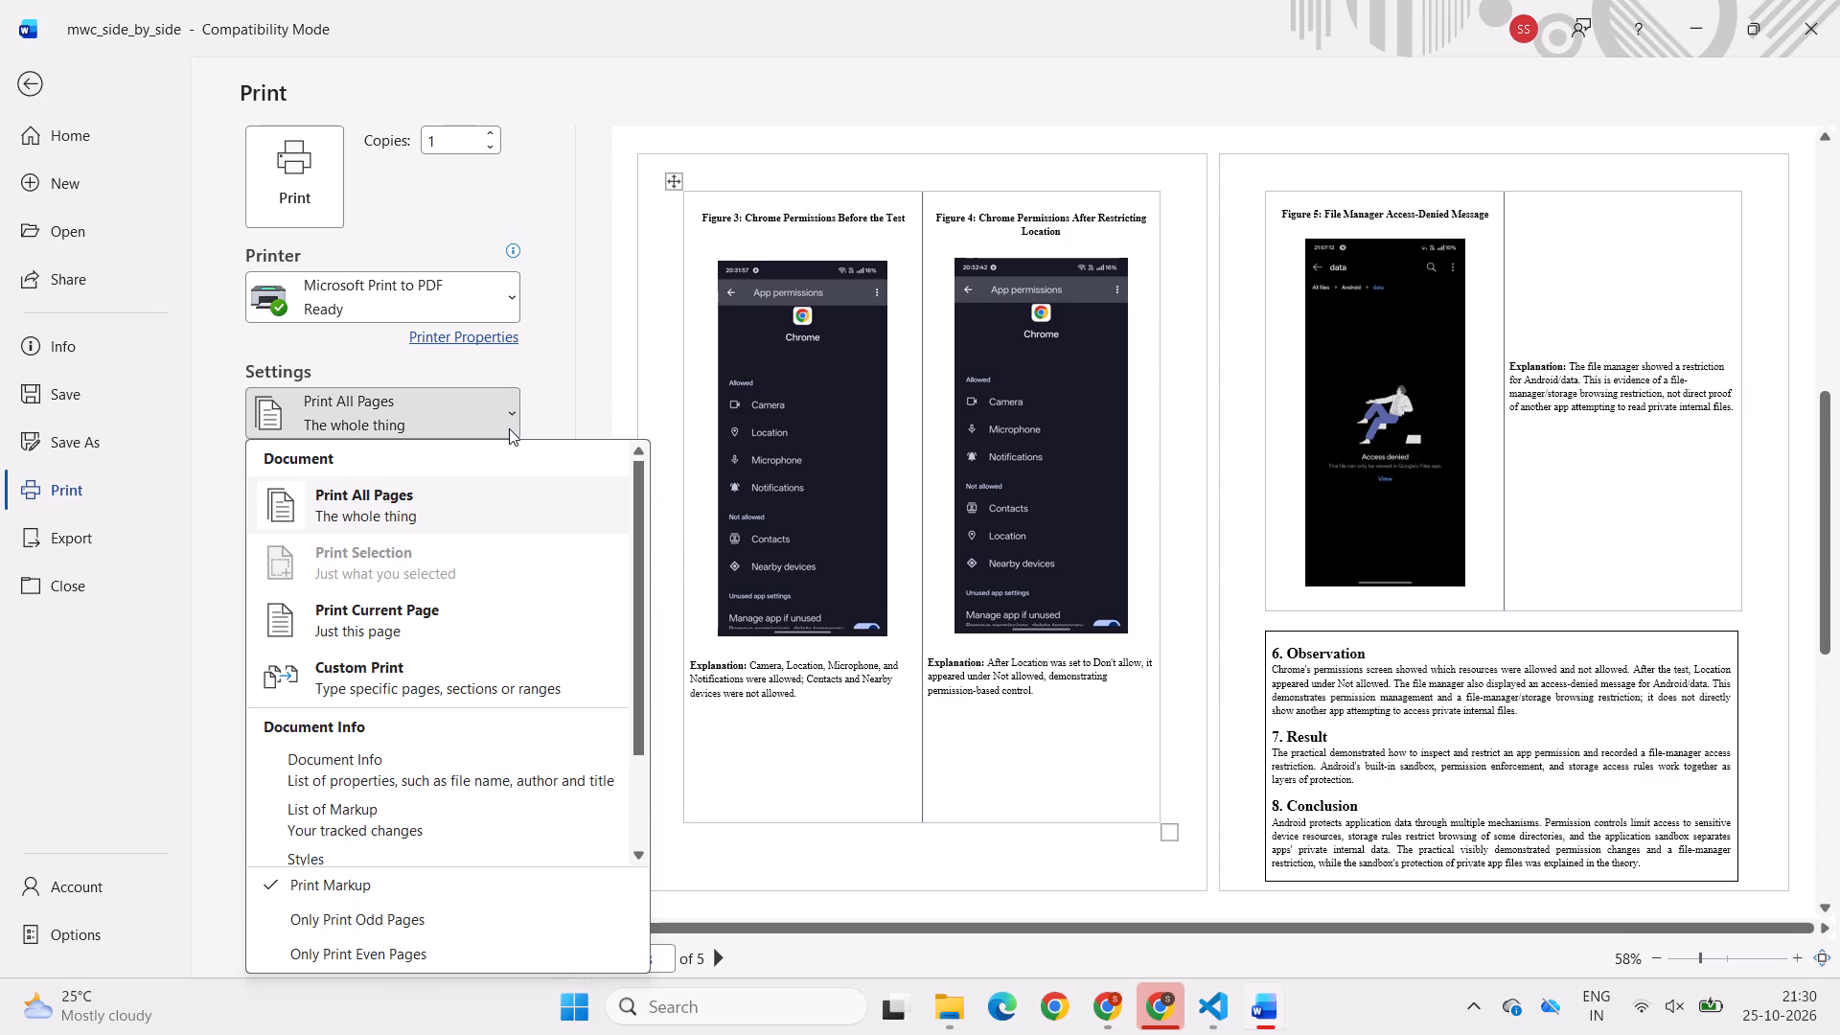
click(598, 689)
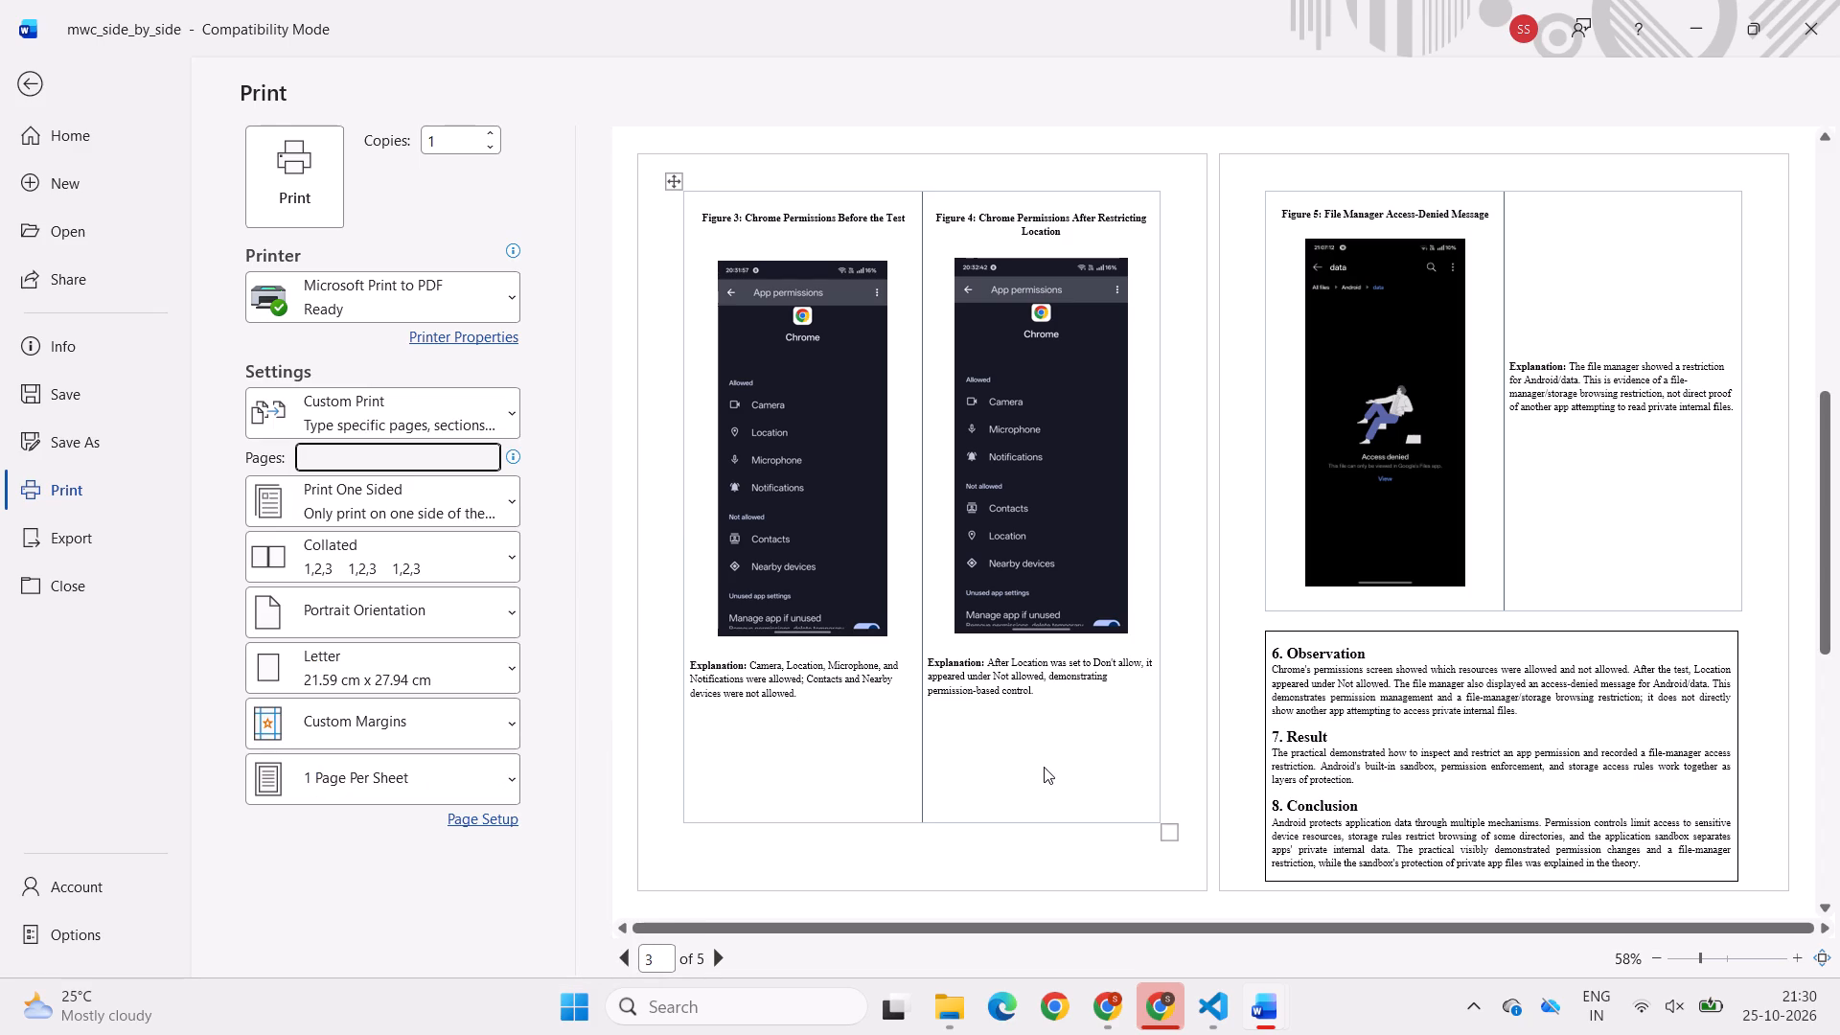
scroll(1044, 767, down, 8)
scroll(1044, 767, up, 10)
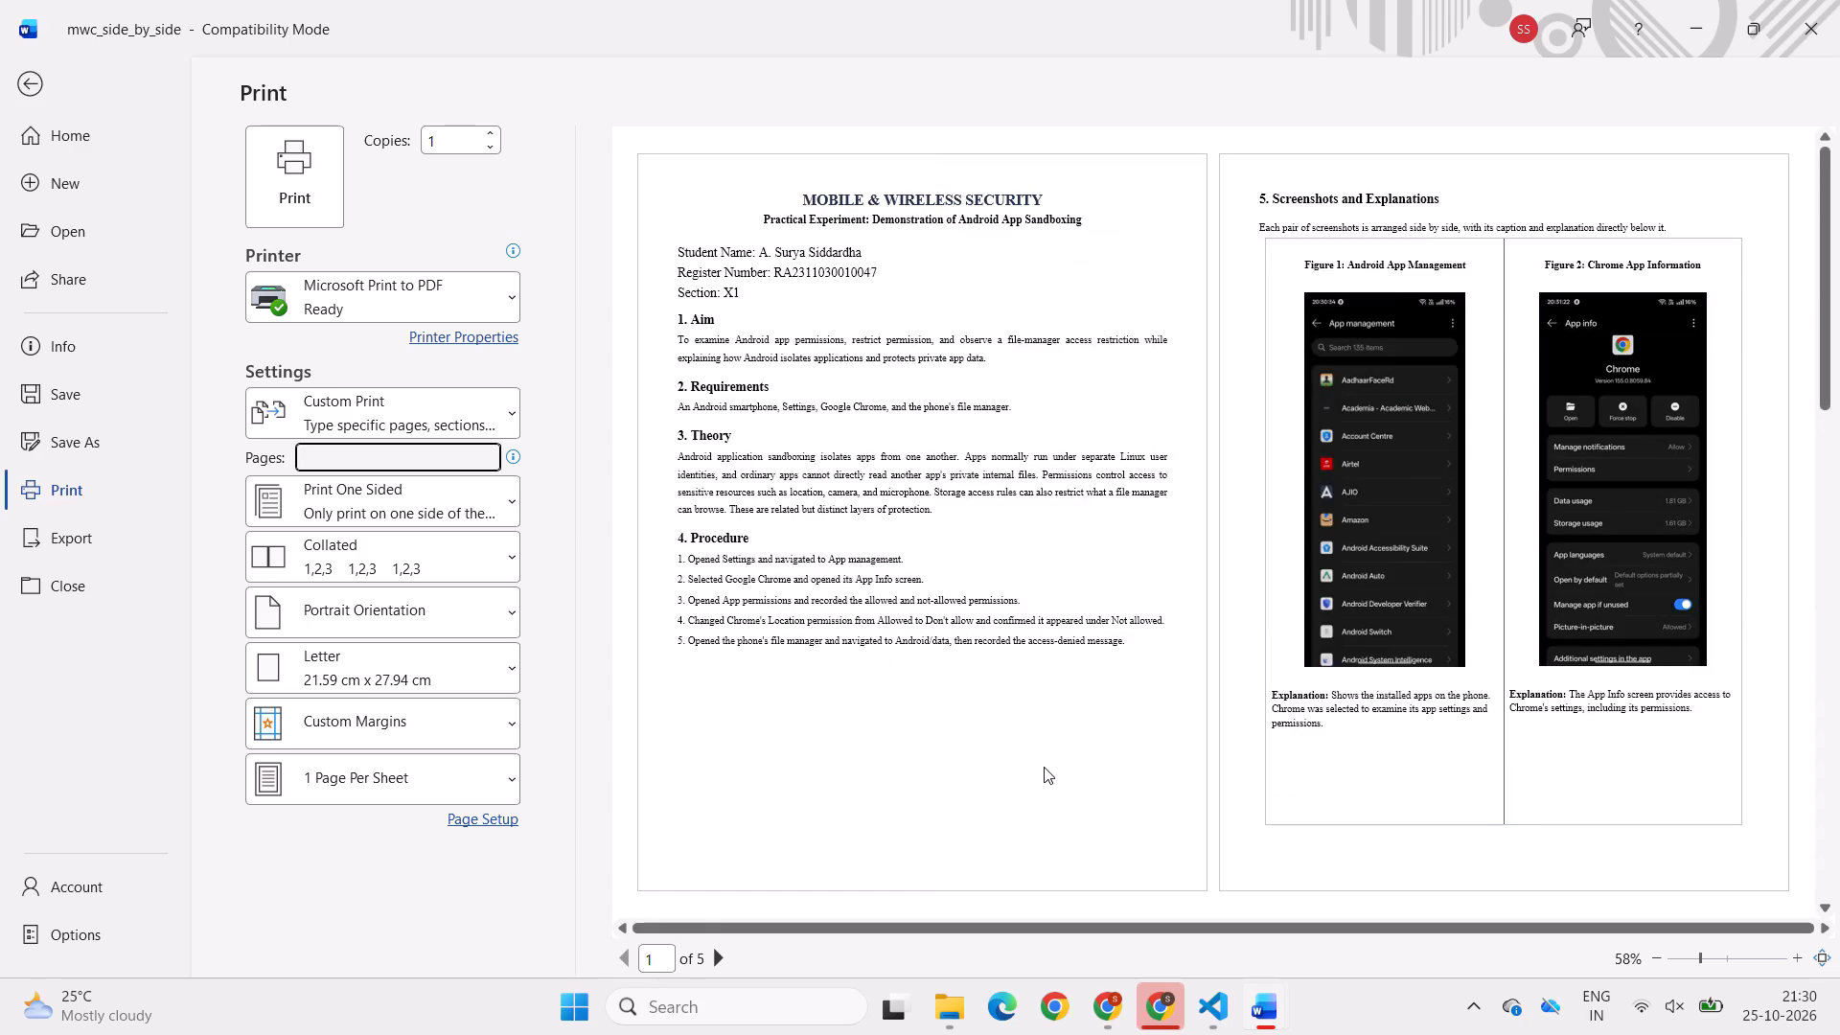
scroll(1044, 767, down, 8)
scroll(1044, 767, up, 8)
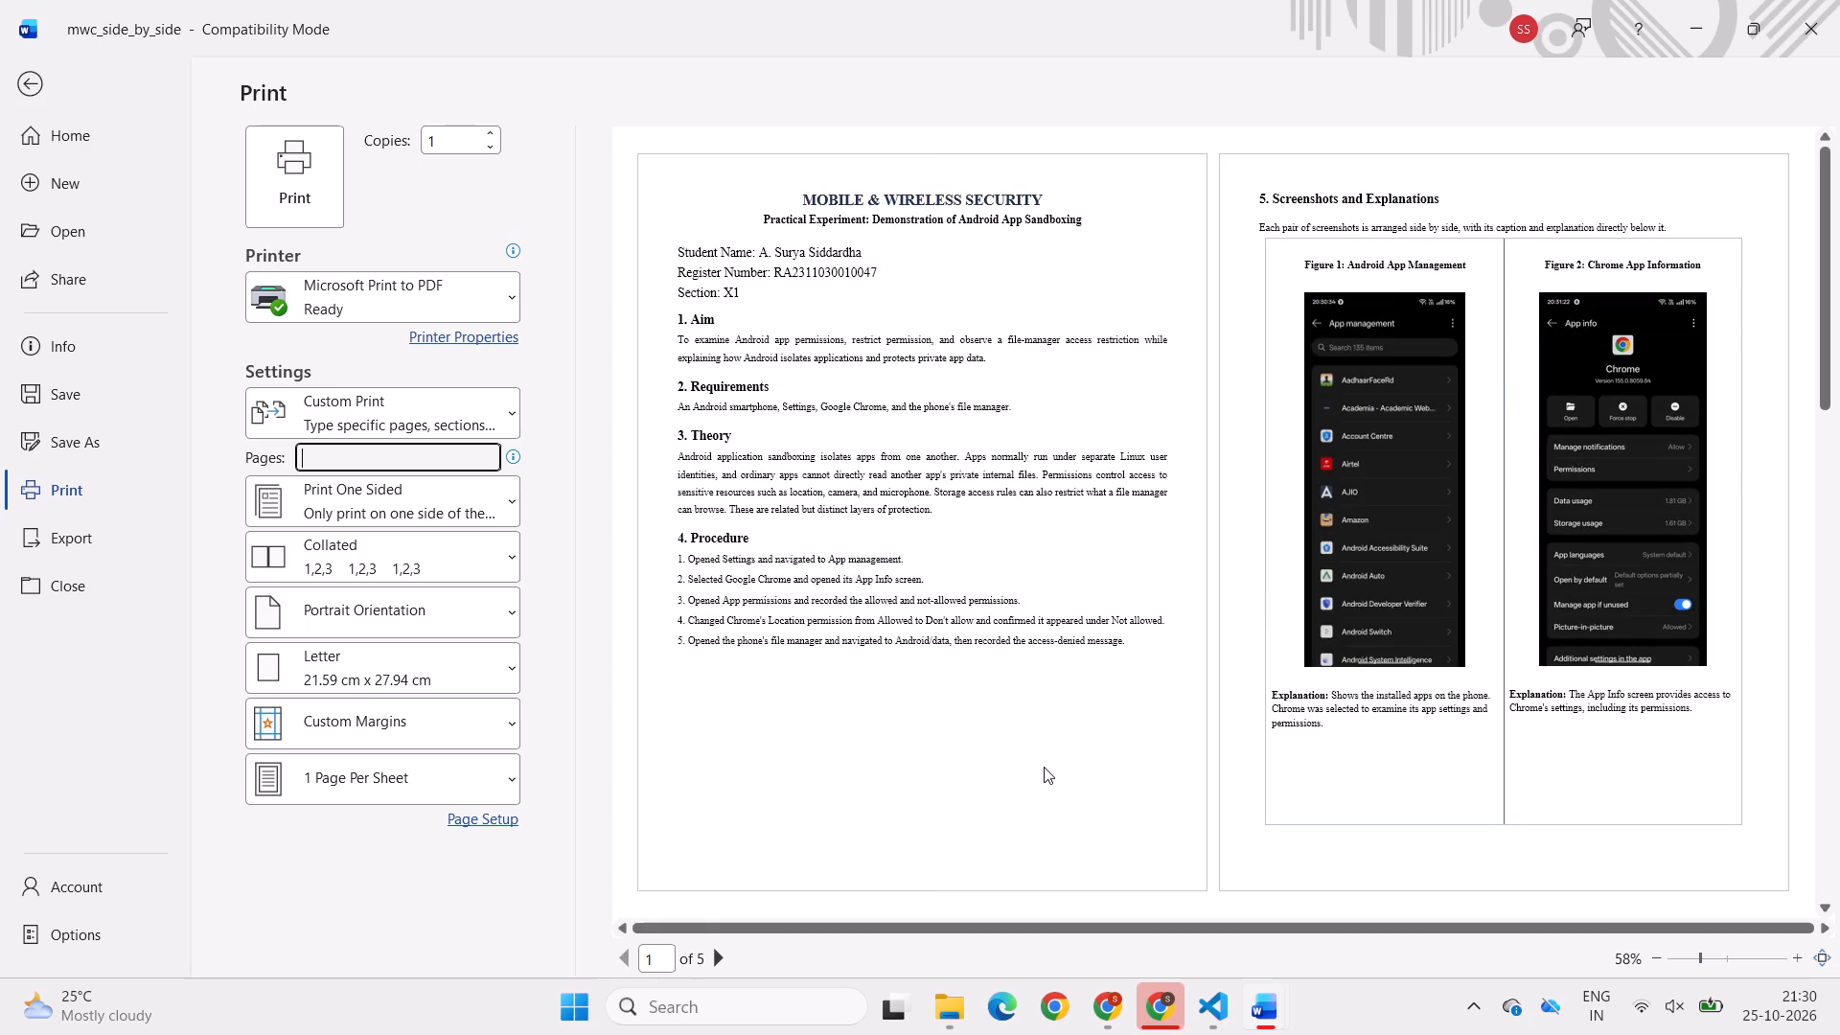
key(Down)
click(1044, 767)
key(Down)
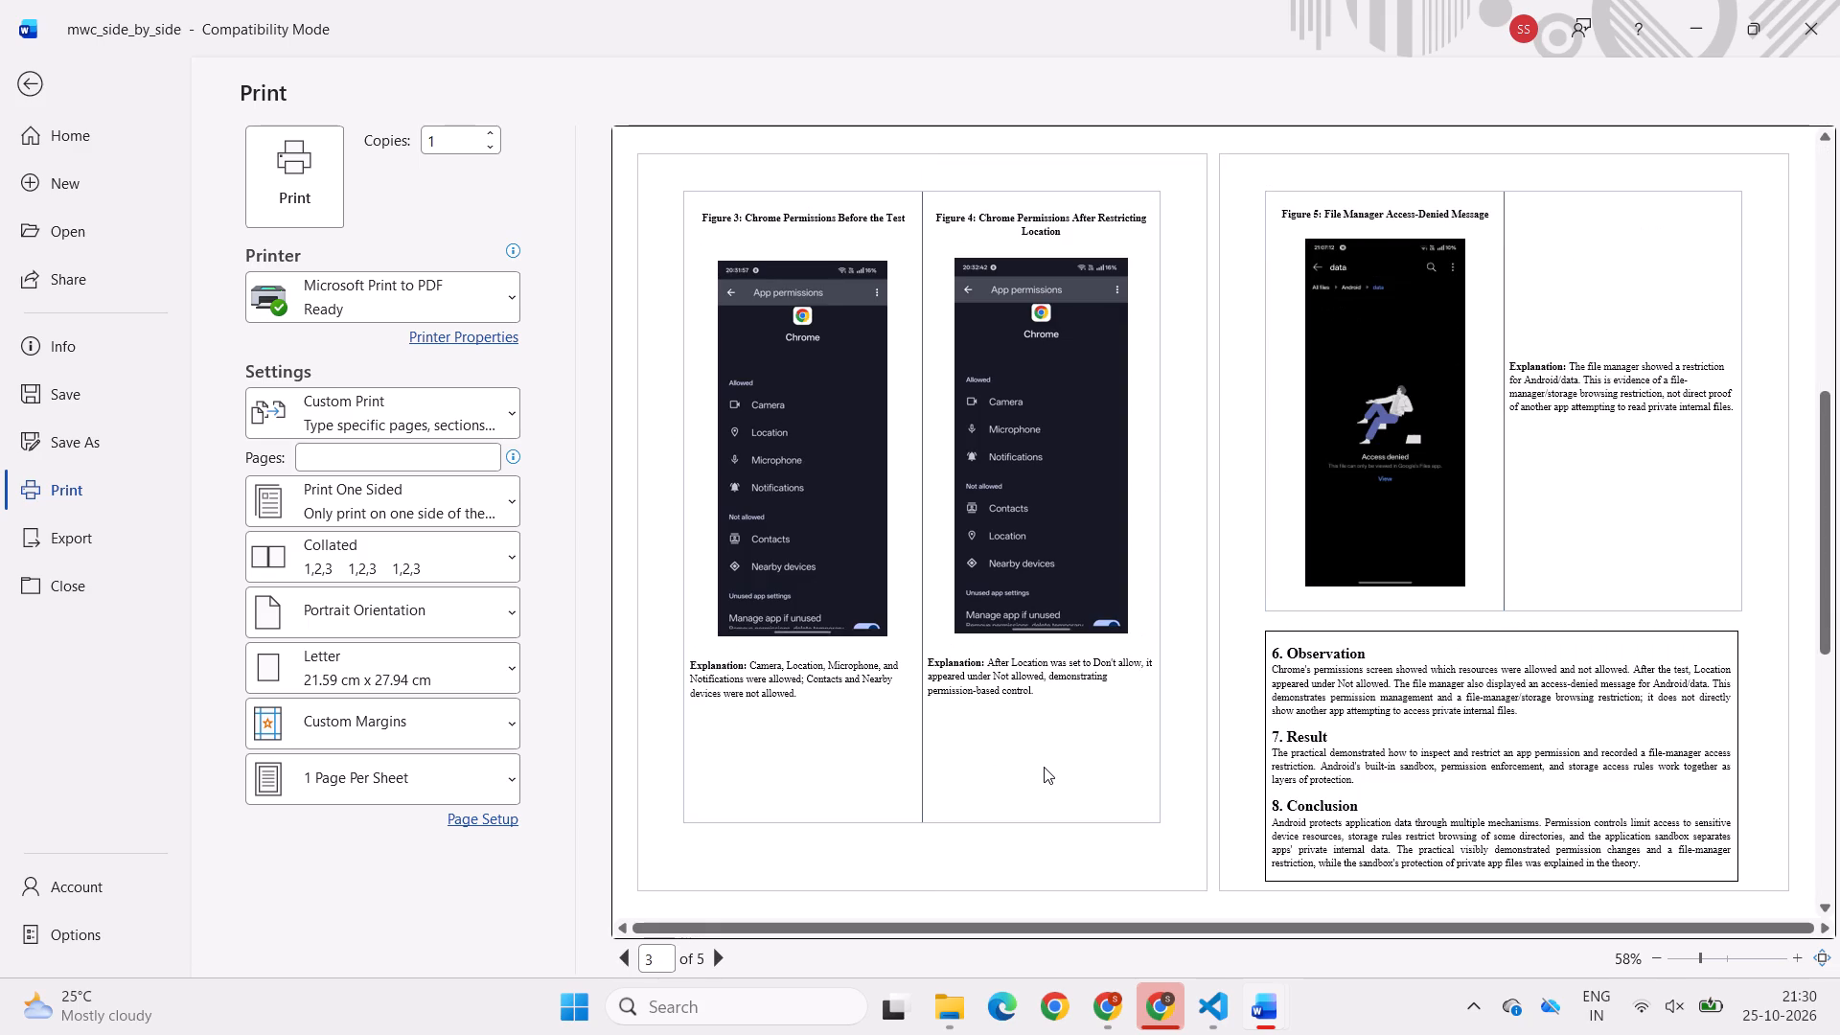
click(448, 449)
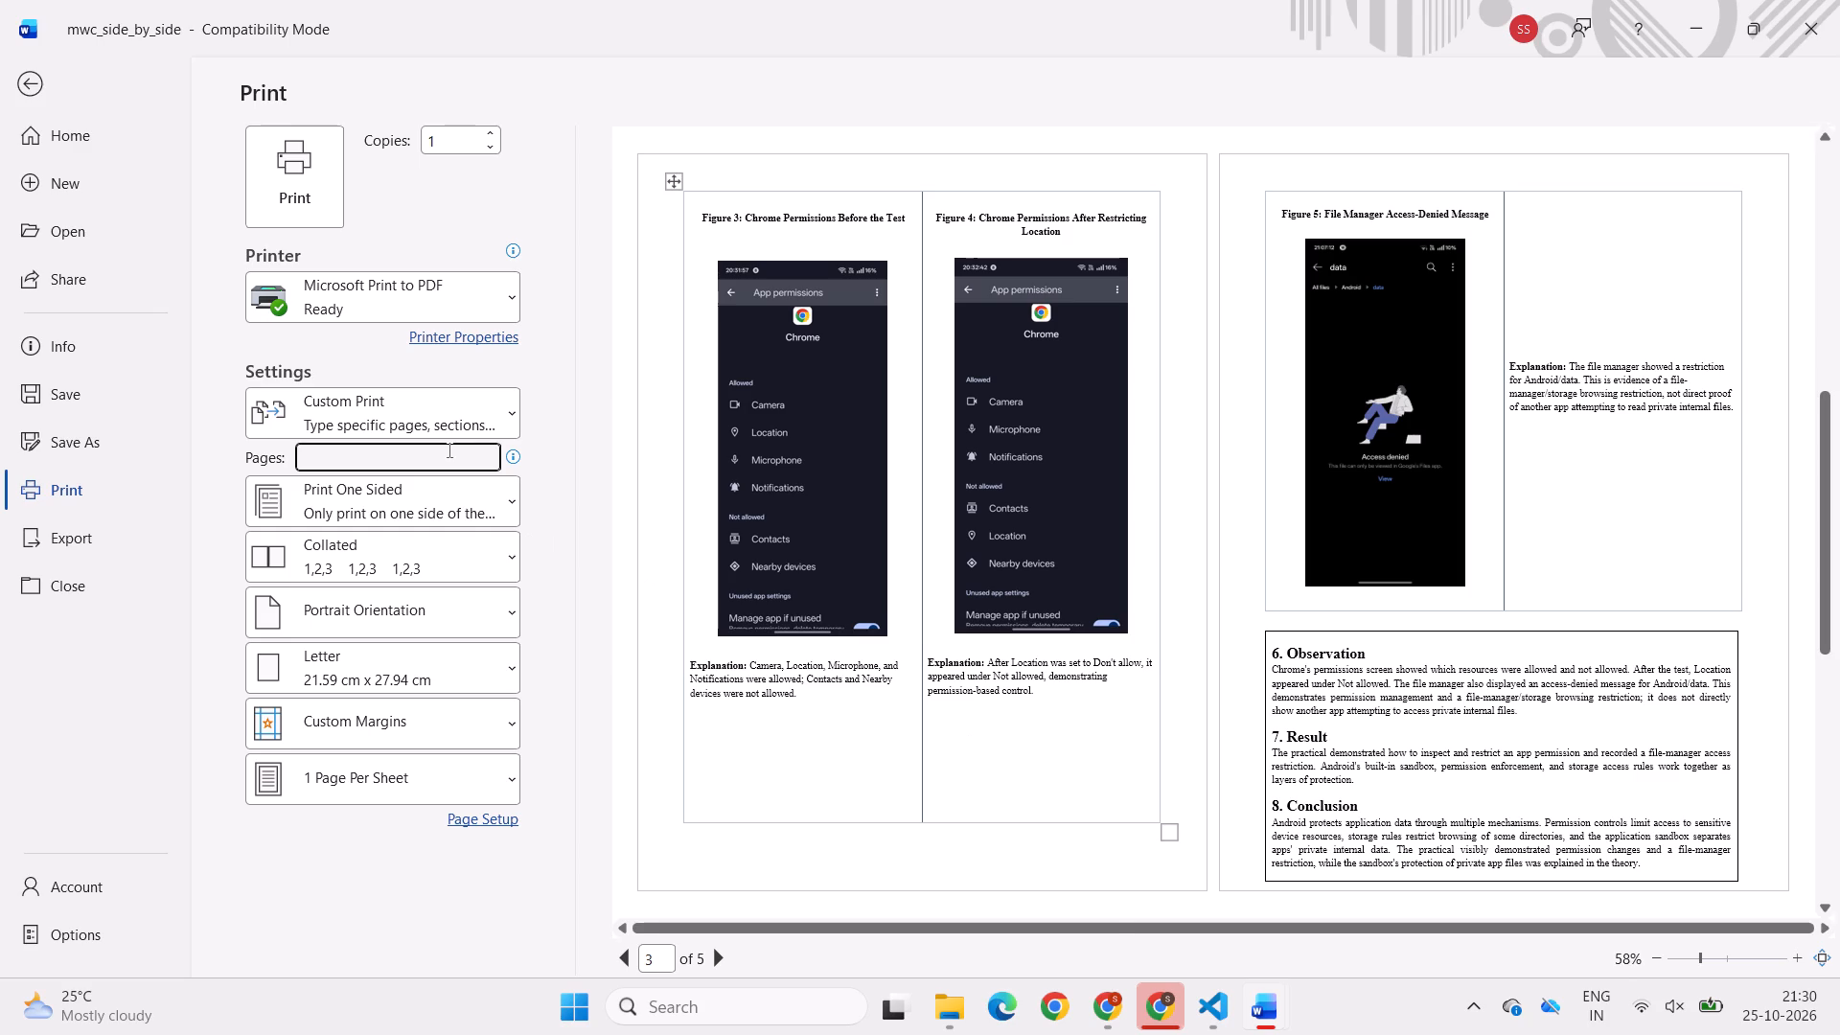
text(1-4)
Print the report with Microsoft Print to PDF, saving the output on the Desktop as MWS.
click(295, 204)
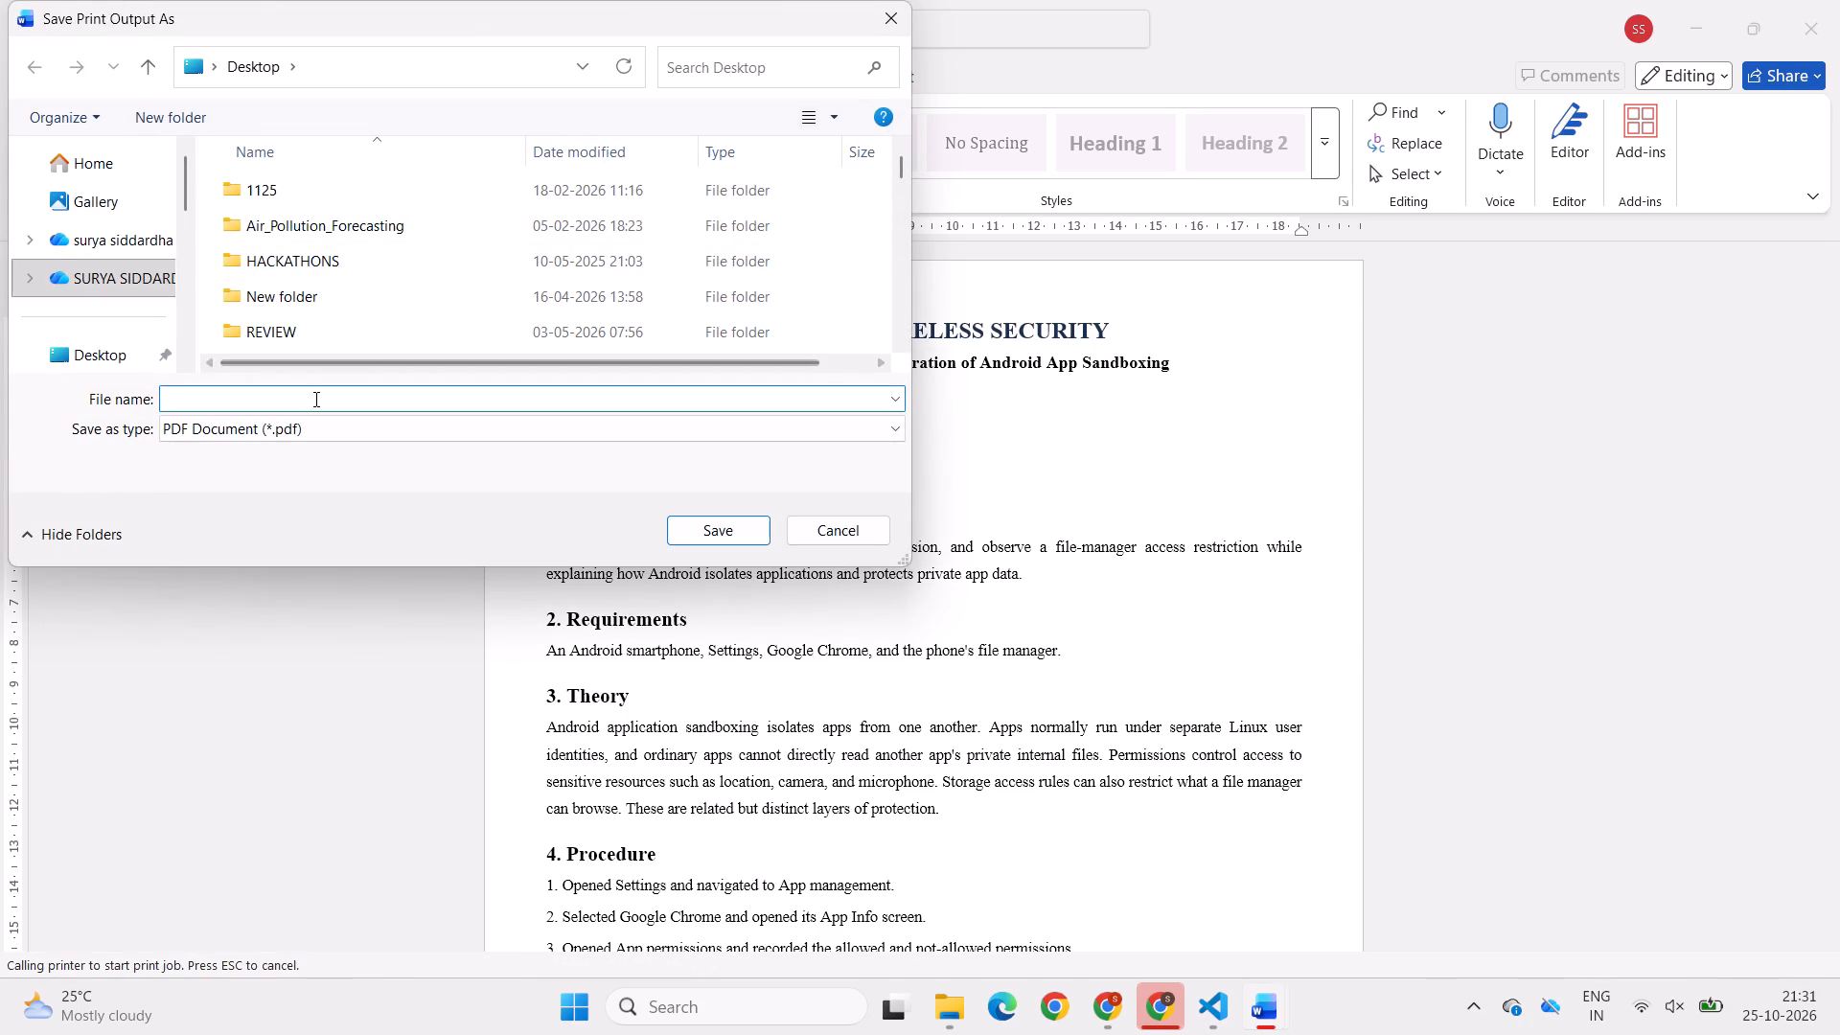
click(314, 399)
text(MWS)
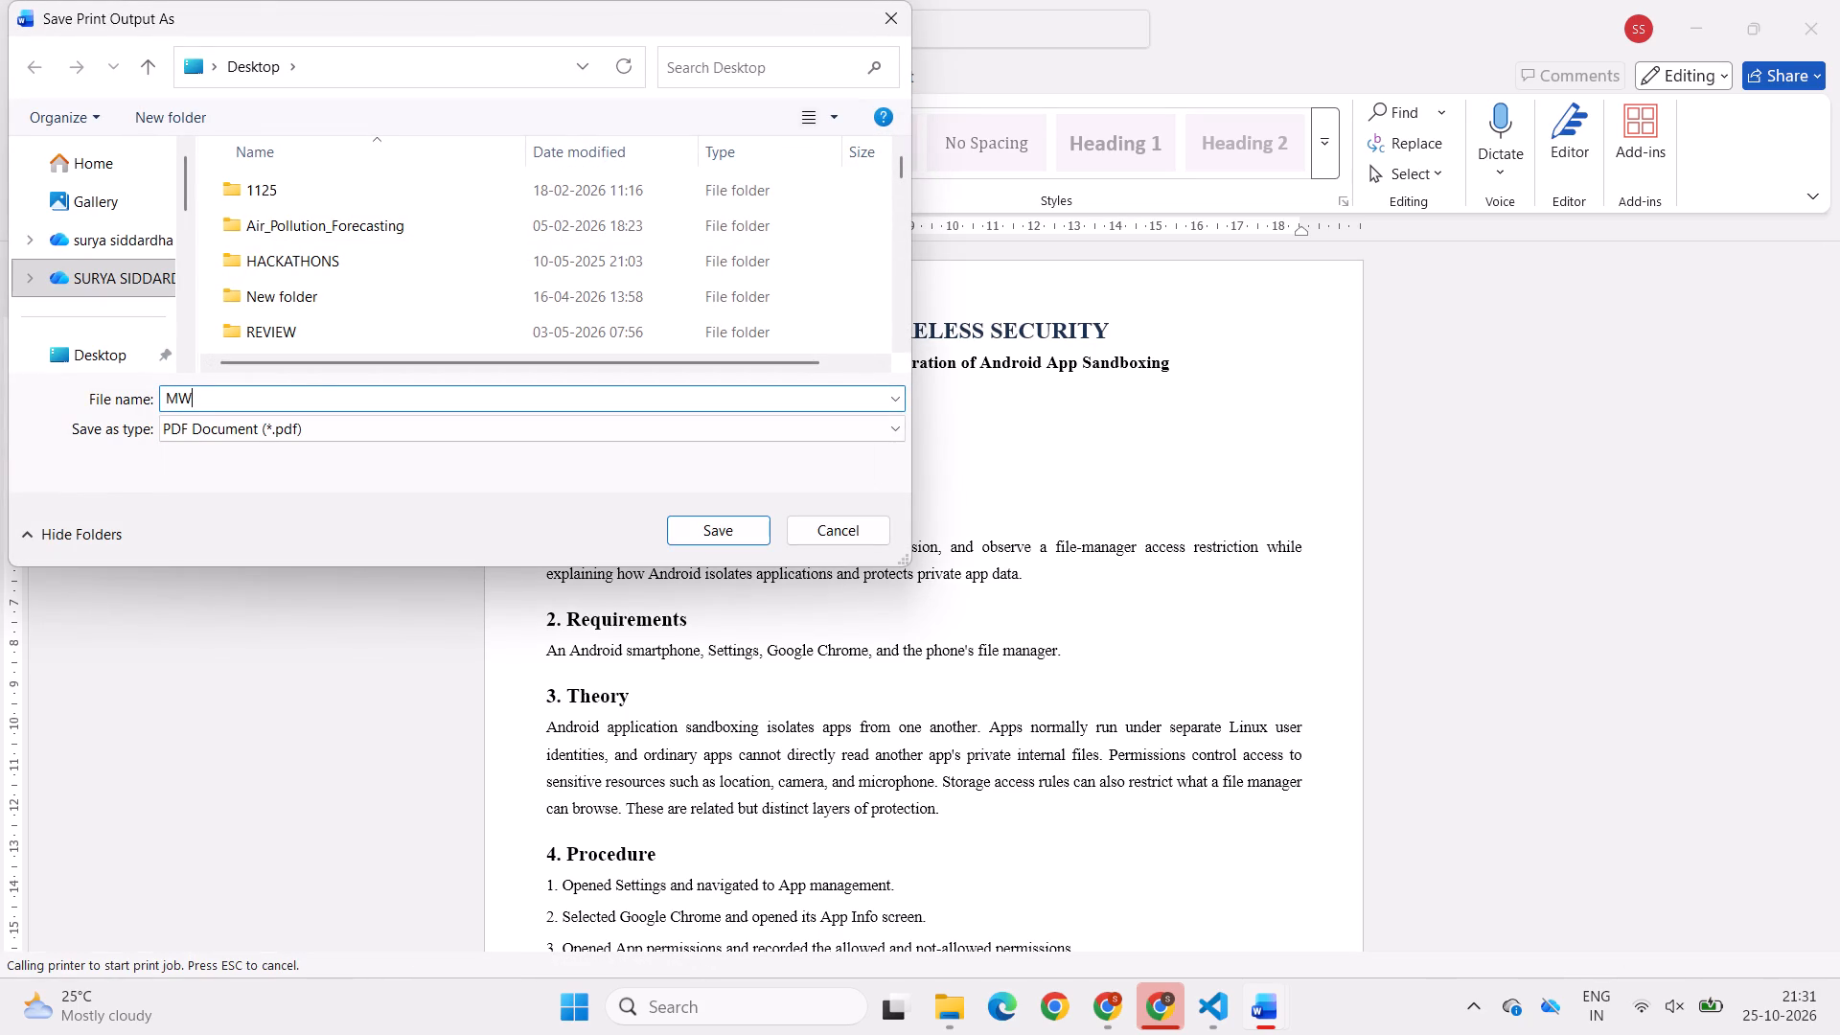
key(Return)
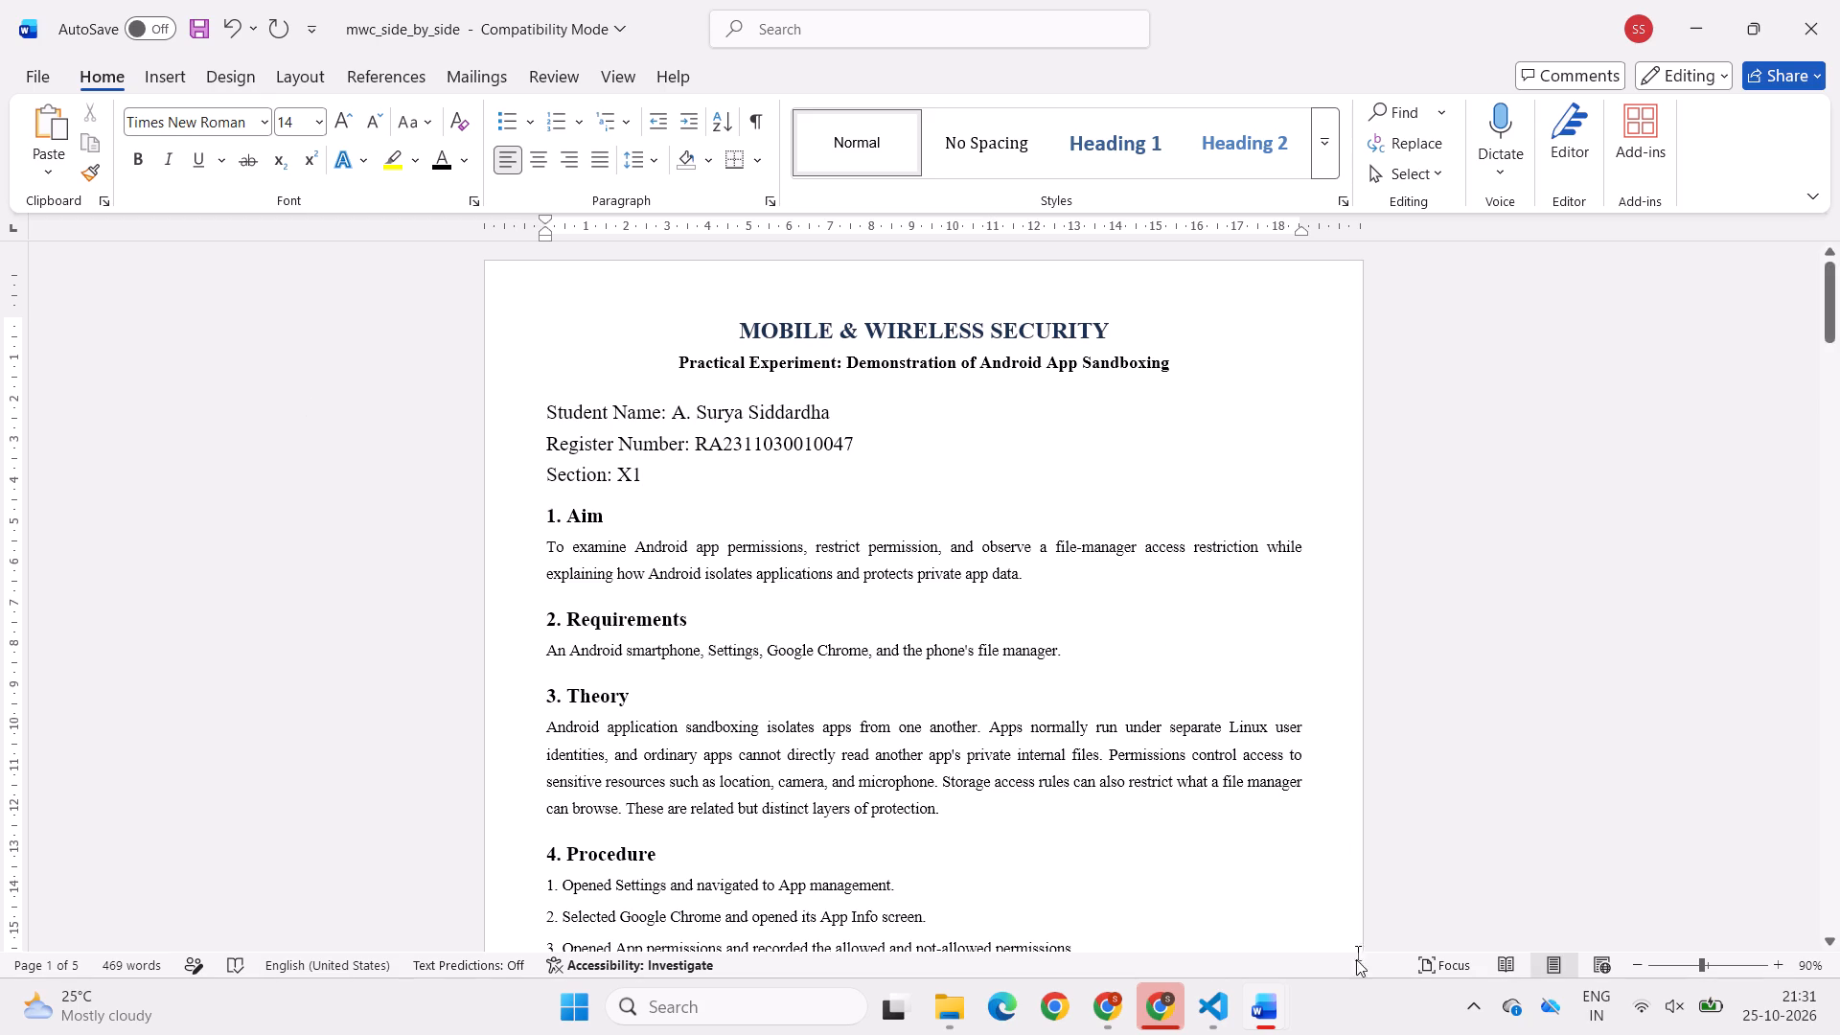
Switch to the Chrome window with the Demonstrate Android Sandboxing conversation in ChatGPT.
click(1094, 1005)
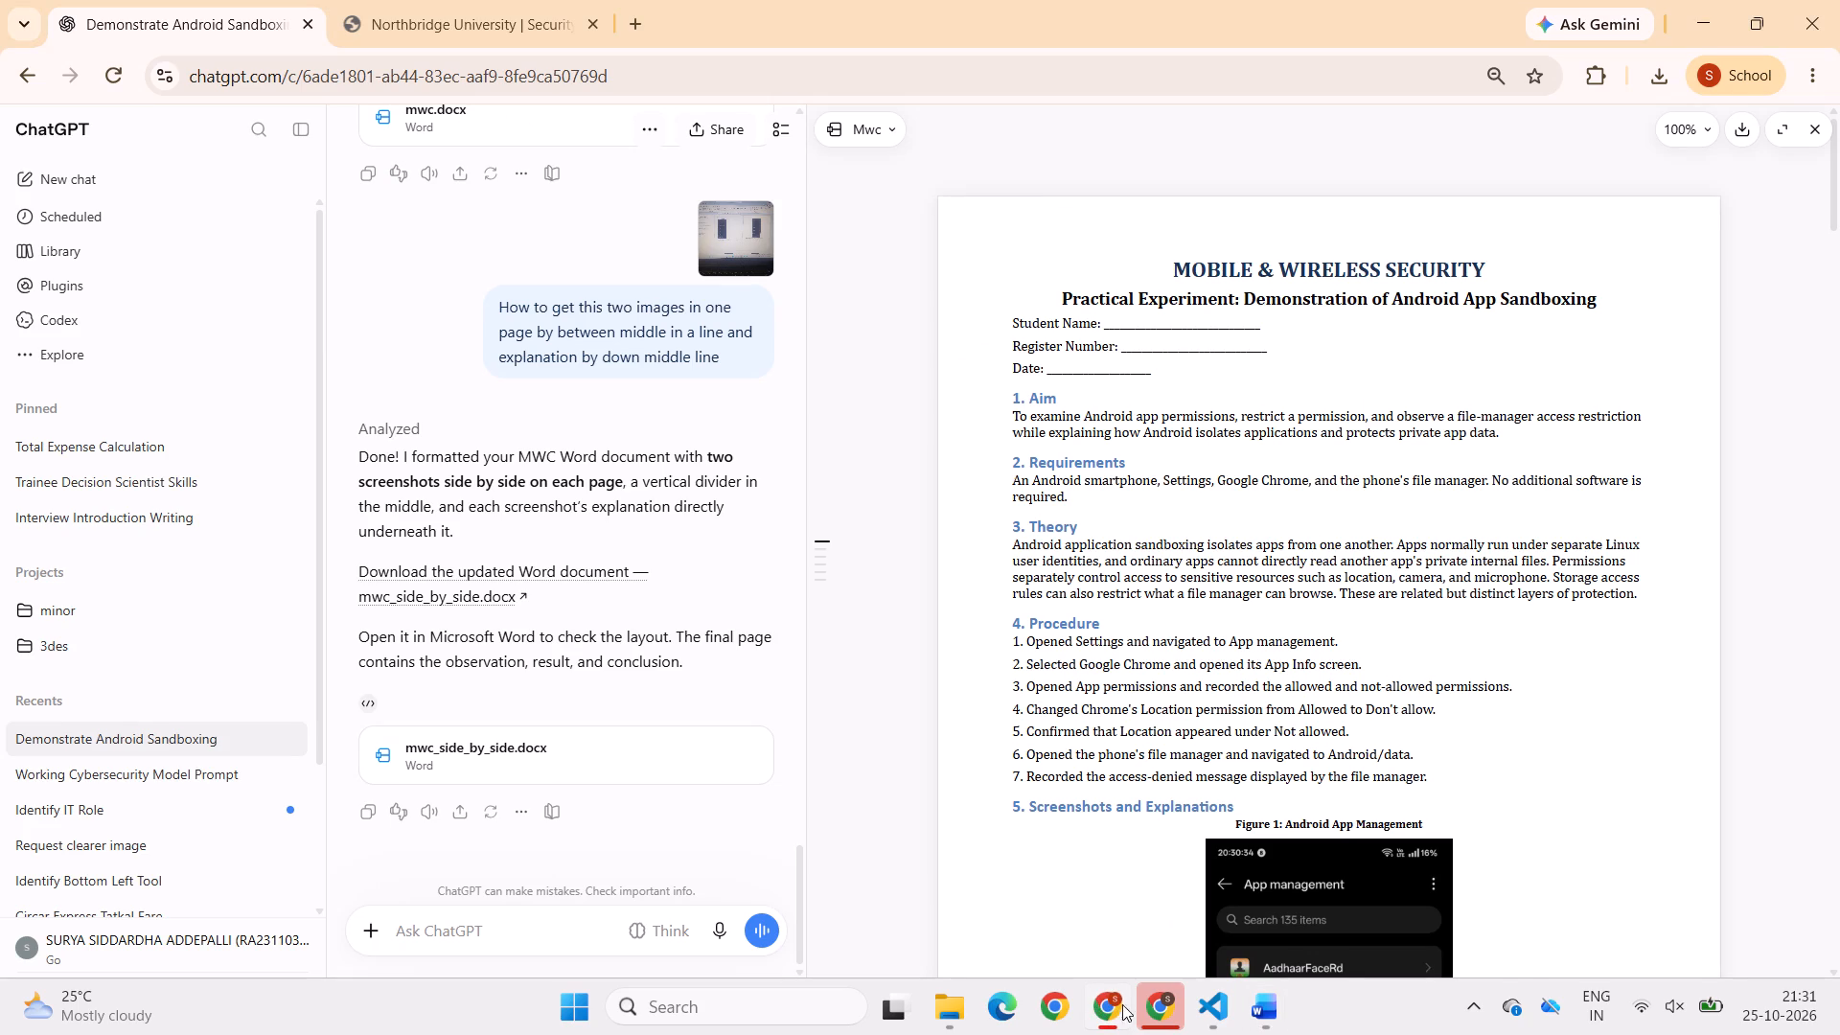